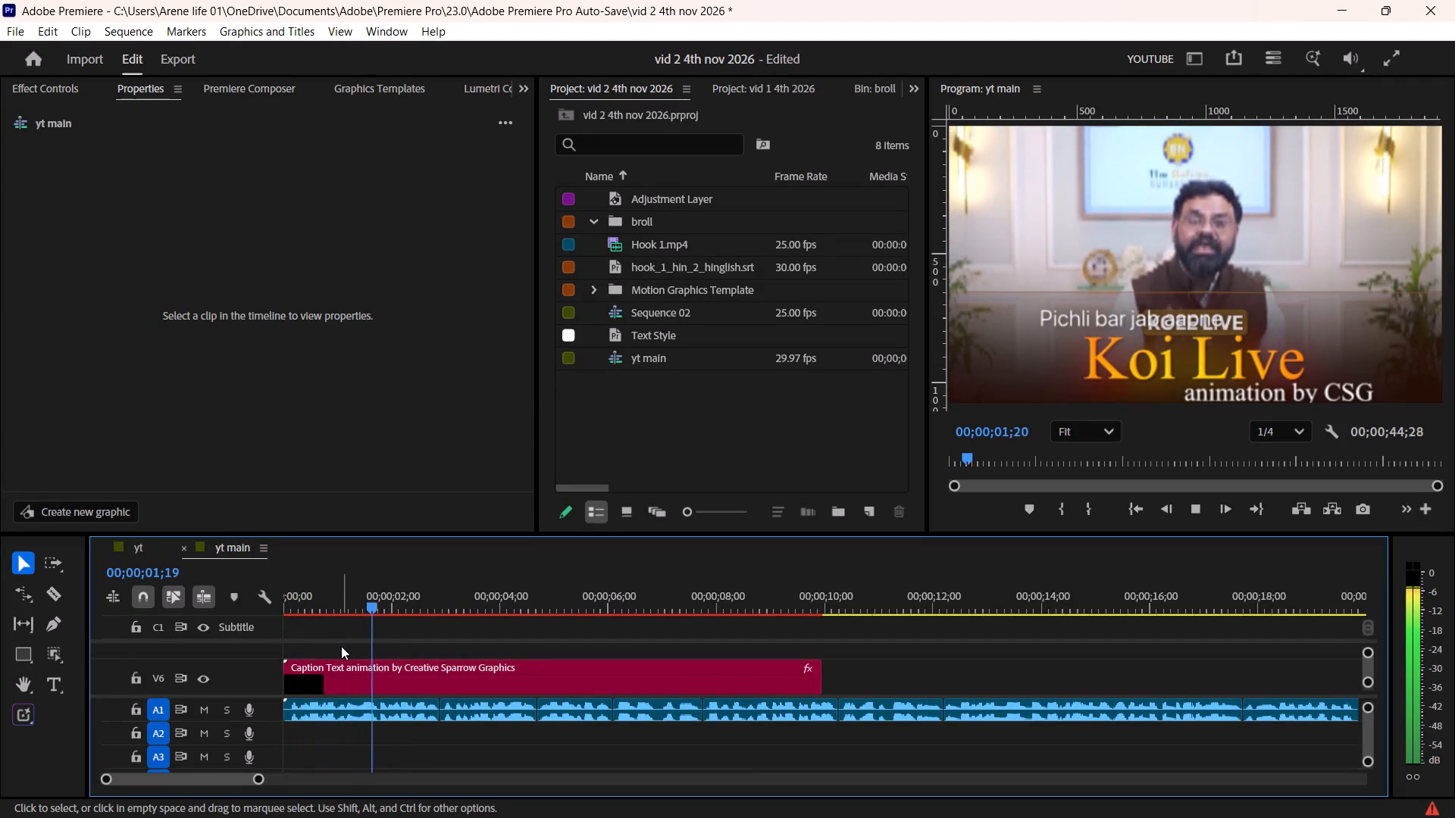
# Split the caption animation clip on V6 at 00;00;02;27 and delete the portion after the cut.
pyautogui.press('space')
pyautogui.keyDown('alt'); pyautogui.scroll(9, 431, 671); pyautogui.keyUp('alt')
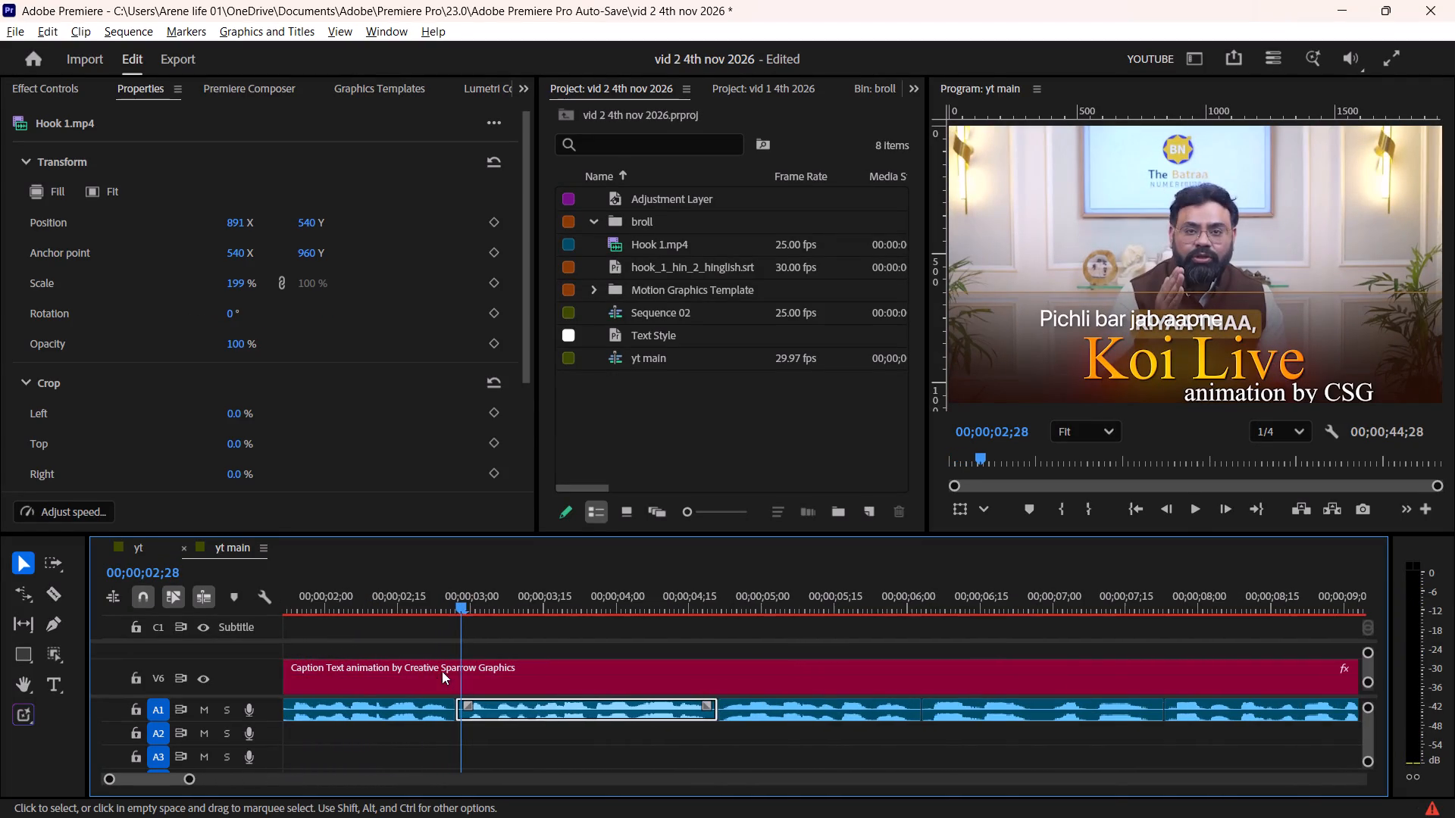
pyautogui.keyDown('shift'); pyautogui.moveTo(462, 598); pyautogui.dragTo(456, 609); pyautogui.keyUp('shift')
pyautogui.click(496, 677)
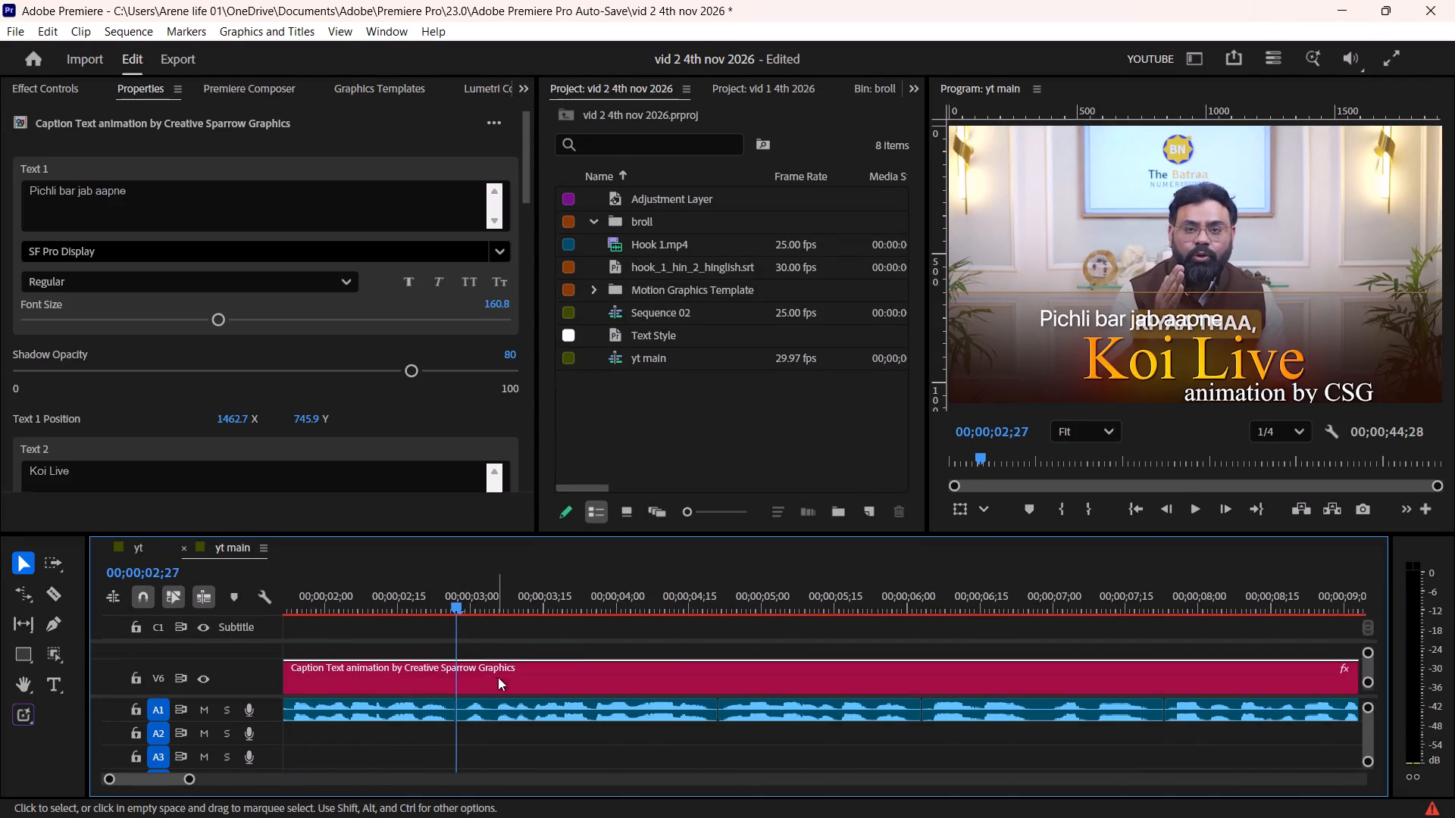
pyautogui.press('F1')
pyautogui.click(553, 680)
pyautogui.press('Delete')
# Set the Text 2 font of the remaining caption clip to SF Pro Display Black Italic.
pyautogui.click(405, 608)
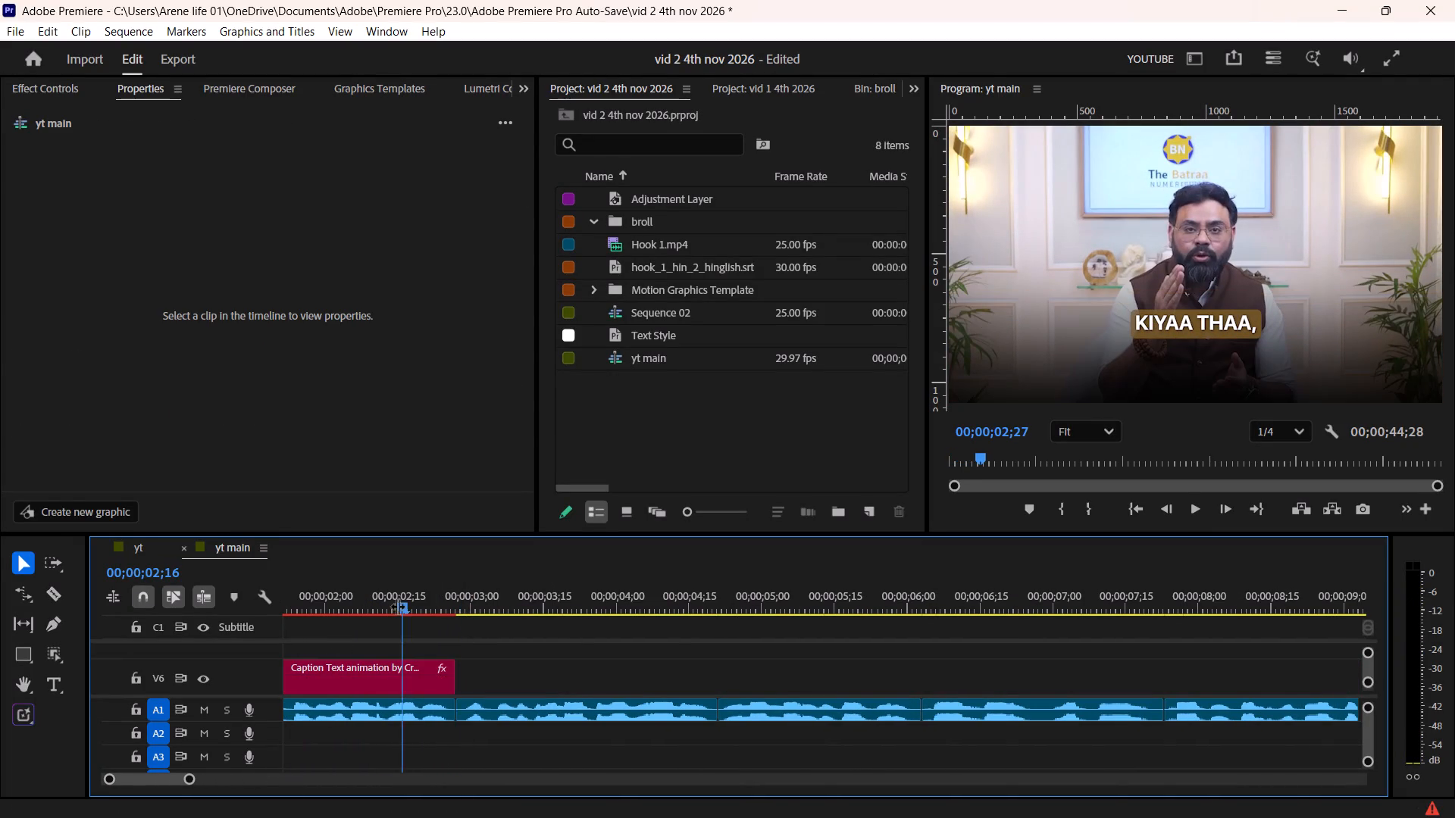
pyautogui.click(393, 669)
pyautogui.scroll(-4, 383, 395)
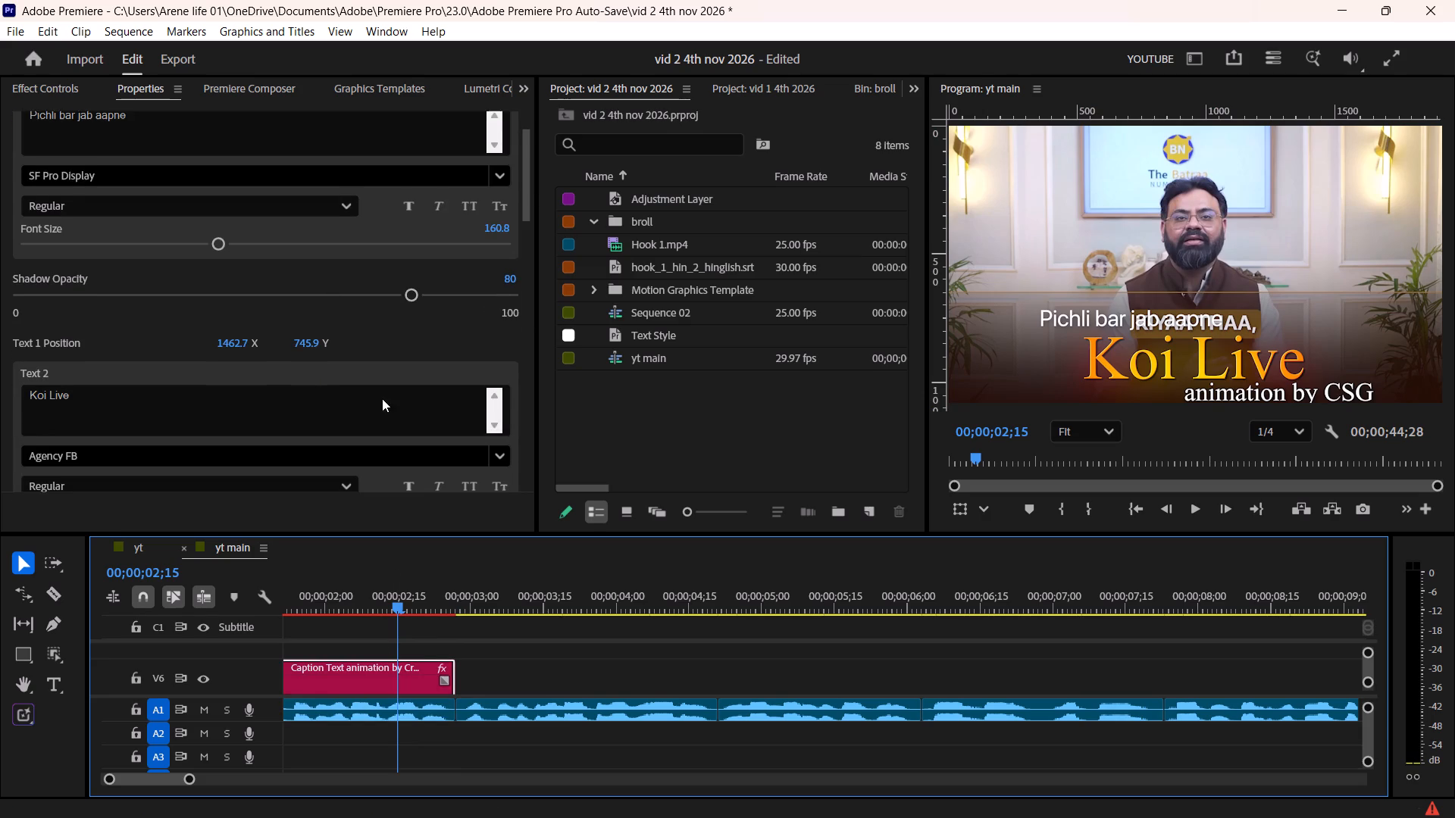
pyautogui.scroll(-4, 382, 398)
pyautogui.click(129, 384)
pyautogui.write('sf')
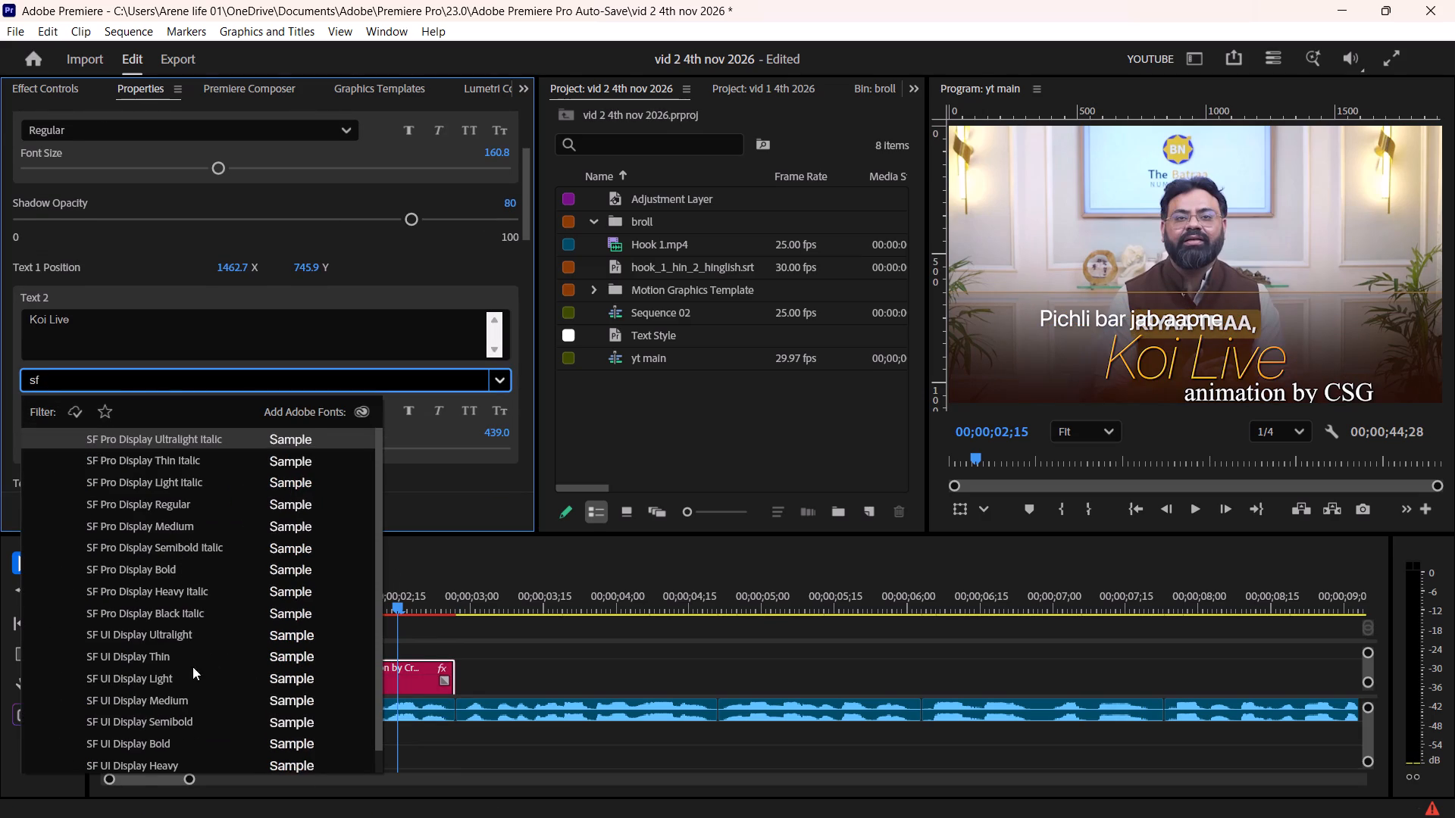
pyautogui.click(191, 615)
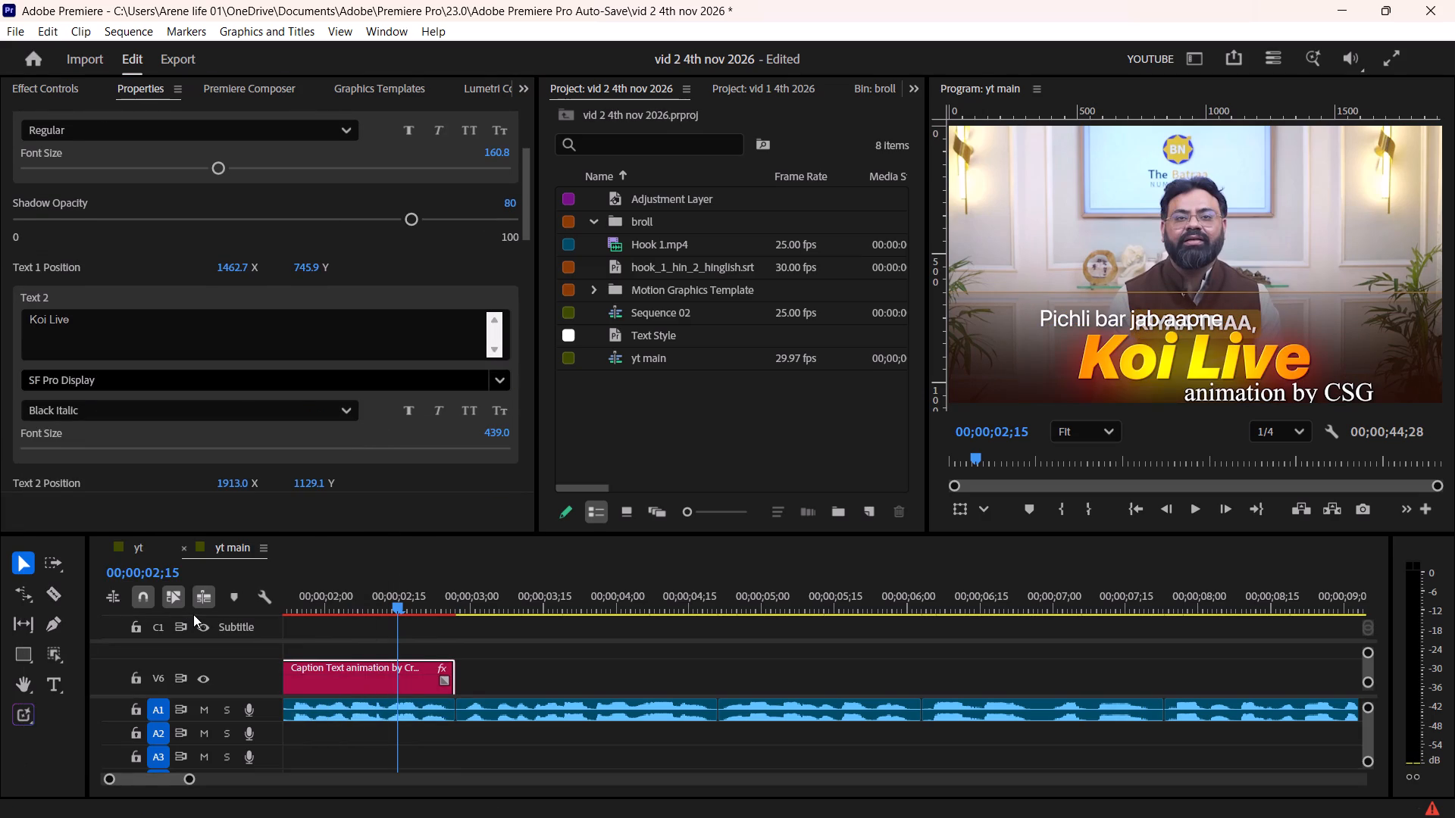
# Reduce the Text 2 font size to about 355.
pyautogui.scroll(-4, 177, 258)
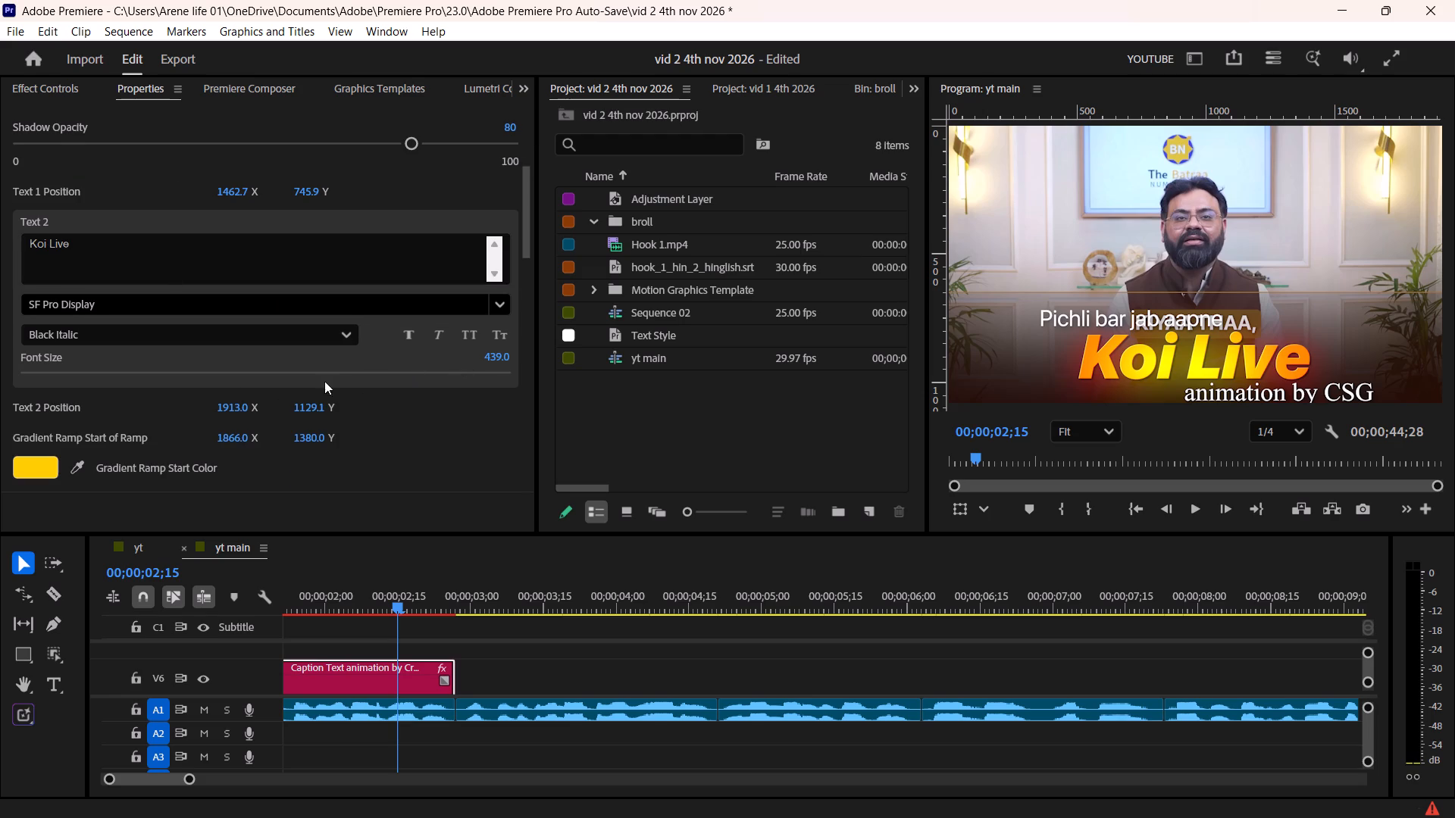
pyautogui.scroll(-7, 162, 397)
pyautogui.scroll(5, 162, 397)
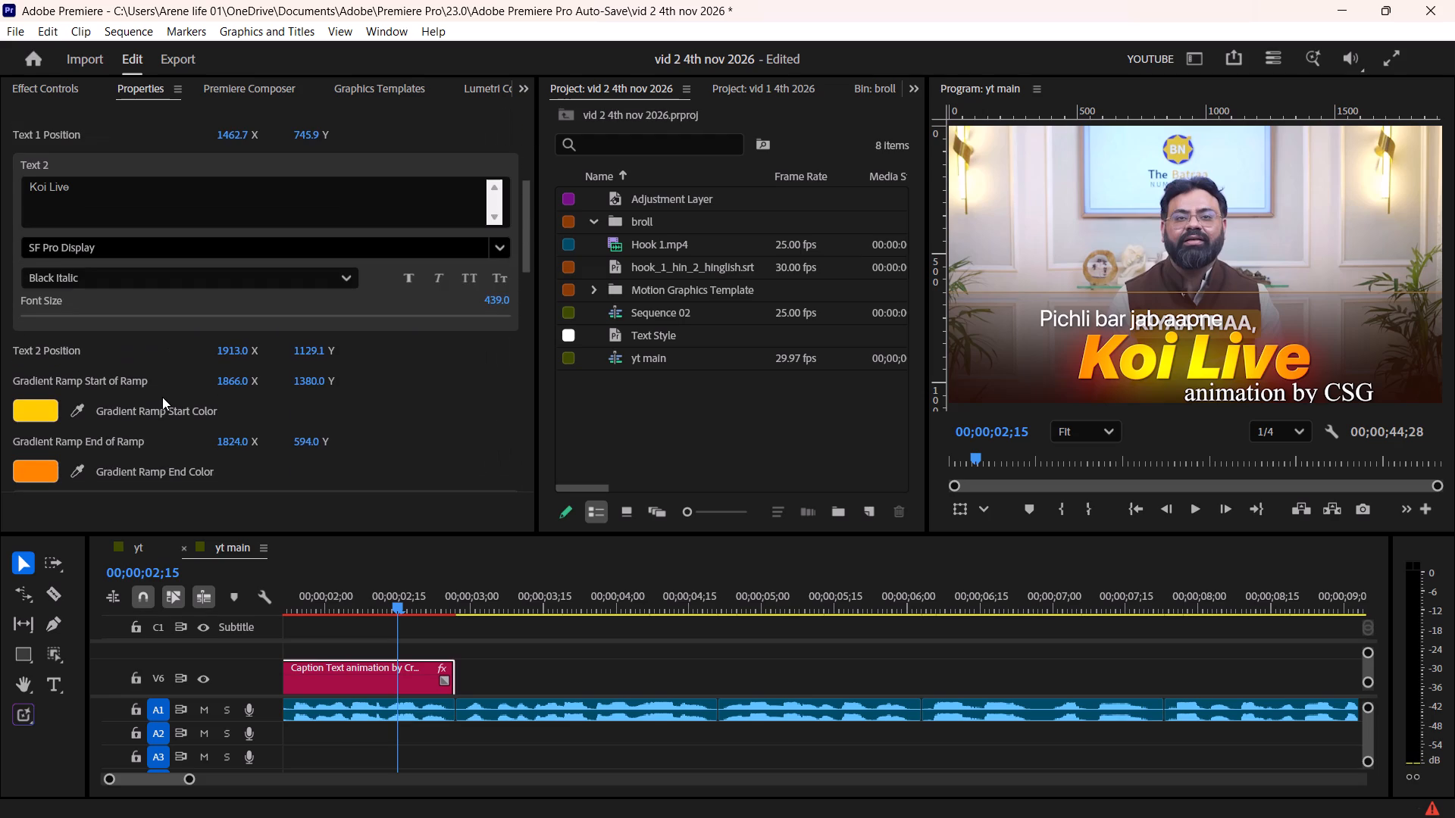
pyautogui.click(440, 339)
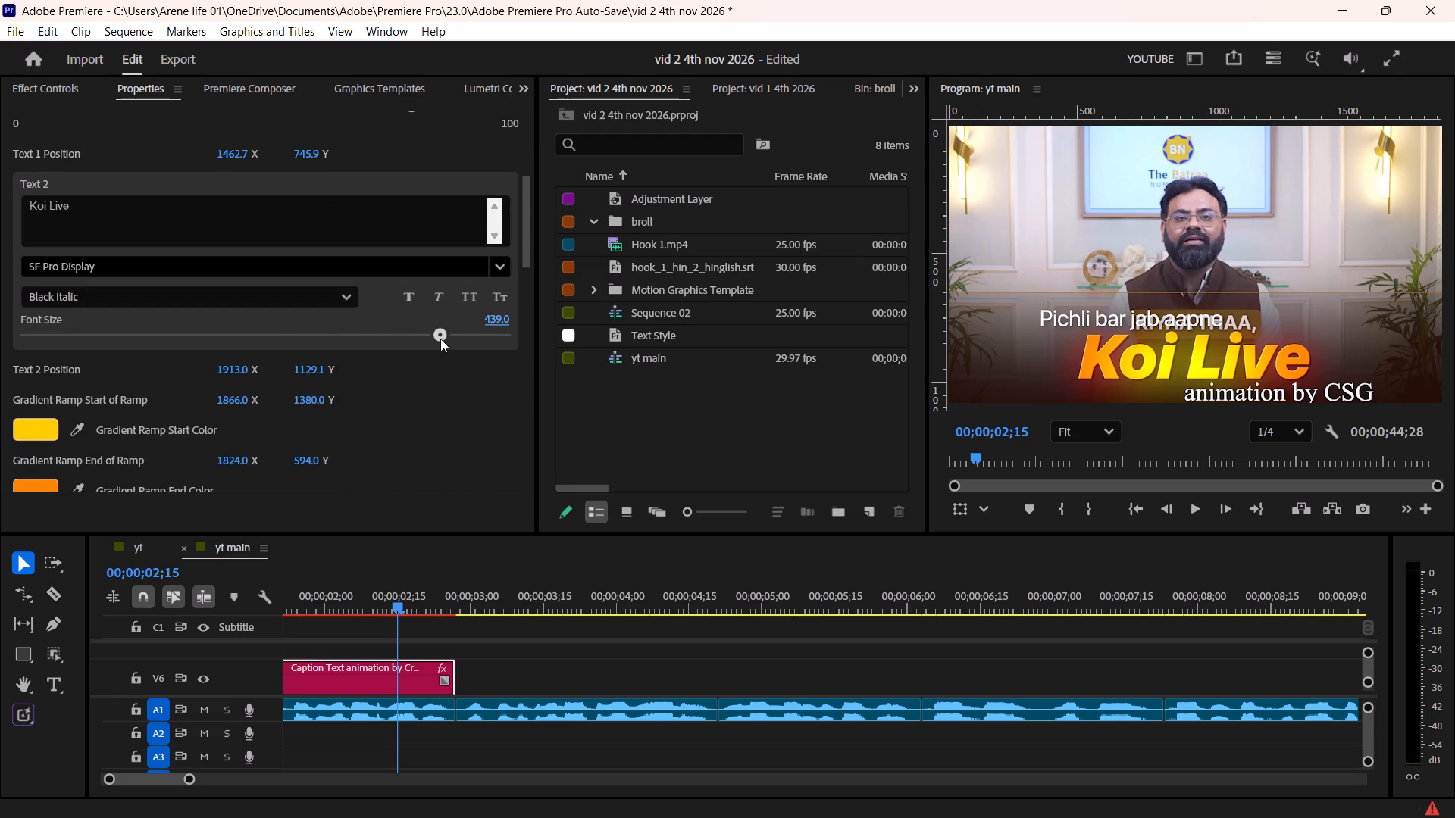
pyautogui.moveTo(437, 337); pyautogui.dragTo(448, 339)
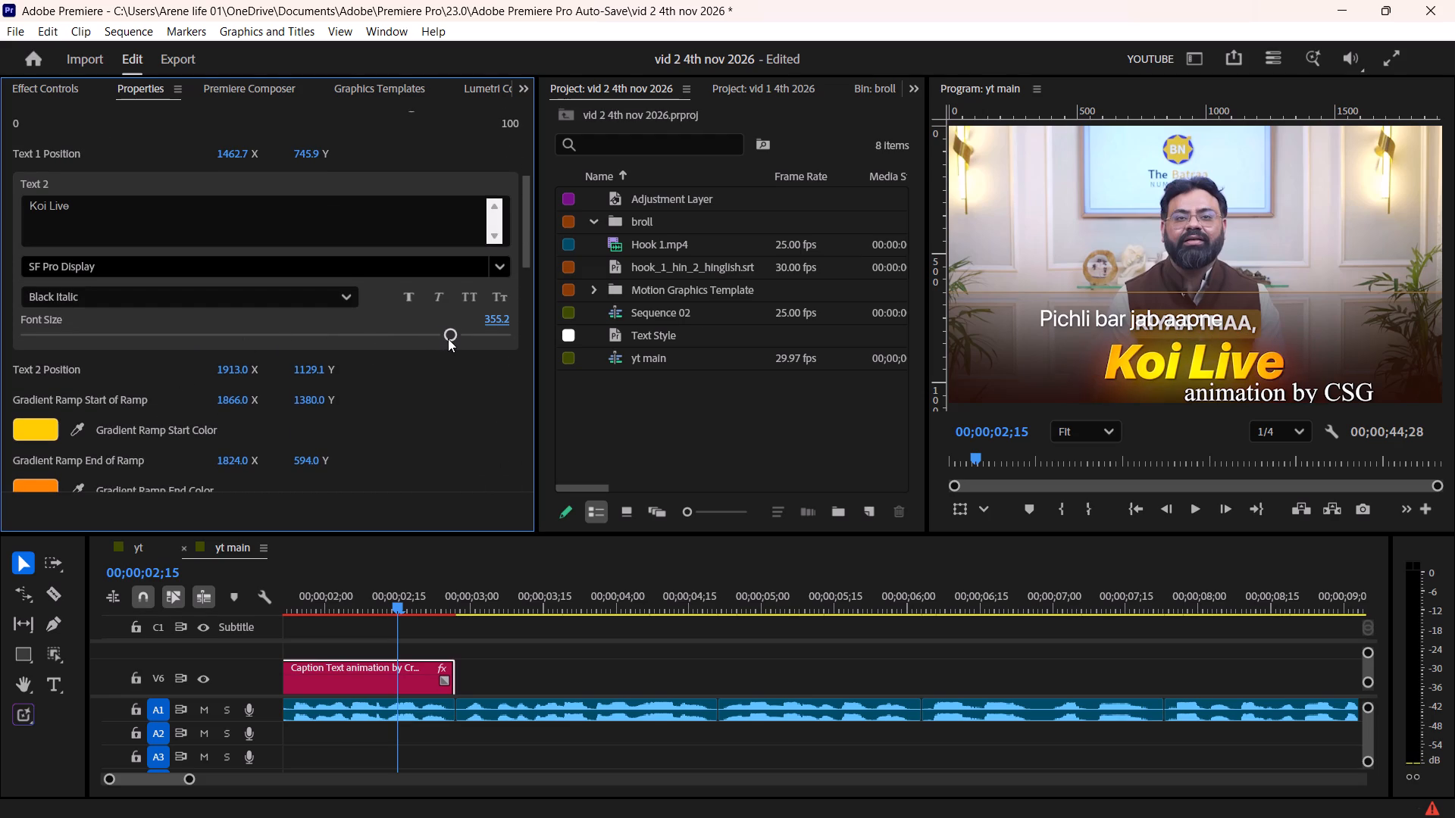
# Test faux bold on Text 2, leave it off, and apply all caps to the "Koi Live" text.
pyautogui.scroll(-1, 137, 377)
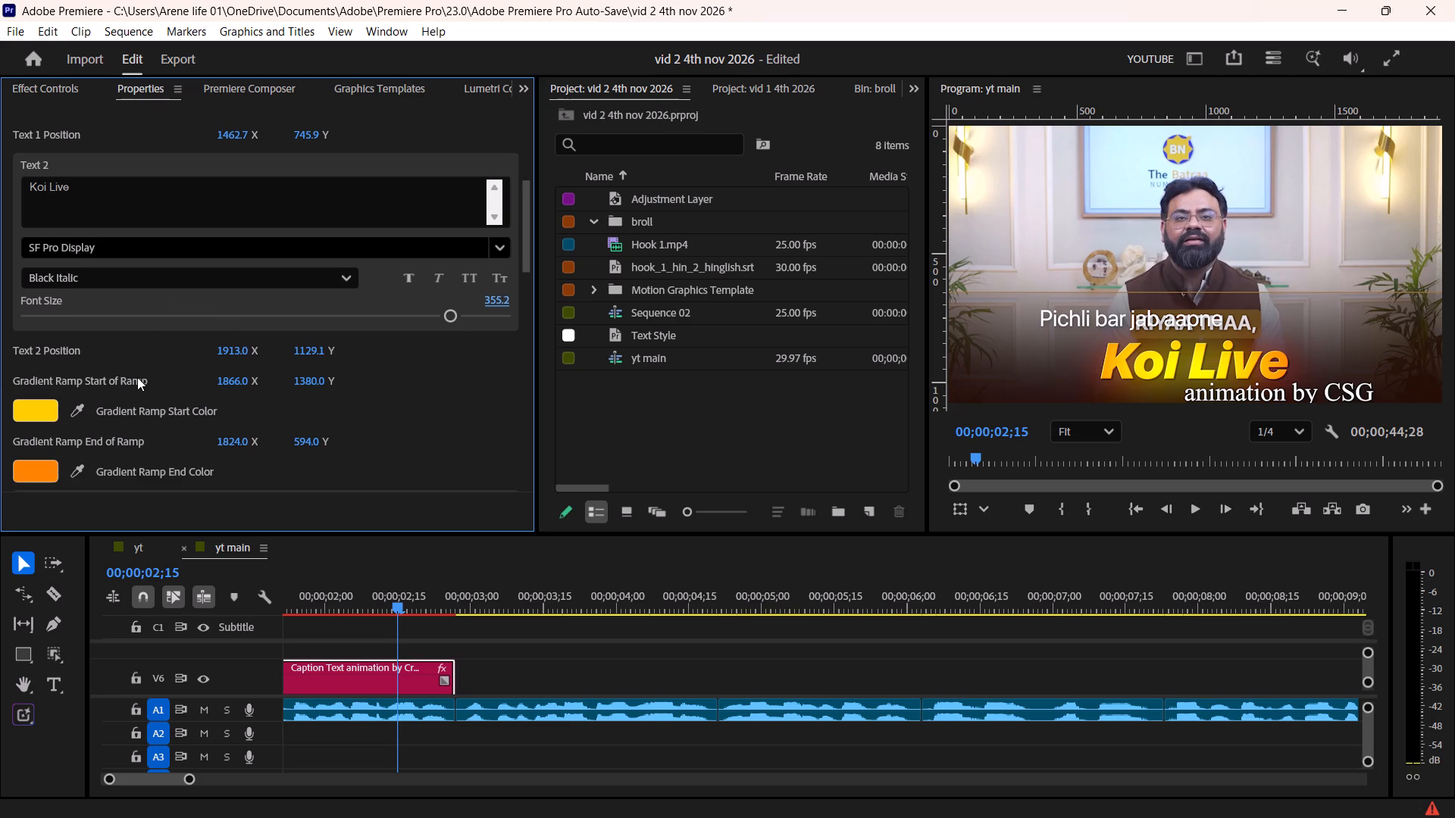
pyautogui.click(414, 283)
pyautogui.click(411, 282)
pyautogui.click(468, 276)
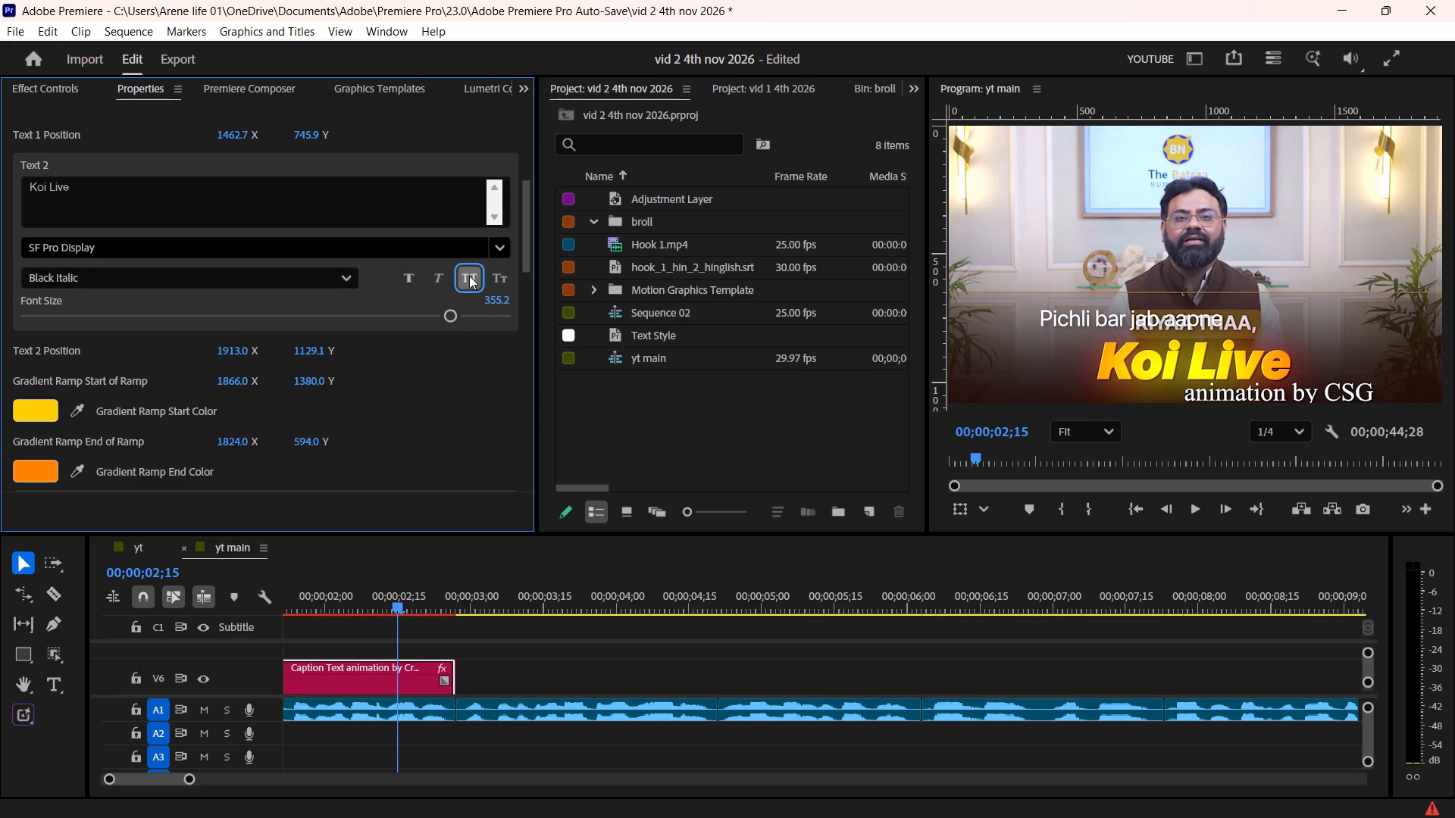
pyautogui.click(471, 277)
pyautogui.click(471, 277)
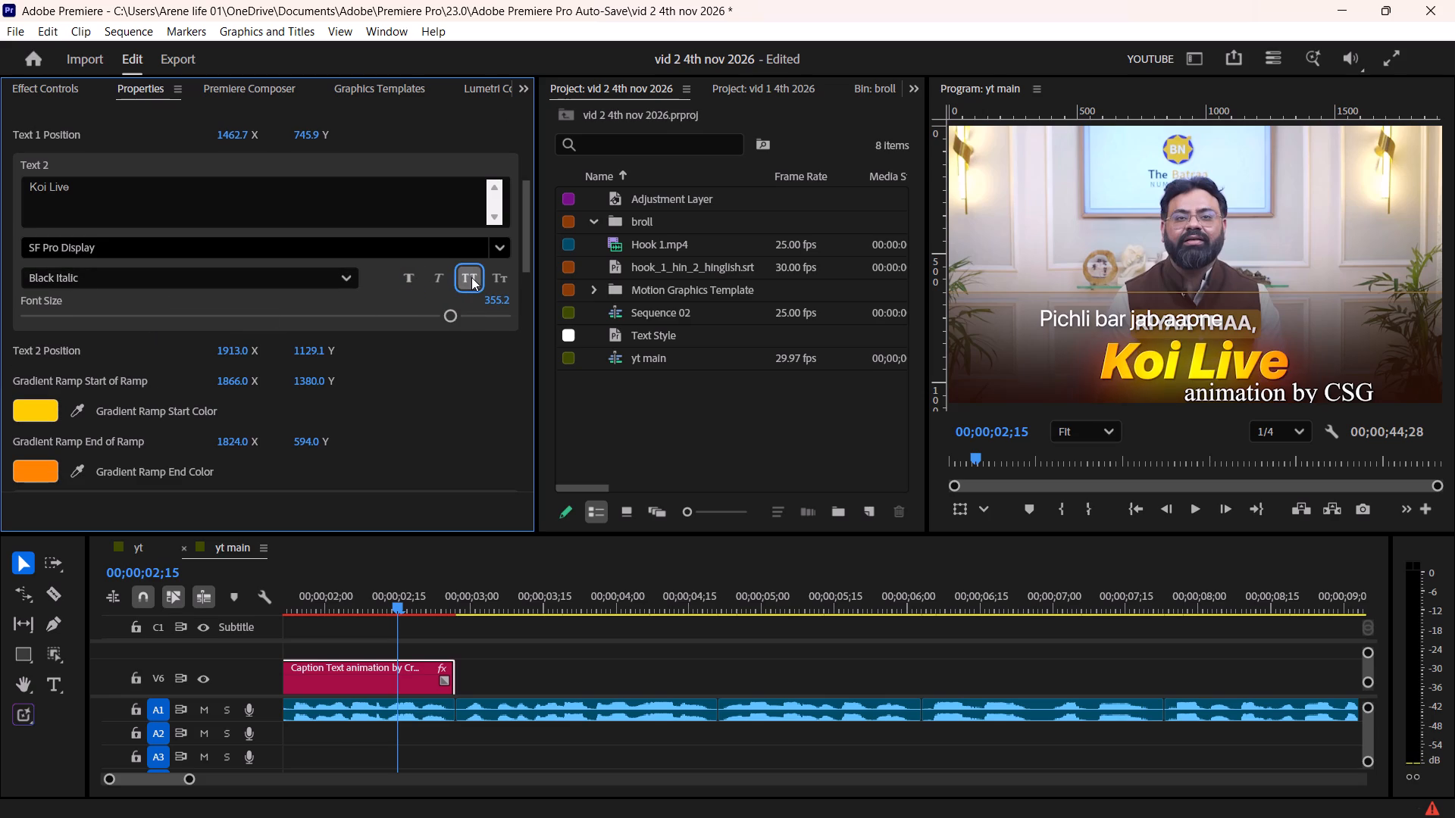
# Sample Text 2's gradient ramp colours from the wall lamp in the video frame: pale cream for the start, golden tan for the end.
pyautogui.scroll(-2, 381, 389)
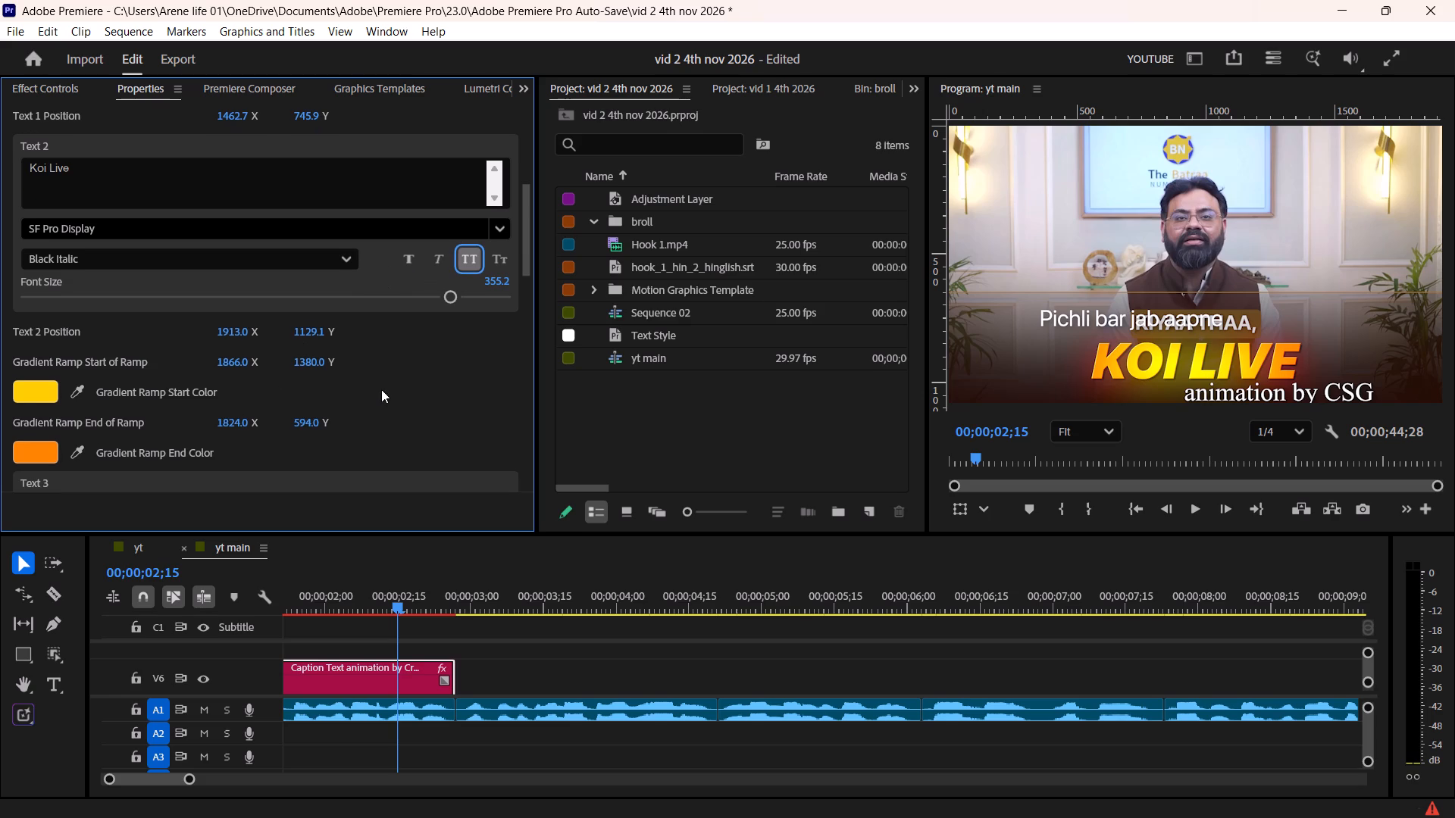
pyautogui.click(79, 368)
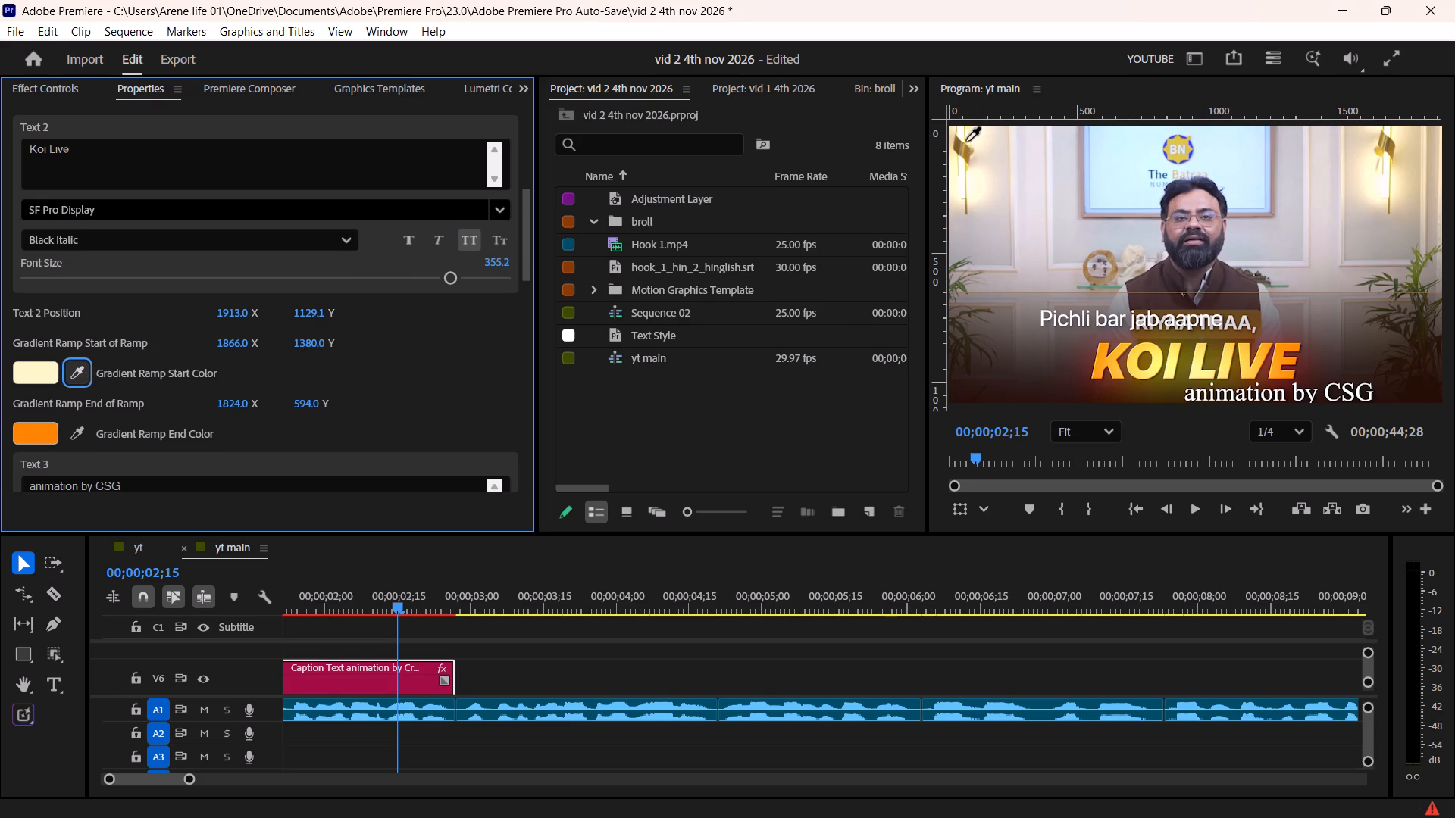
pyautogui.click(966, 142)
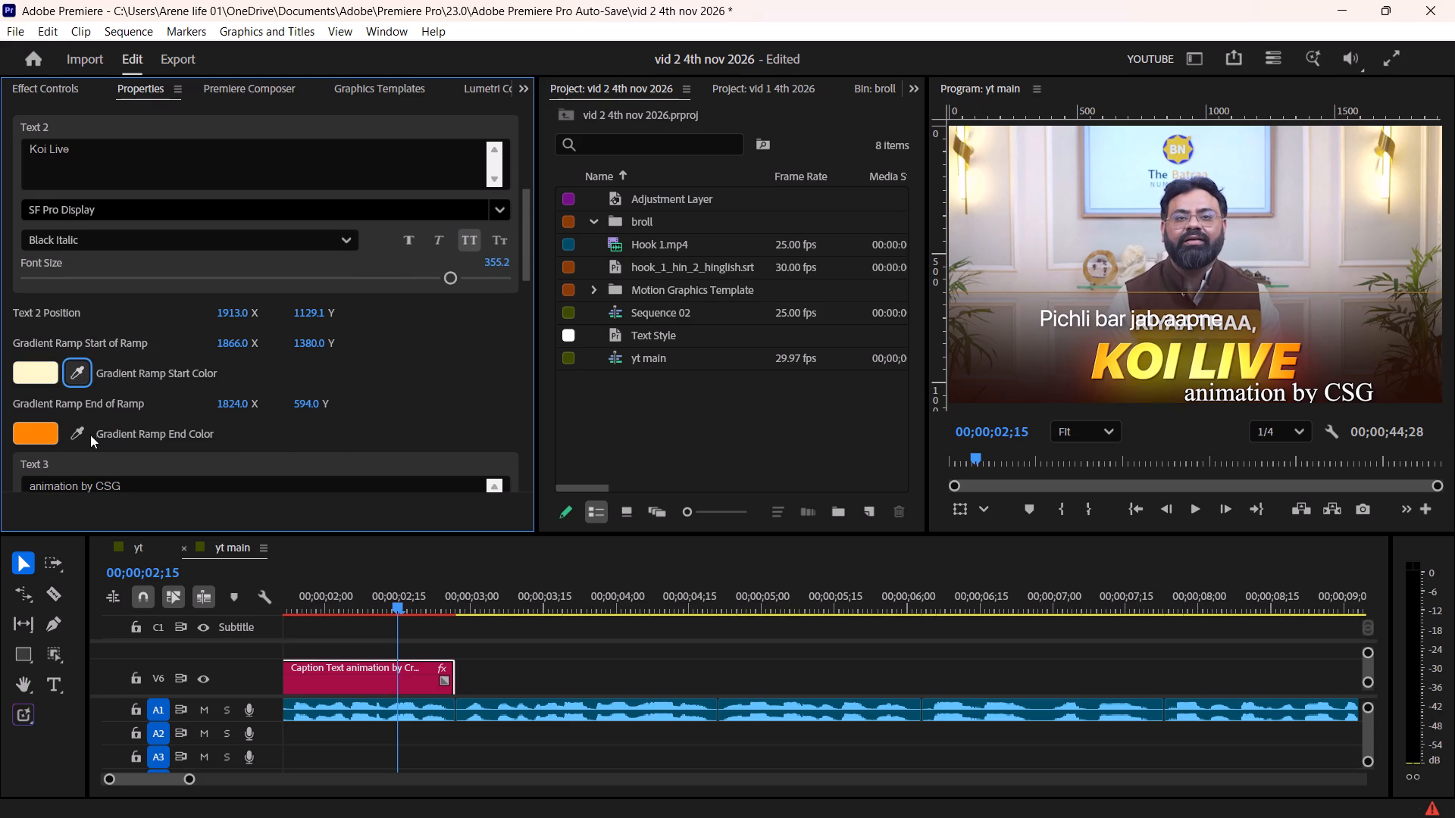
pyautogui.click(80, 429)
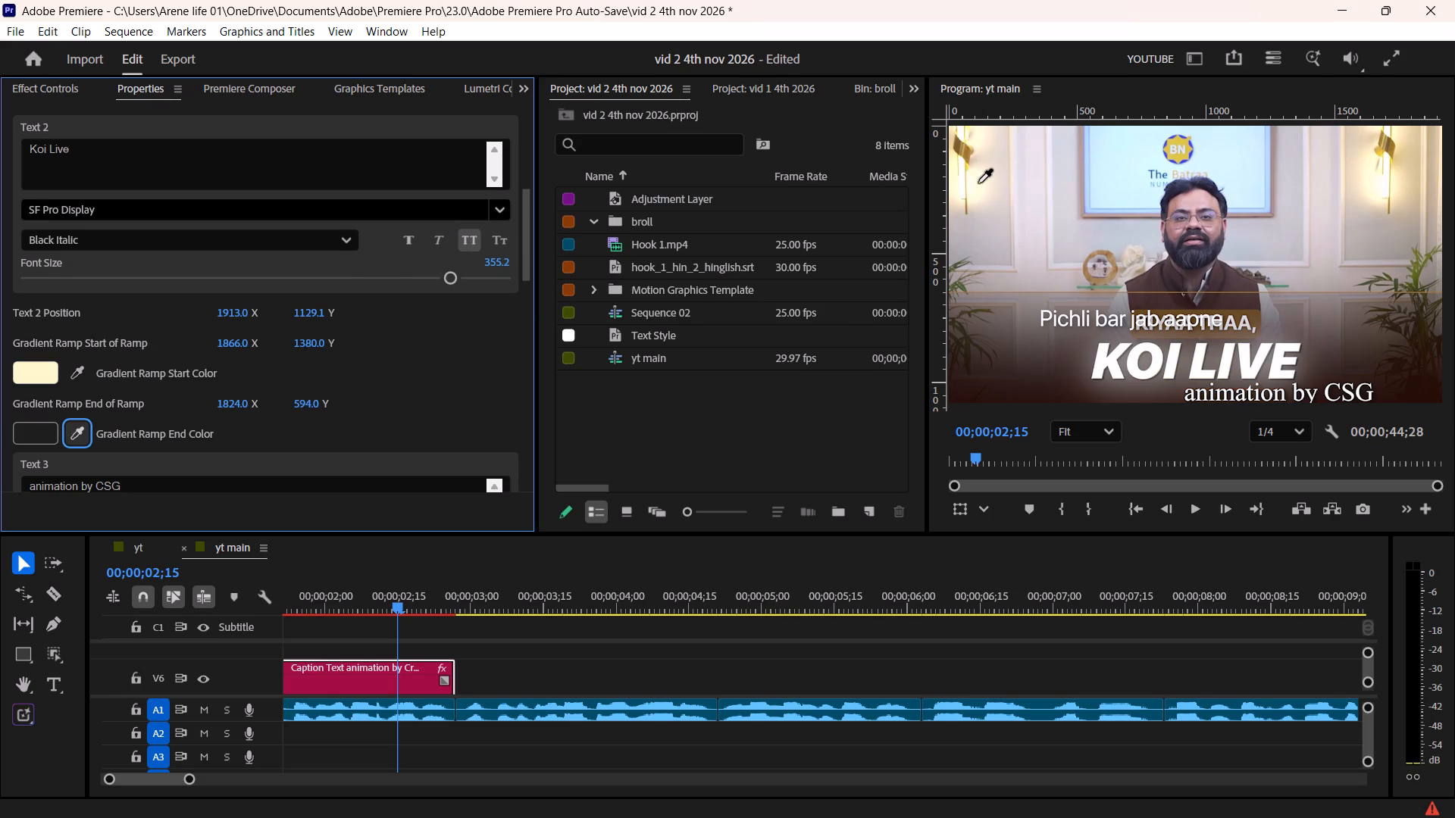
pyautogui.click(981, 184)
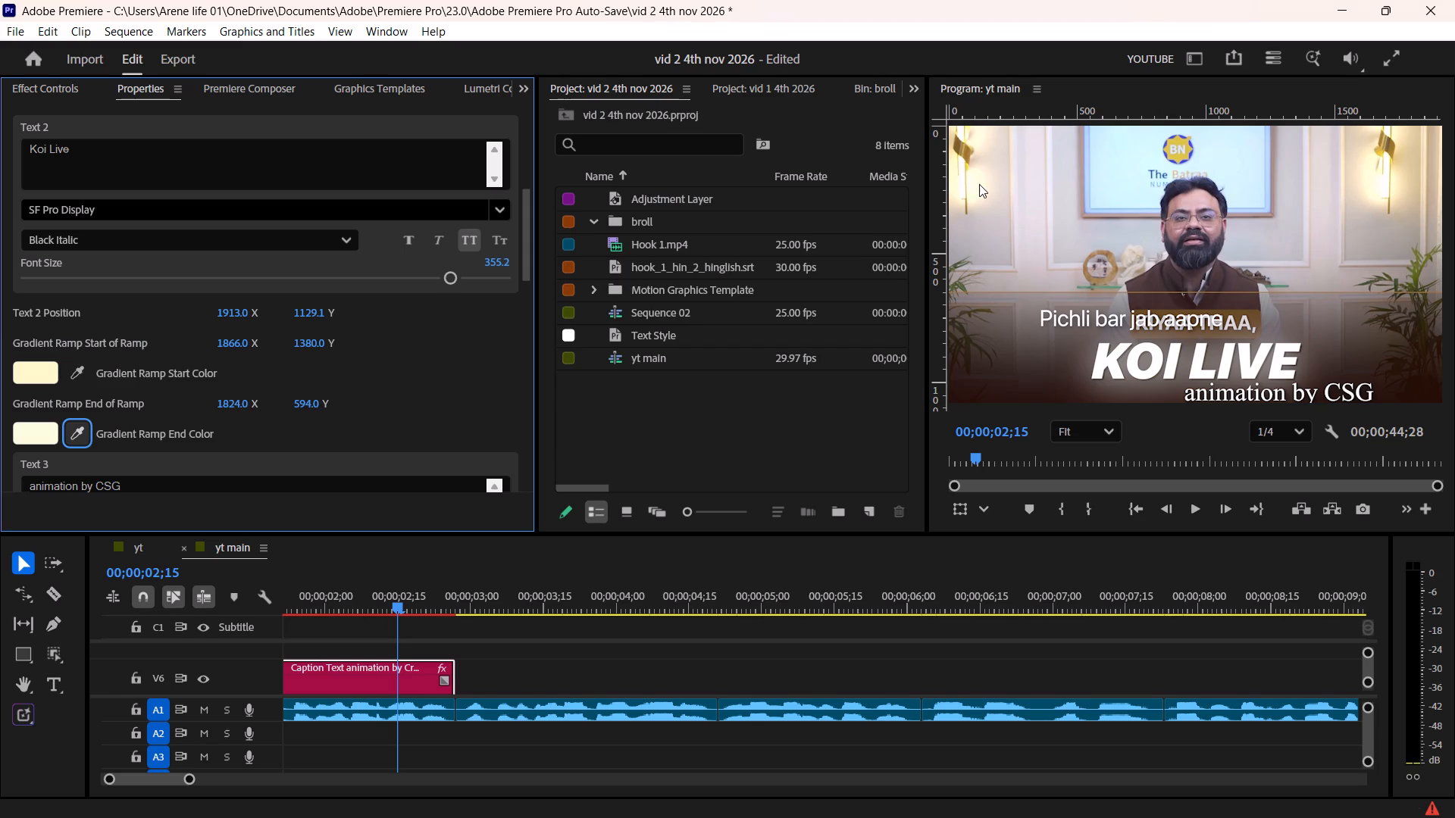
pyautogui.click(76, 433)
pyautogui.click(962, 150)
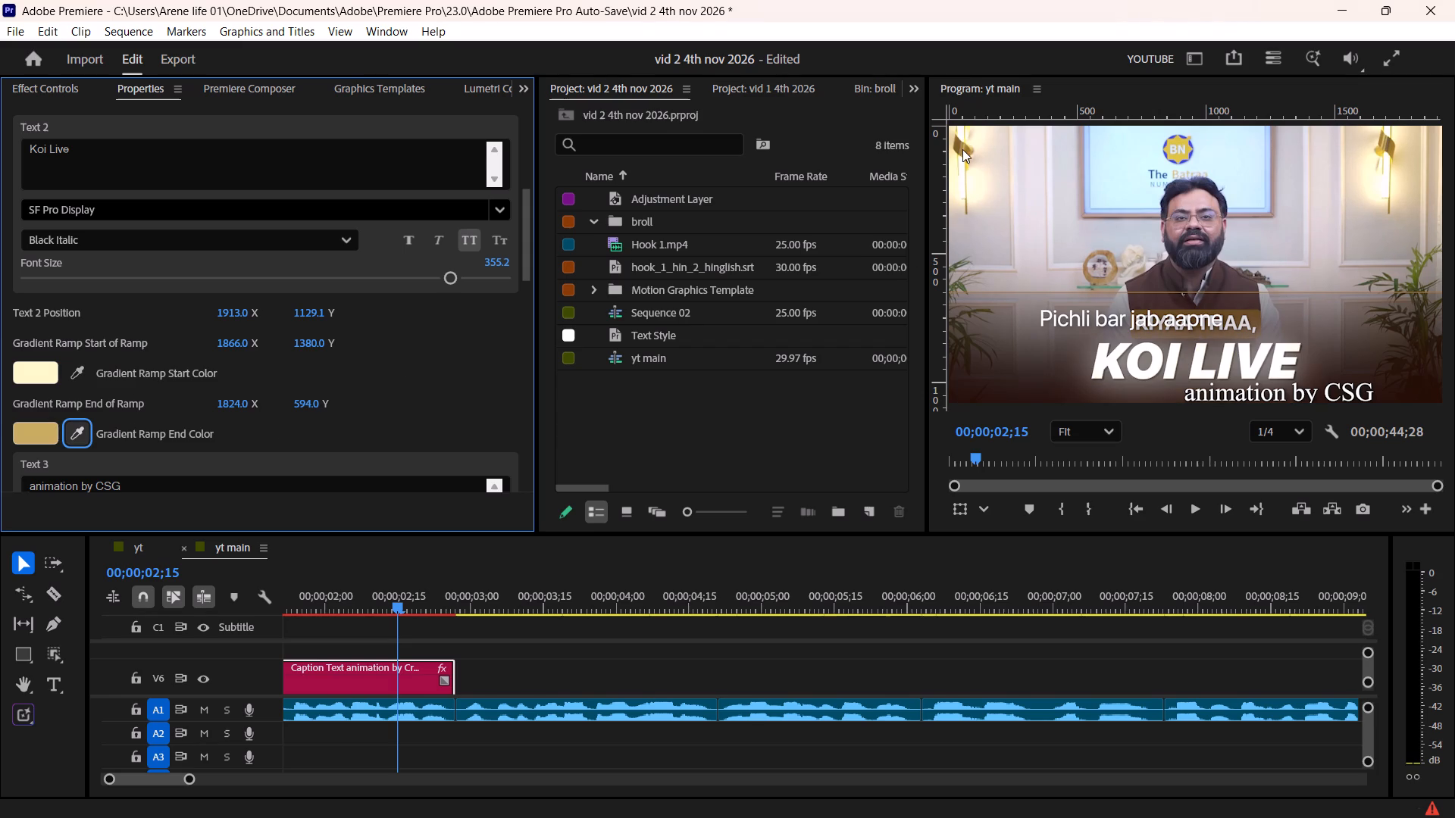
# Replace the Text 3 wording with "session attend kiya tha".
pyautogui.keyDown('alt'); pyautogui.scroll(4, 418, 639); pyautogui.keyUp('alt')
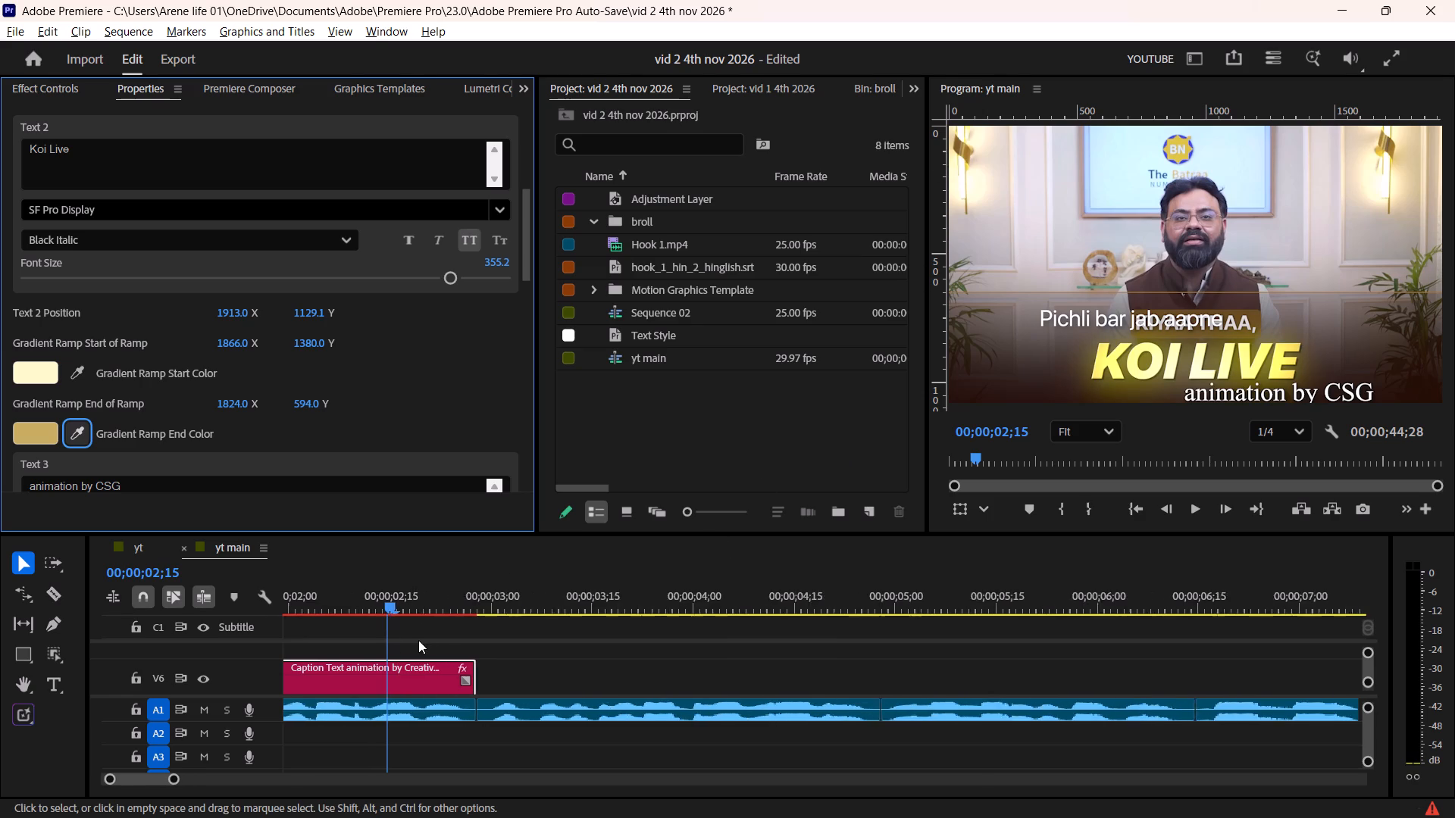
pyautogui.keyDown('alt'); pyautogui.scroll(4, 418, 640); pyautogui.keyUp('alt')
pyautogui.keyDown('ctrl'); pyautogui.scroll(-3, 447, 651); pyautogui.keyUp('ctrl')
pyautogui.keyDown('ctrl'); pyautogui.scroll(2, 473, 654); pyautogui.keyUp('ctrl')
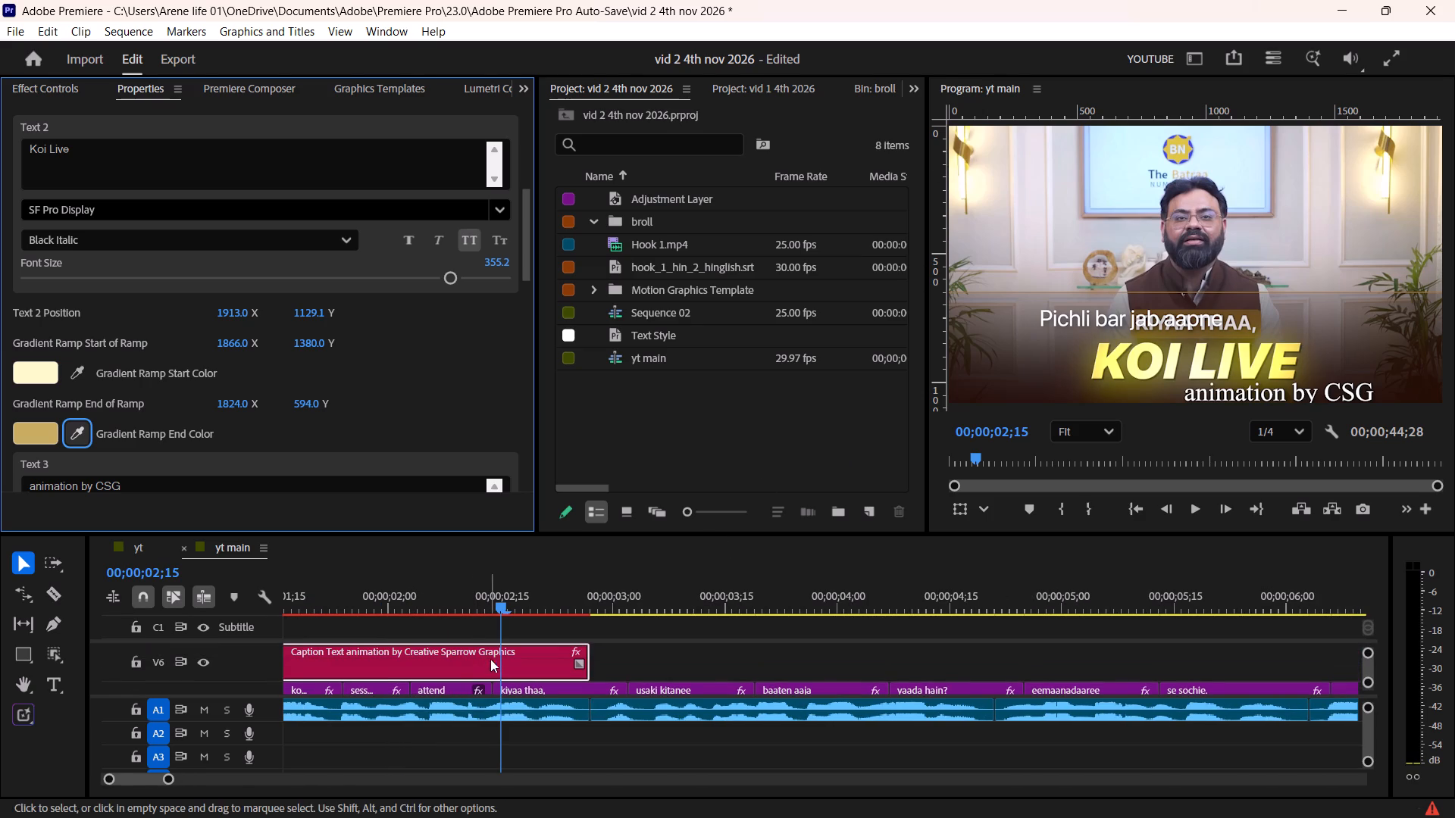
pyautogui.scroll(-8, 436, 376)
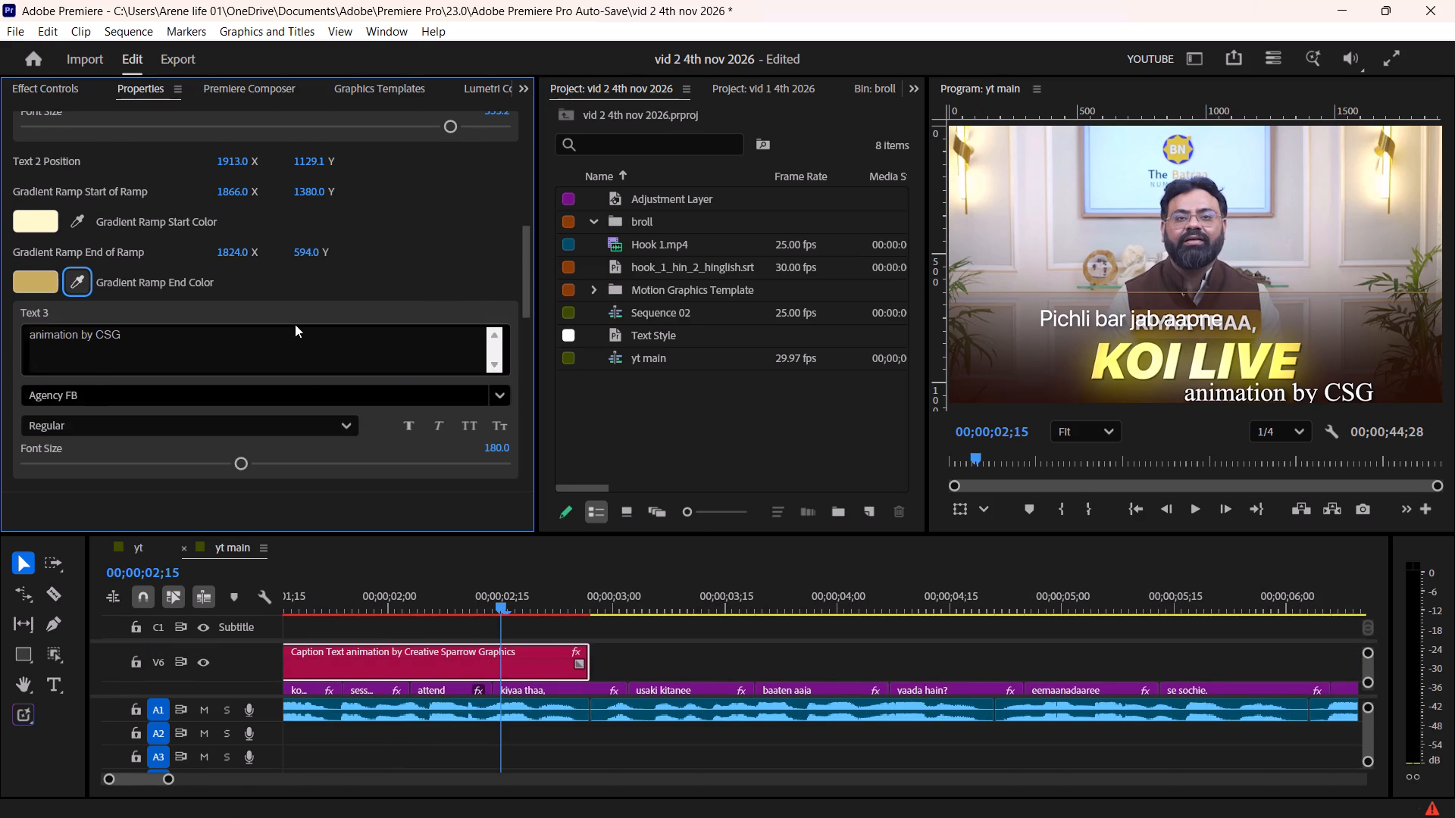
pyautogui.click(275, 345)
pyautogui.hotkey('ctrl', 'a')
pyautogui.write('session attend kiya tha')
pyautogui.click(368, 285)
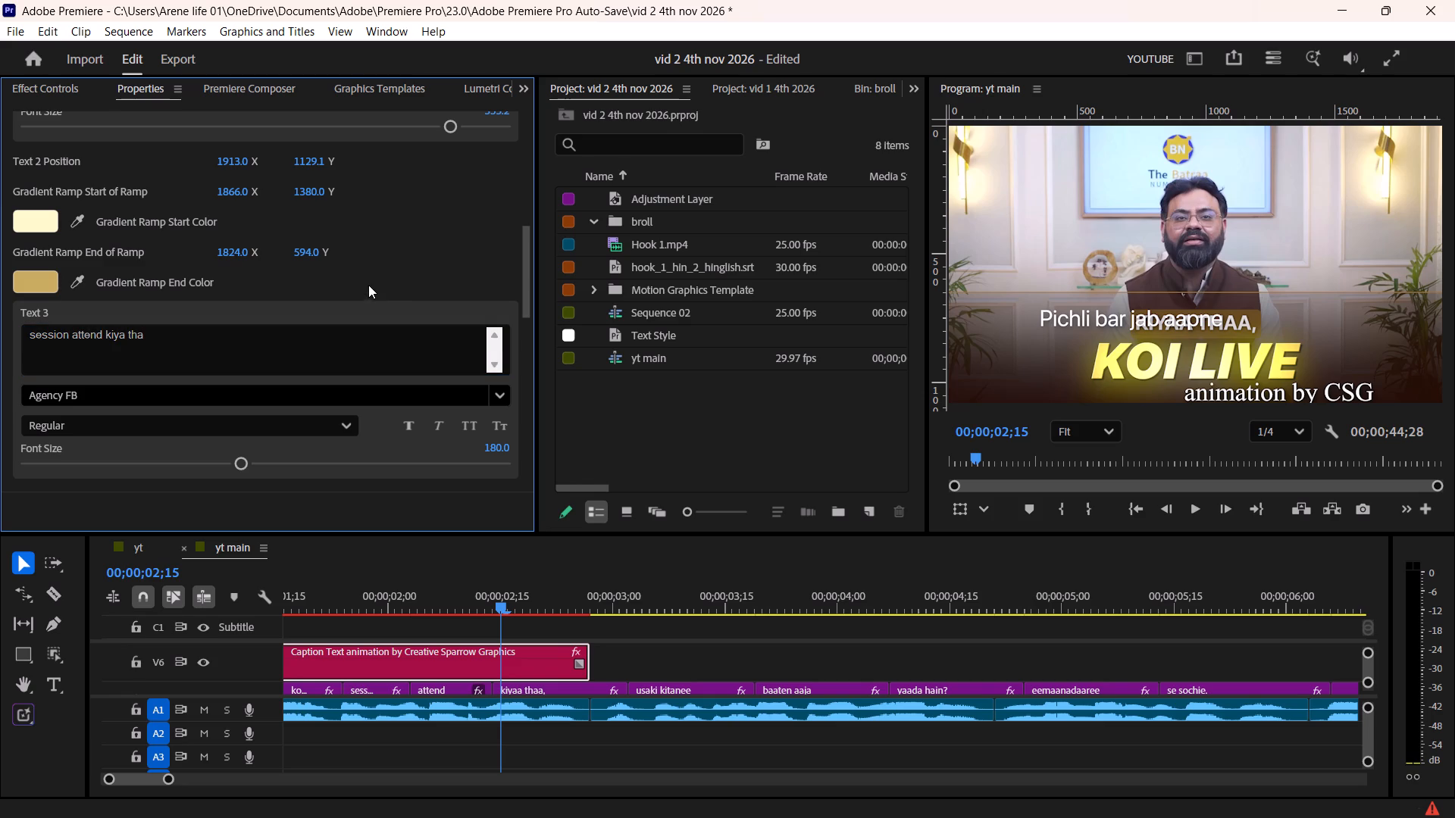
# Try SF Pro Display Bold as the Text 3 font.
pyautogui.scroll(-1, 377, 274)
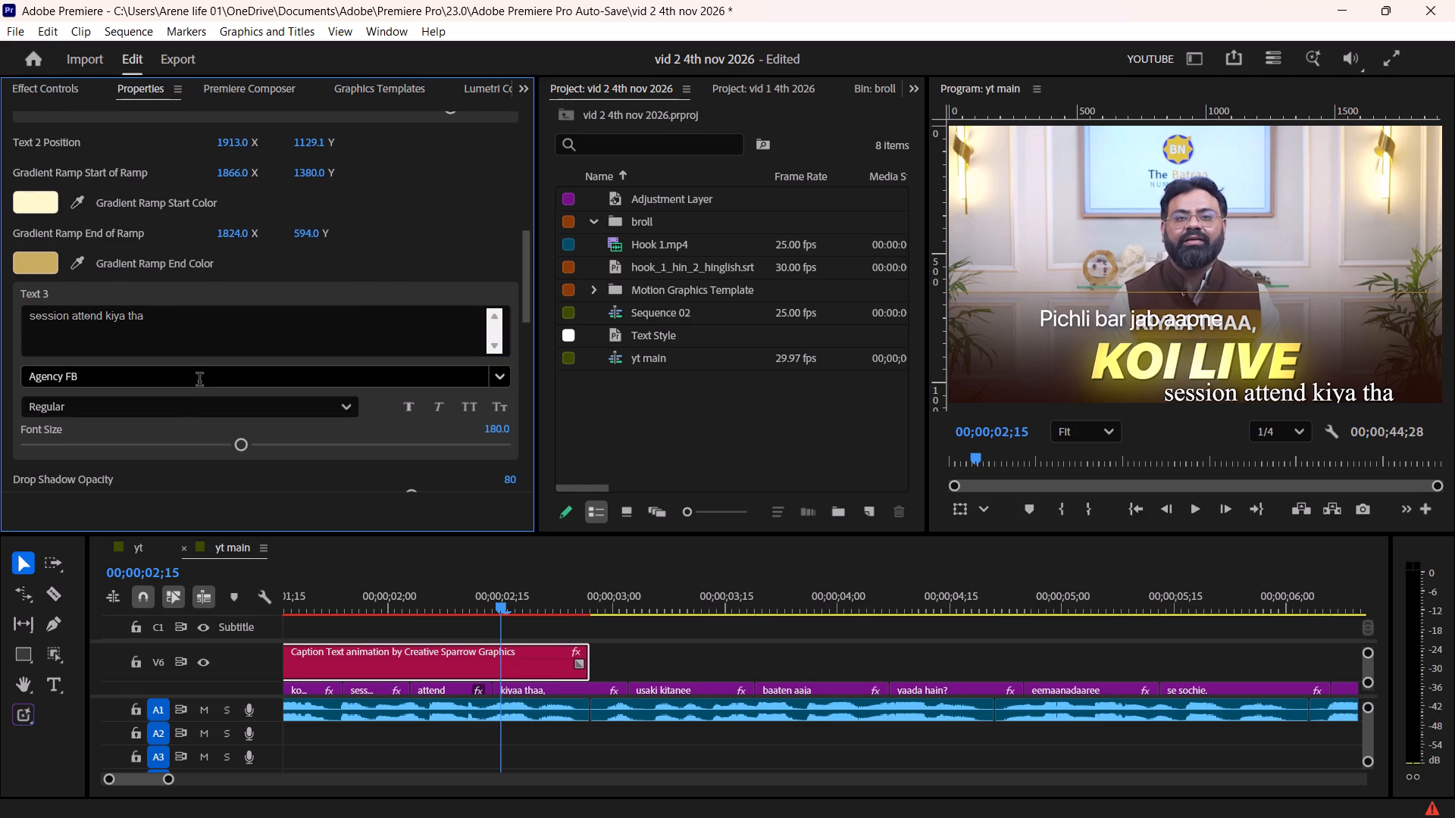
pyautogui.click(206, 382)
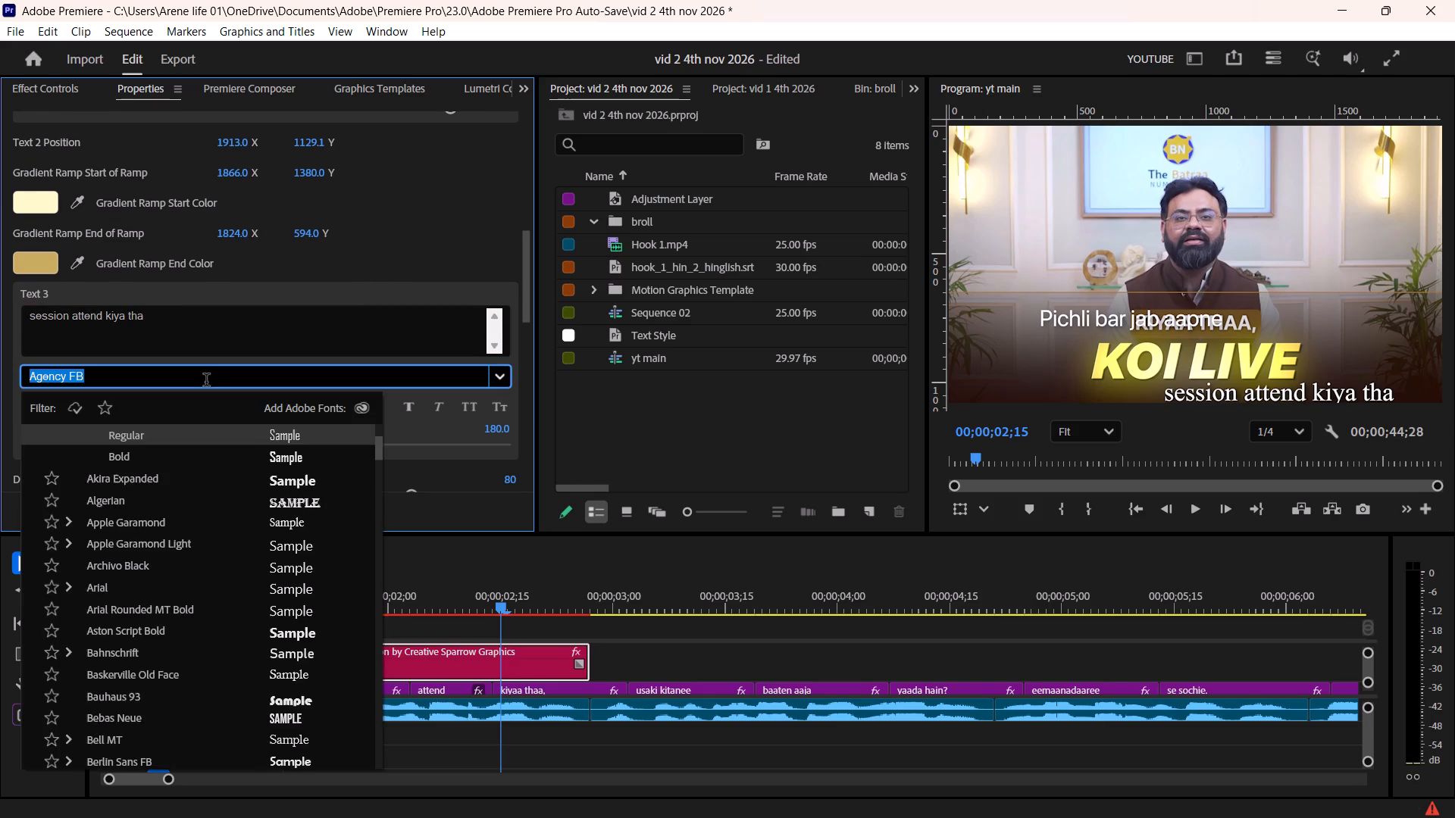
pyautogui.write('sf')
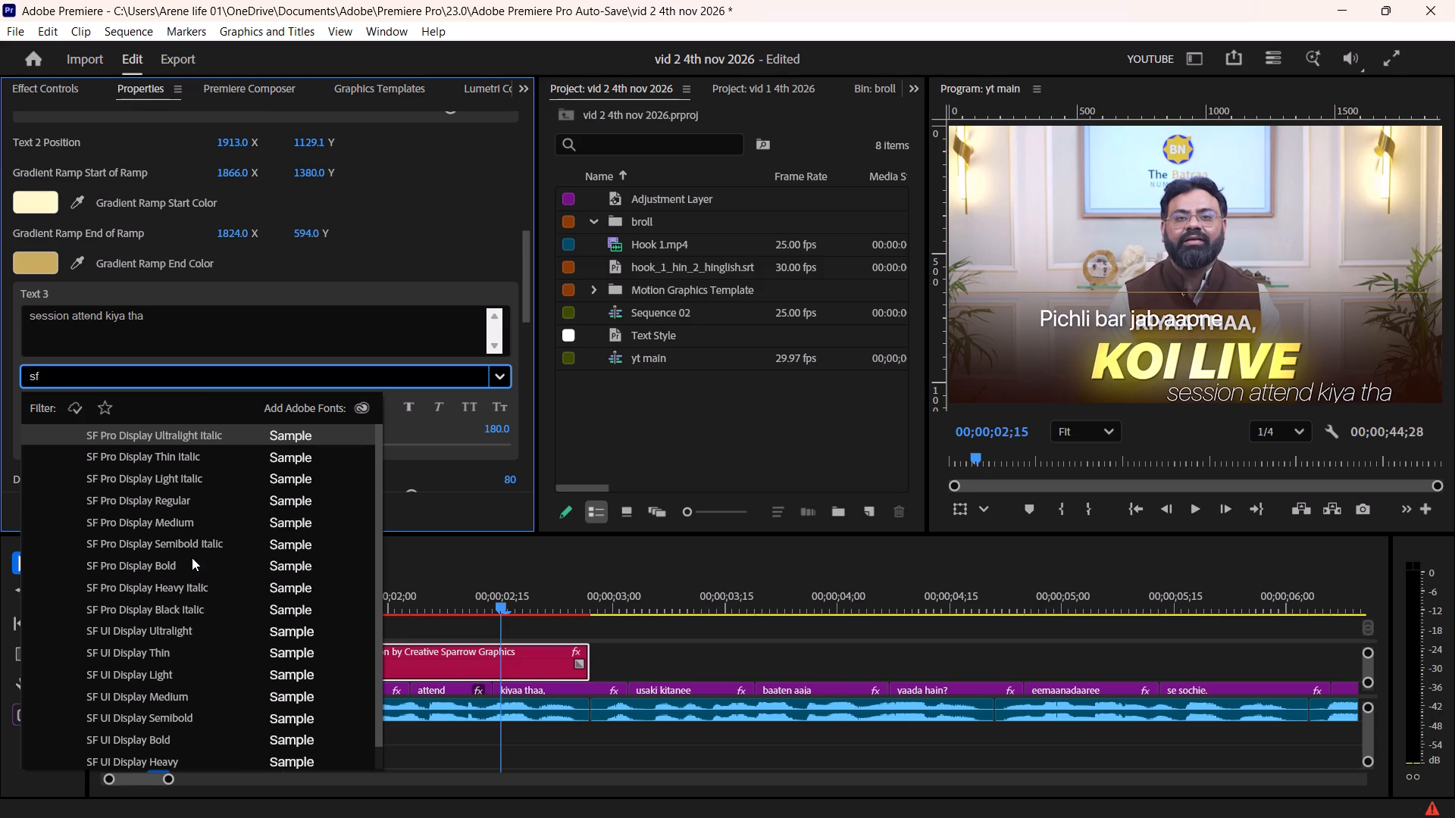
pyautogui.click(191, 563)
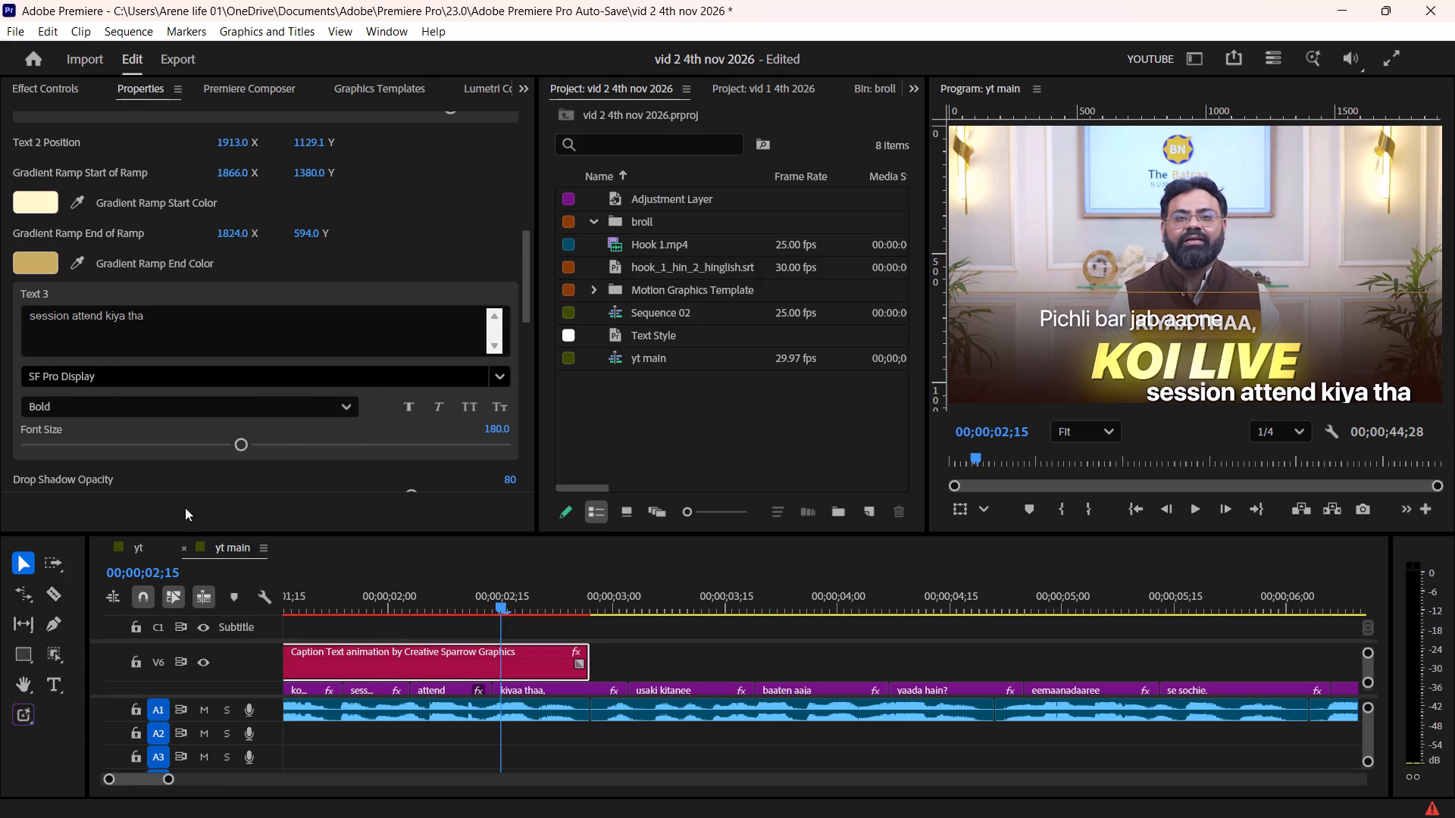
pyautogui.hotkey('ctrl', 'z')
# Set the Text 3 font to SF Pro Display Ultralight Italic.
pyautogui.click(177, 379)
pyautogui.write('sf')
pyautogui.click(205, 433)
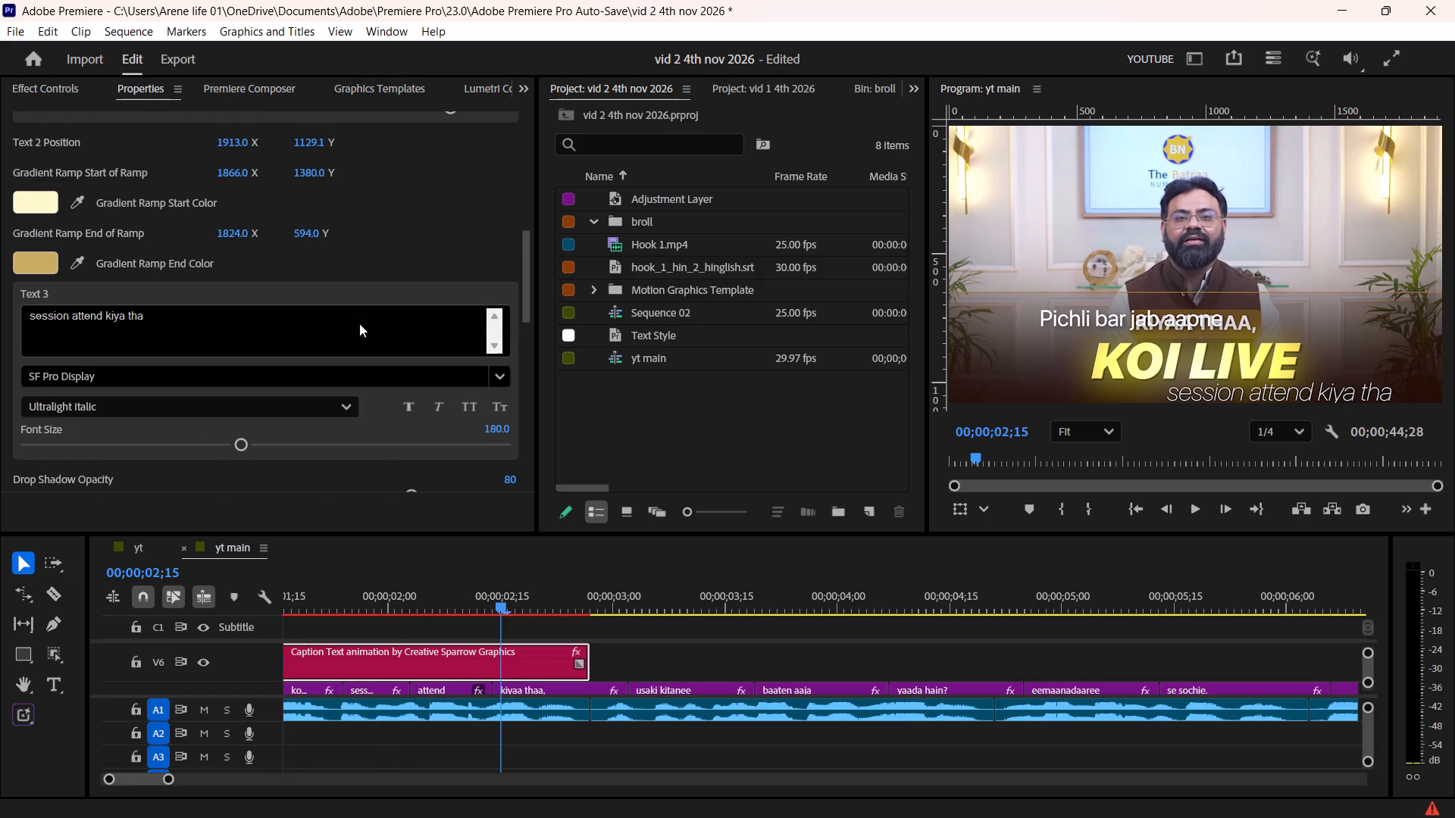
# Try Ultralight Italic on Text 1, "Pichli bar jab aapne", and settle on the Thin Italic font style.
pyautogui.scroll(-2, 382, 237)
pyautogui.scroll(19, 380, 223)
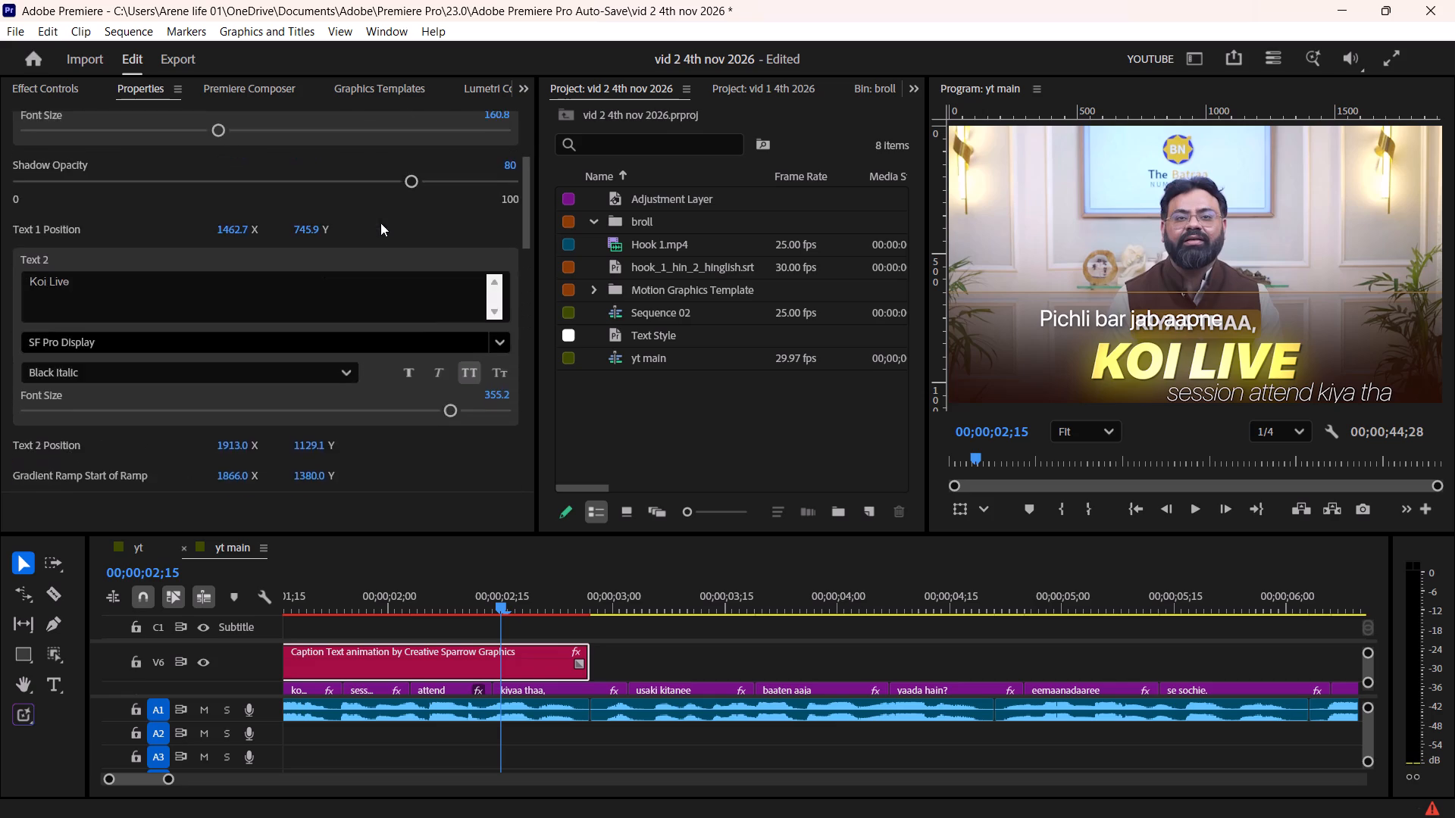
pyautogui.scroll(5, 380, 223)
pyautogui.click(192, 203)
pyautogui.click(174, 246)
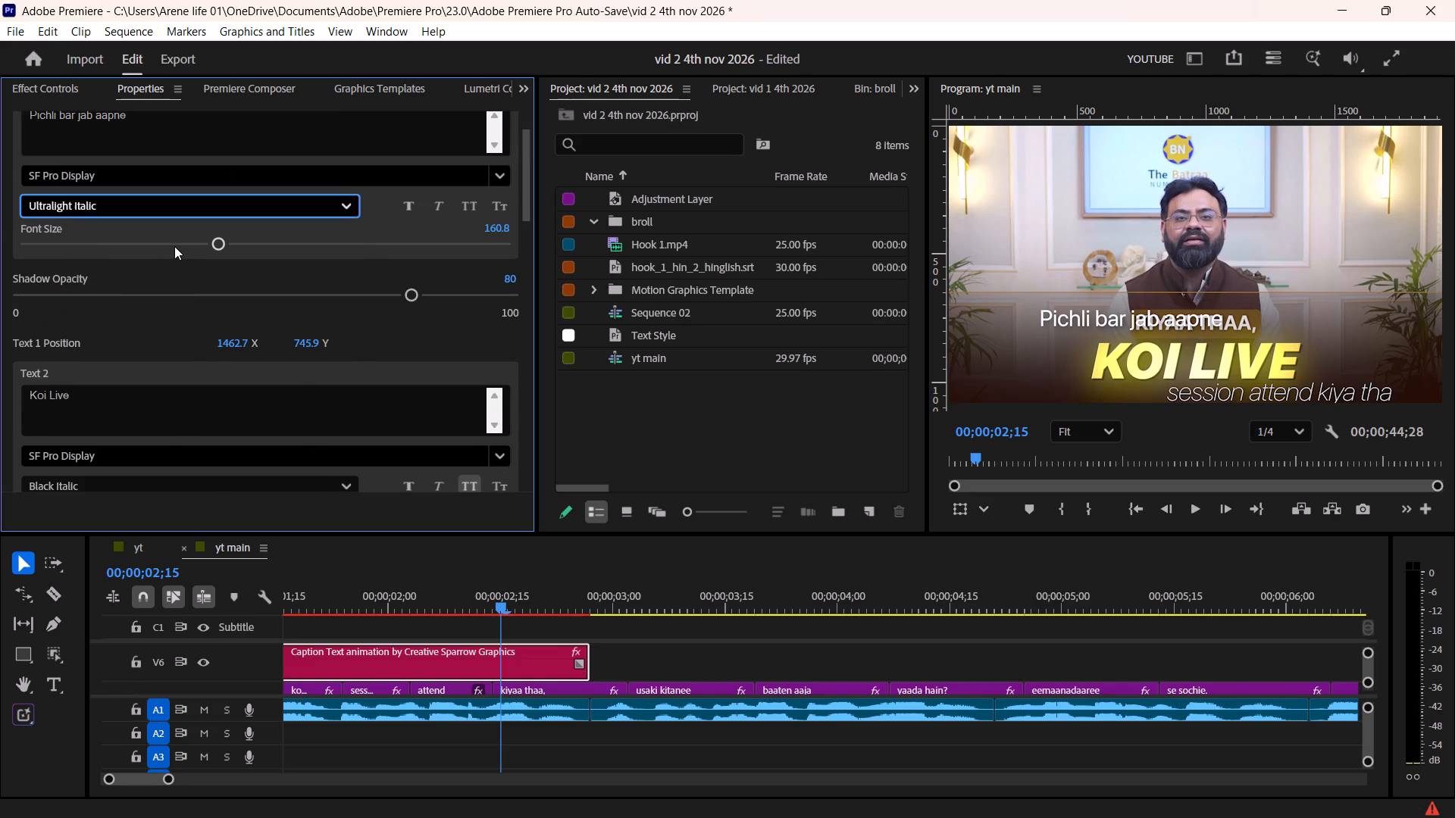
pyautogui.click(158, 203)
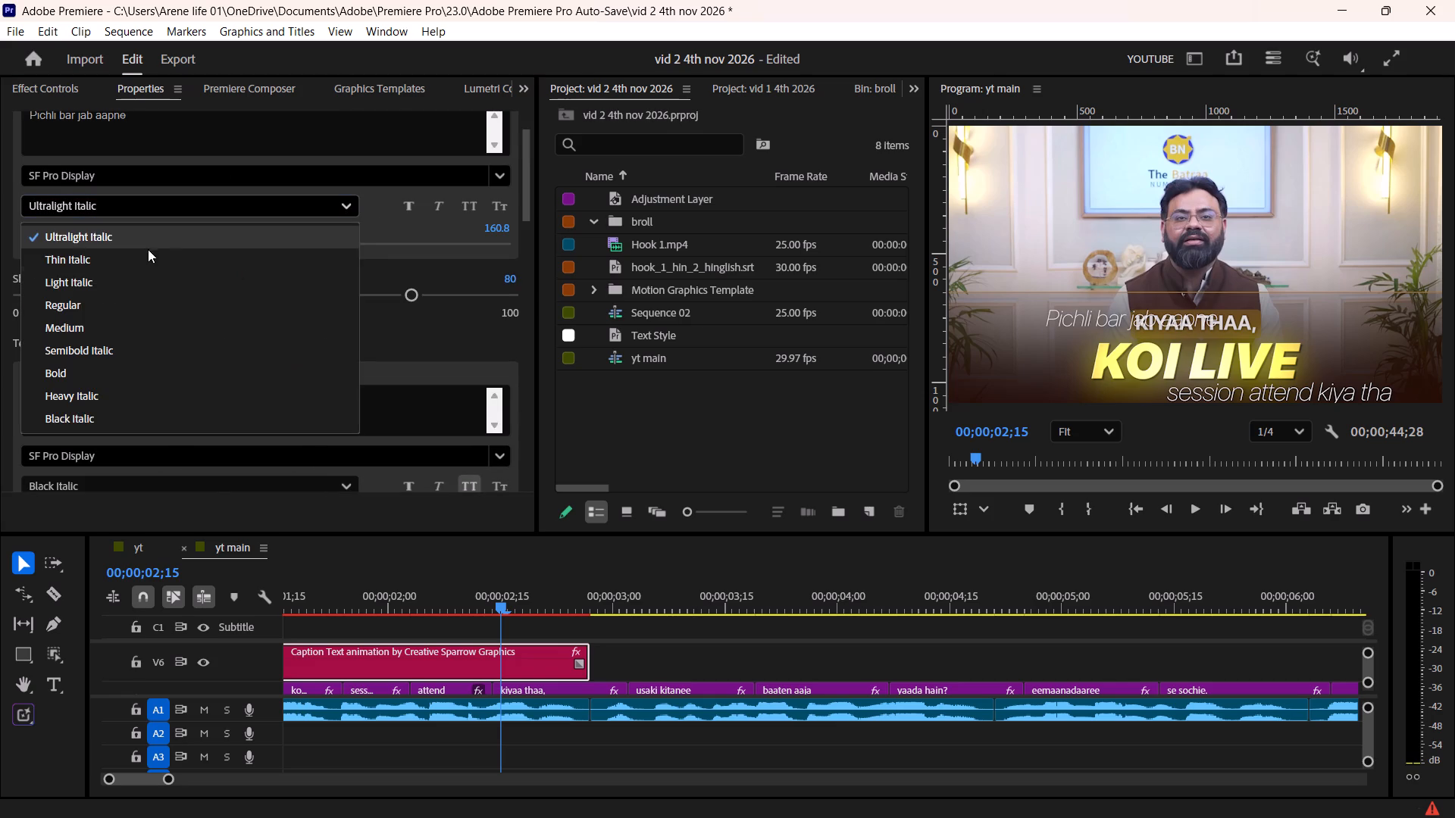
pyautogui.click(141, 254)
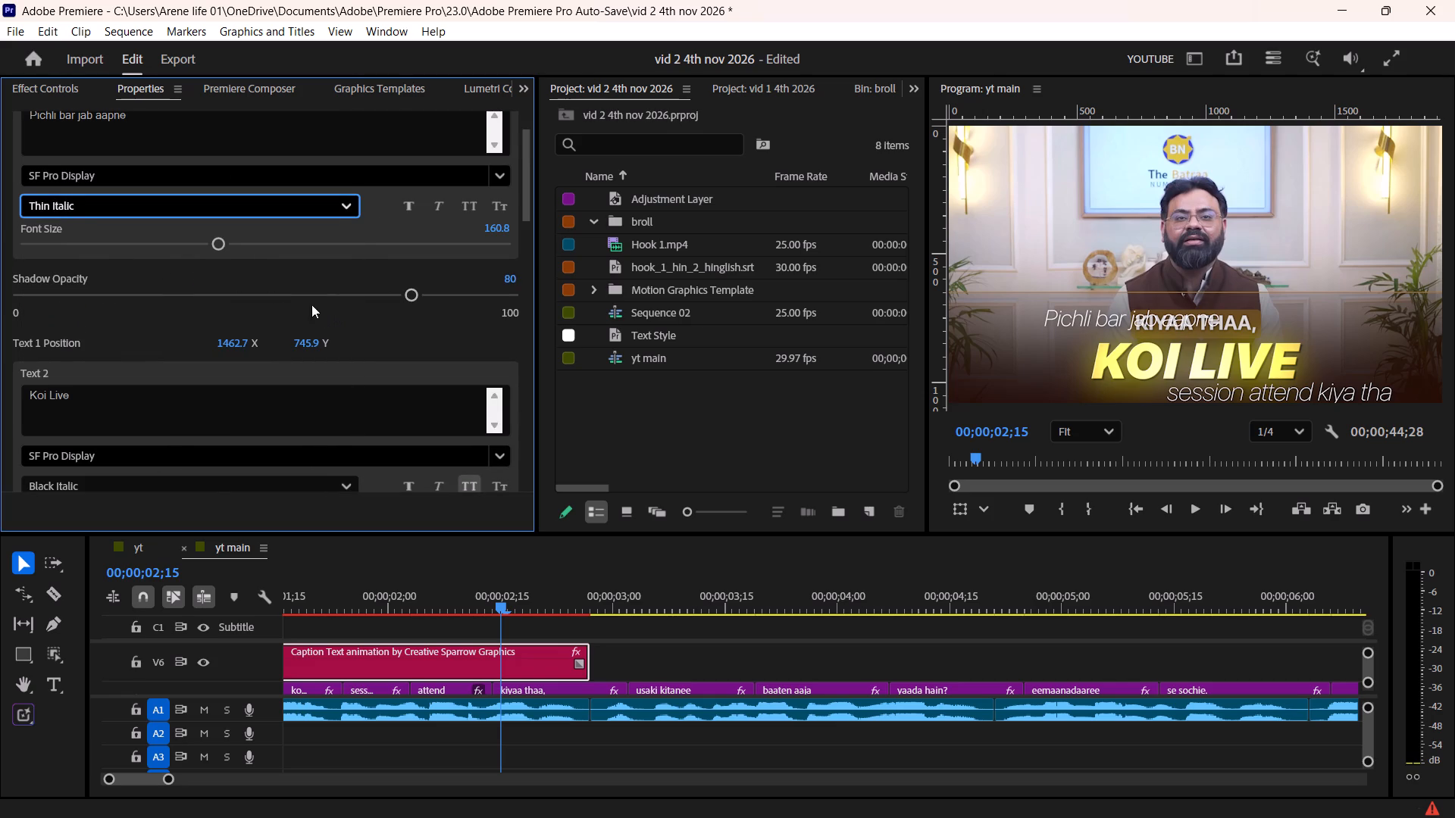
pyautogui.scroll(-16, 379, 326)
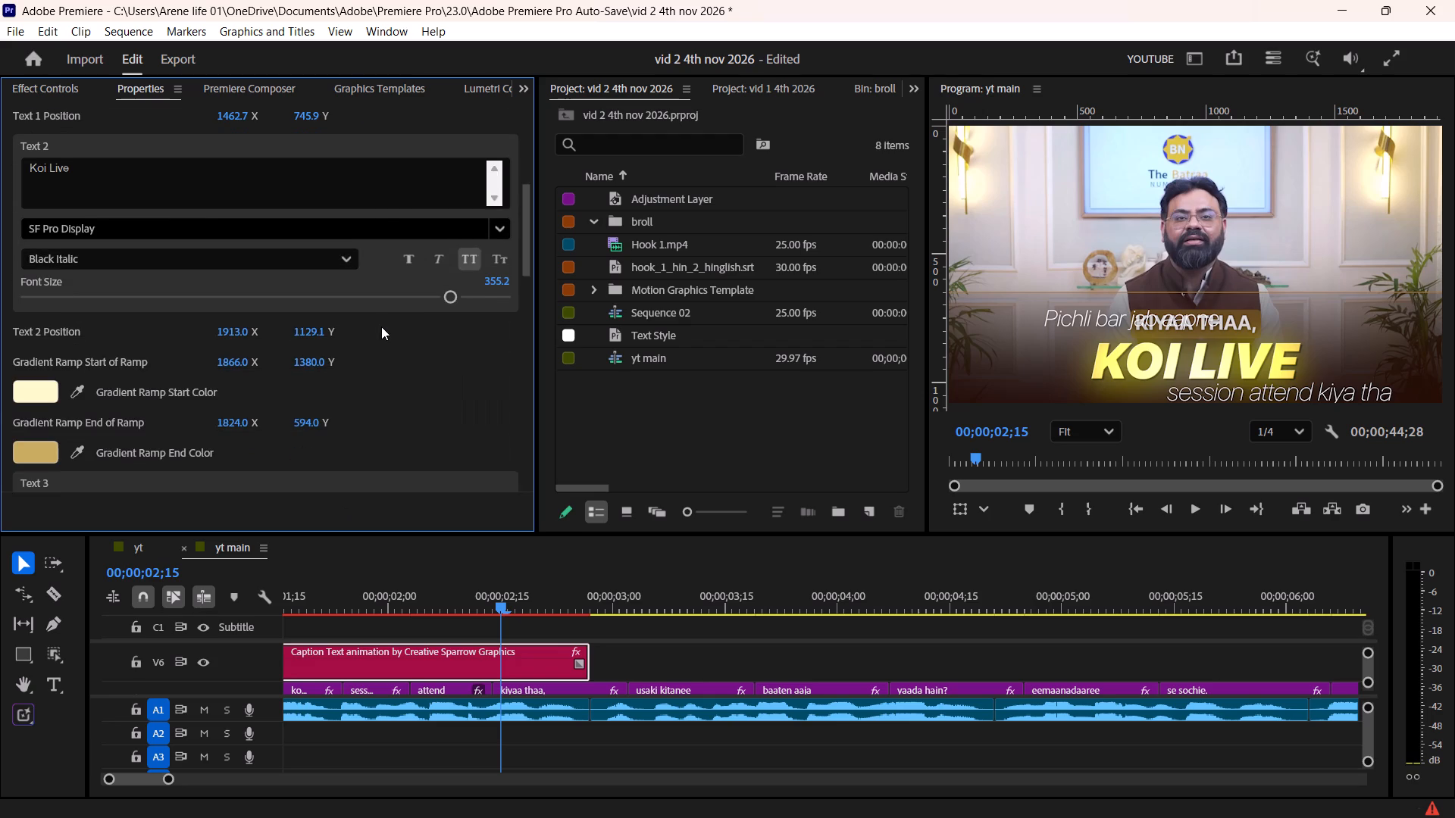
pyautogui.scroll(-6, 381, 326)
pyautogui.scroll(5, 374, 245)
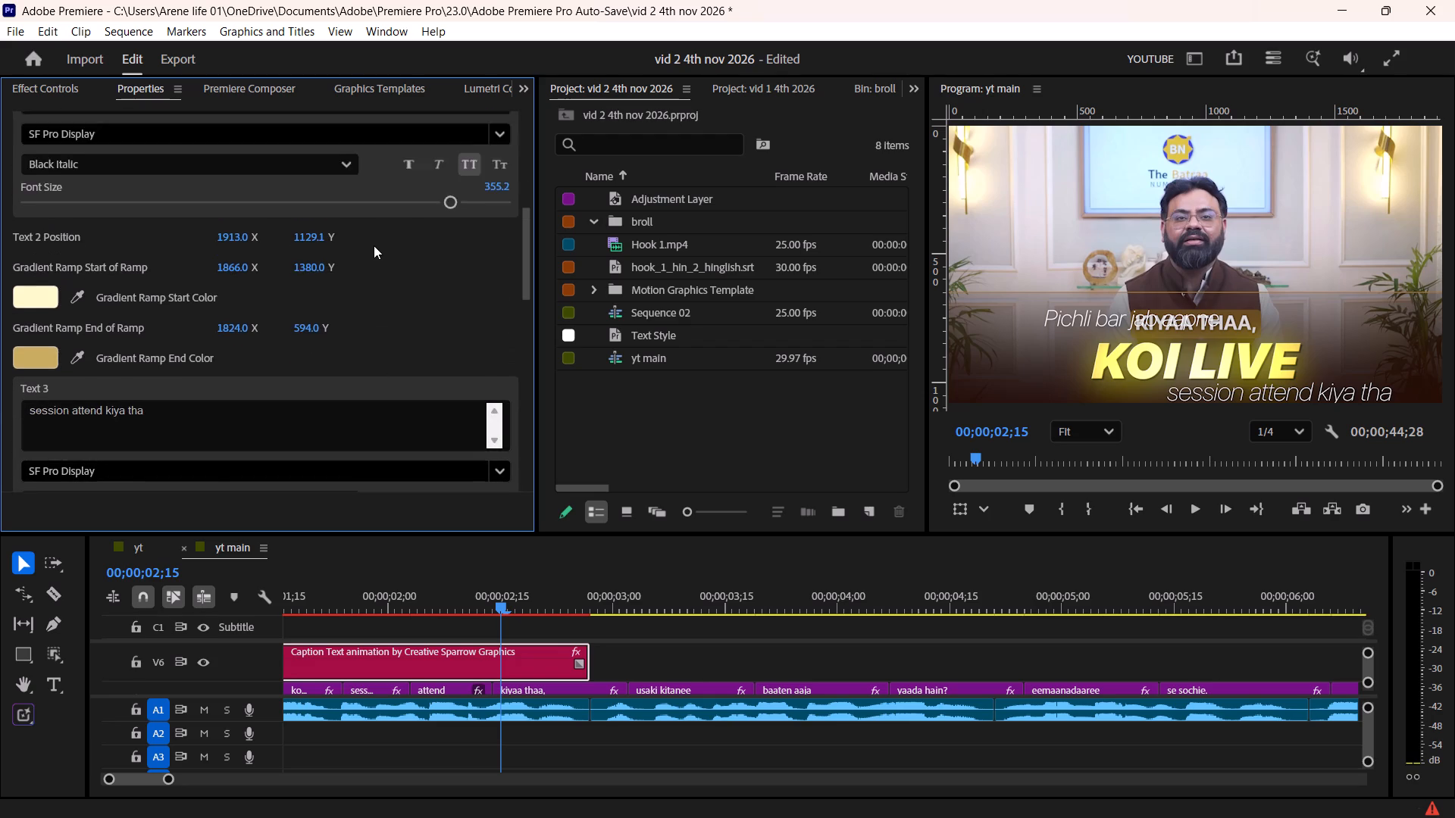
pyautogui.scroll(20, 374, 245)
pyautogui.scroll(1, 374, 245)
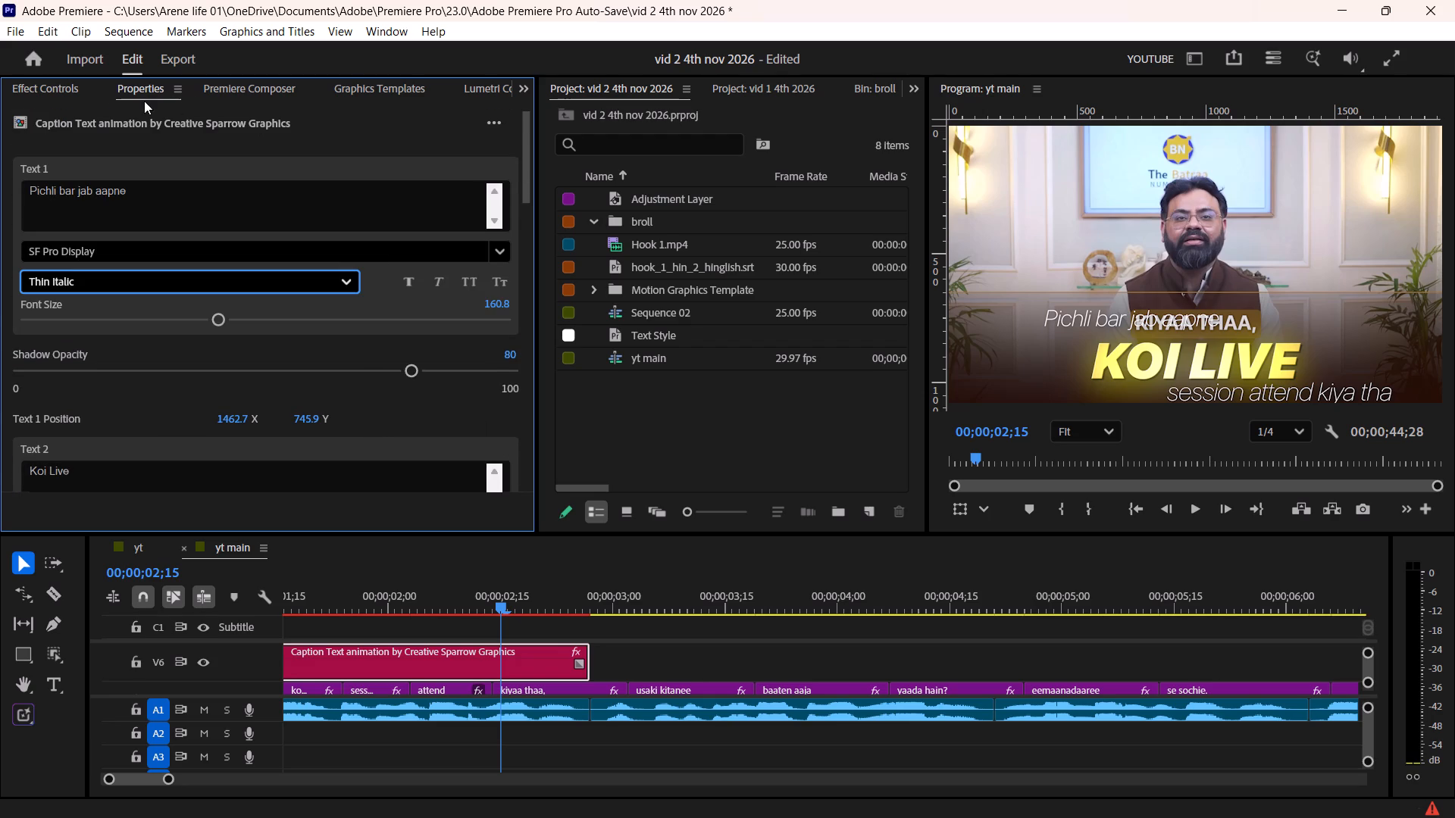
# Raise Text 1, "Pichli bar jab aapne", by setting its vertical position to about 708.
pyautogui.click(56, 89)
pyautogui.click(148, 88)
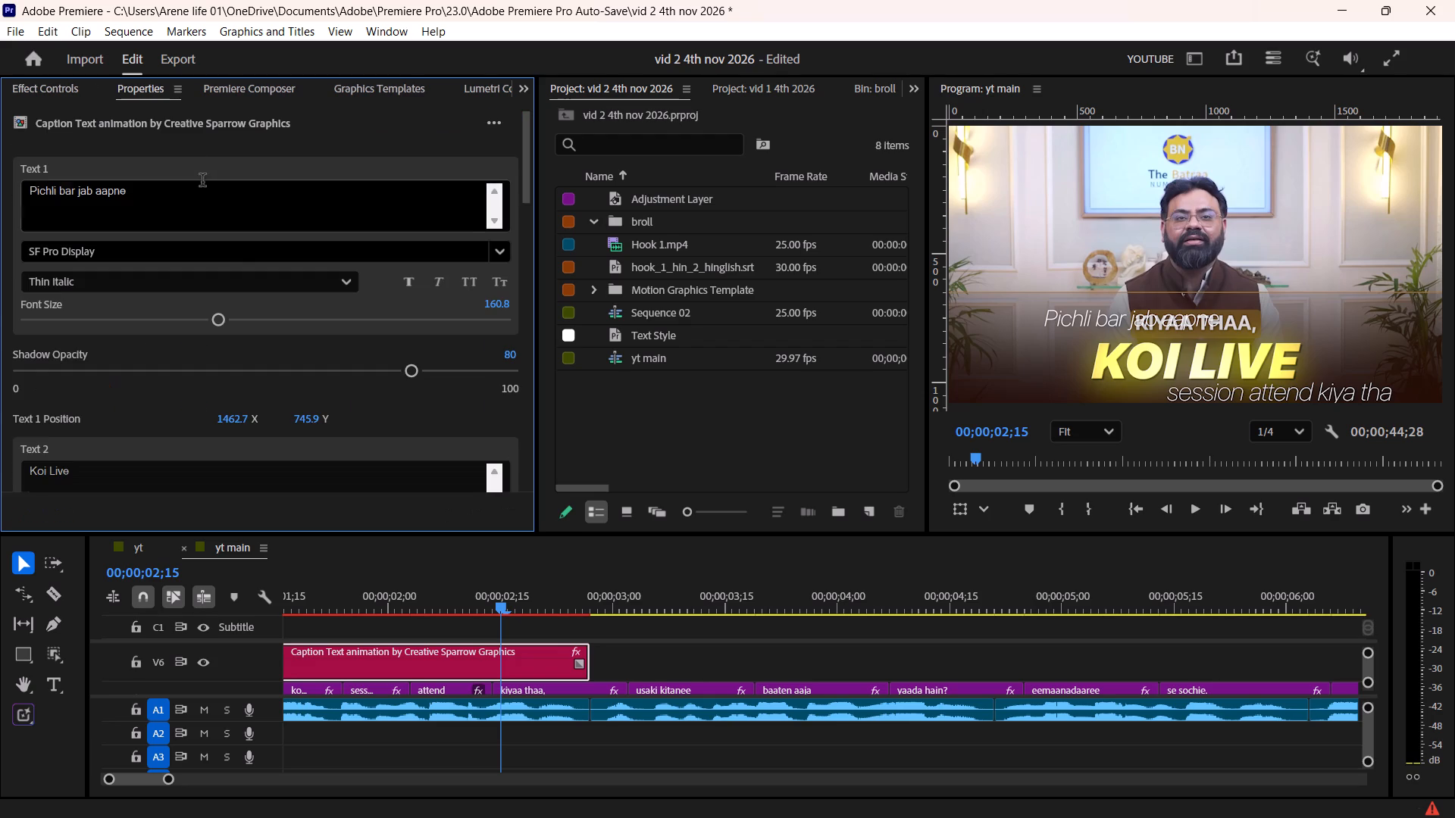
pyautogui.scroll(-1, 254, 356)
pyautogui.moveTo(306, 397); pyautogui.dragTo(305, 397)
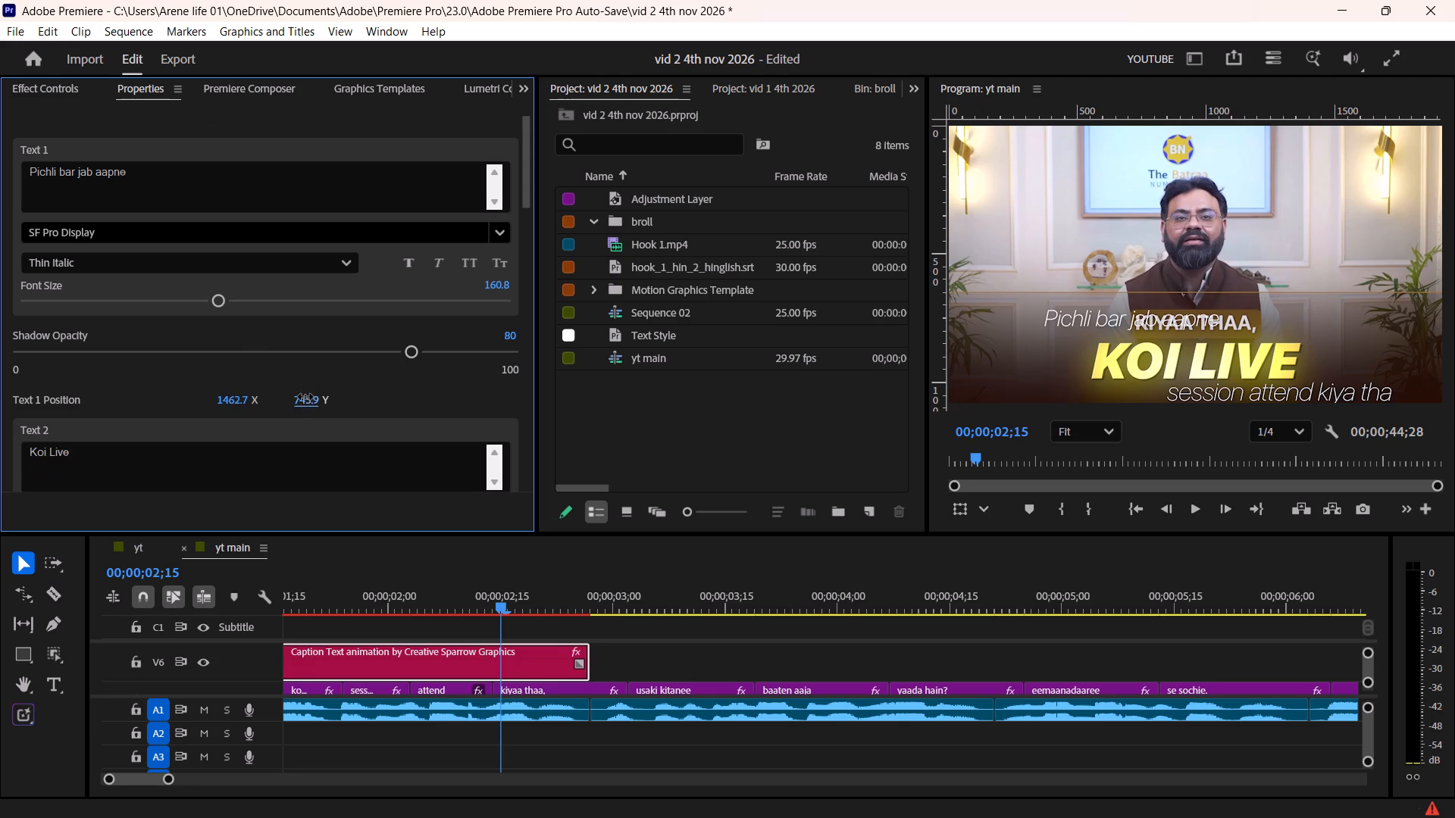
pyautogui.moveTo(305, 397); pyautogui.dragTo(311, 441)
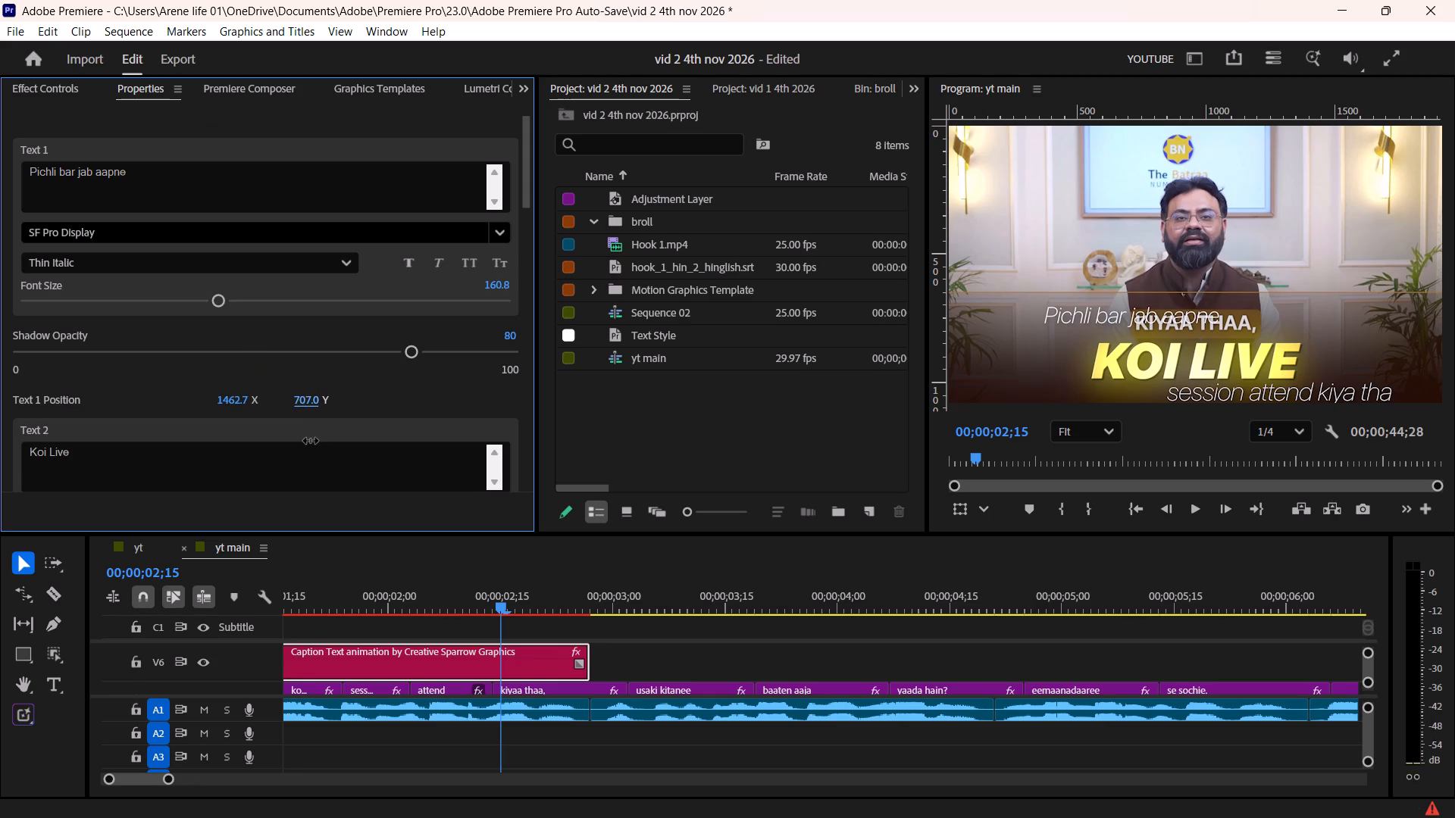
pyautogui.moveTo(311, 441); pyautogui.dragTo(312, 441)
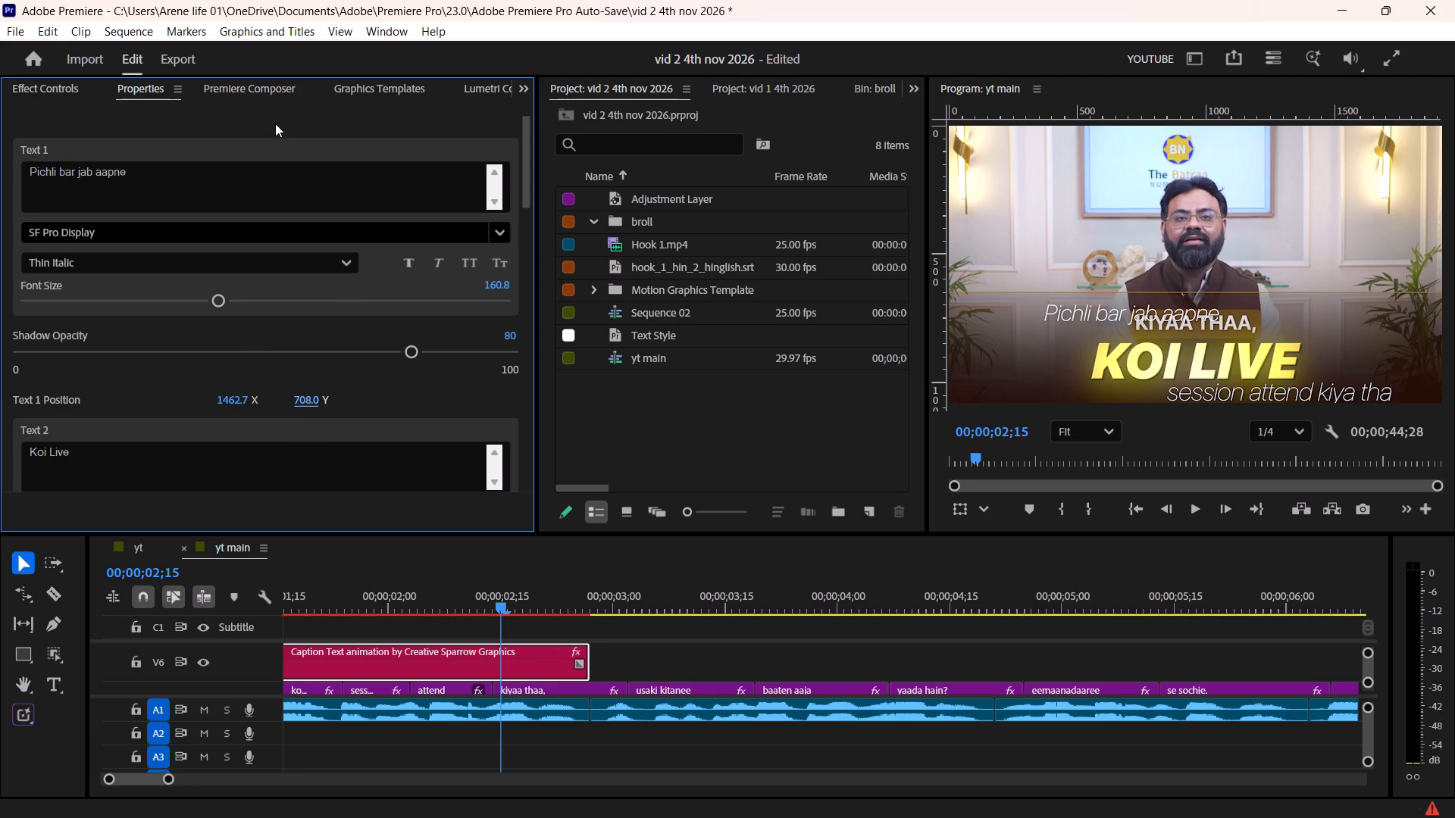
# Reposition Text 2, "Koi Live", to about X 1822, Y 1059 and reduce its font size to about 284.9.
pyautogui.scroll(-15, 404, 383)
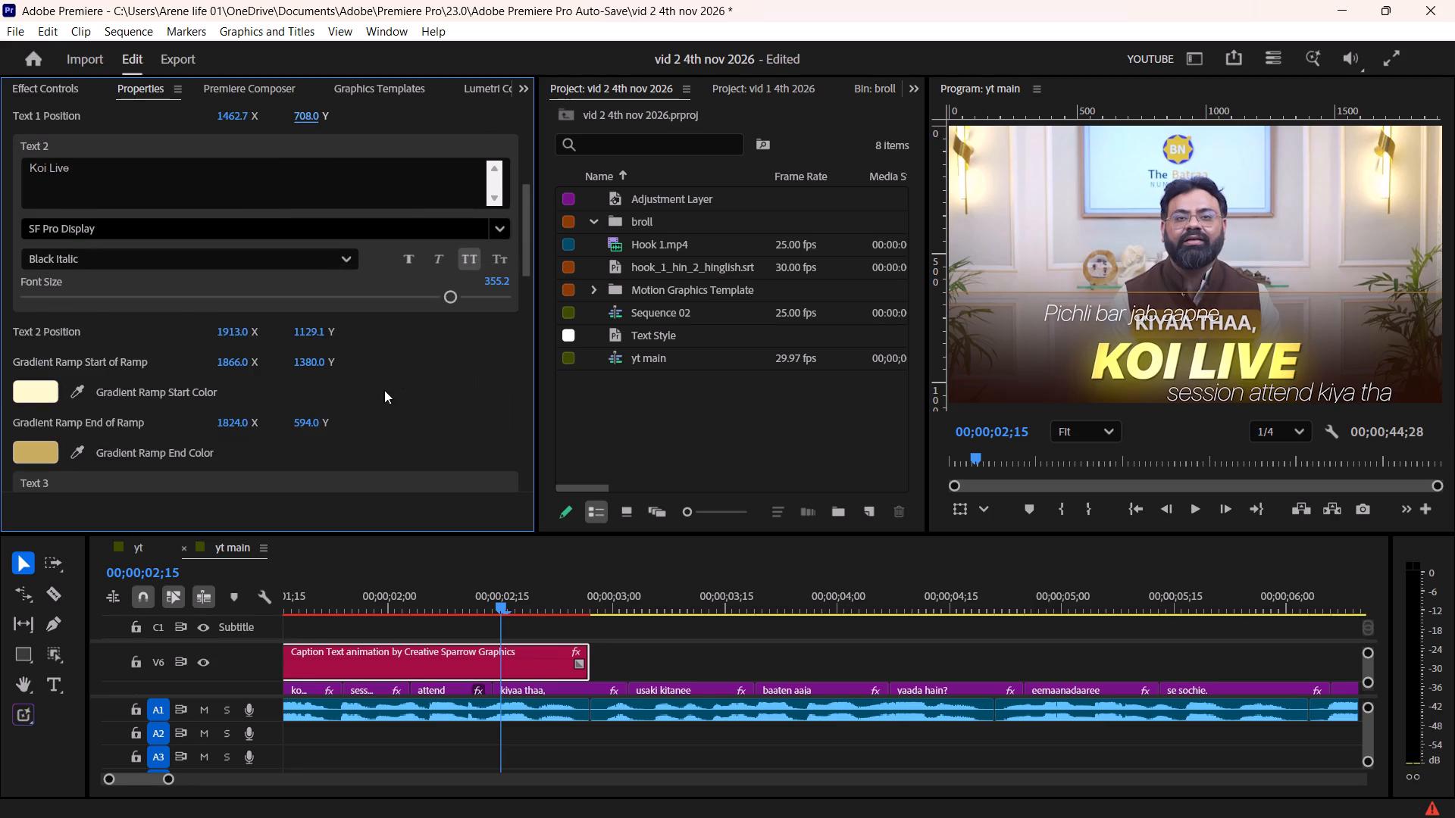
pyautogui.moveTo(313, 329); pyautogui.dragTo(324, 403)
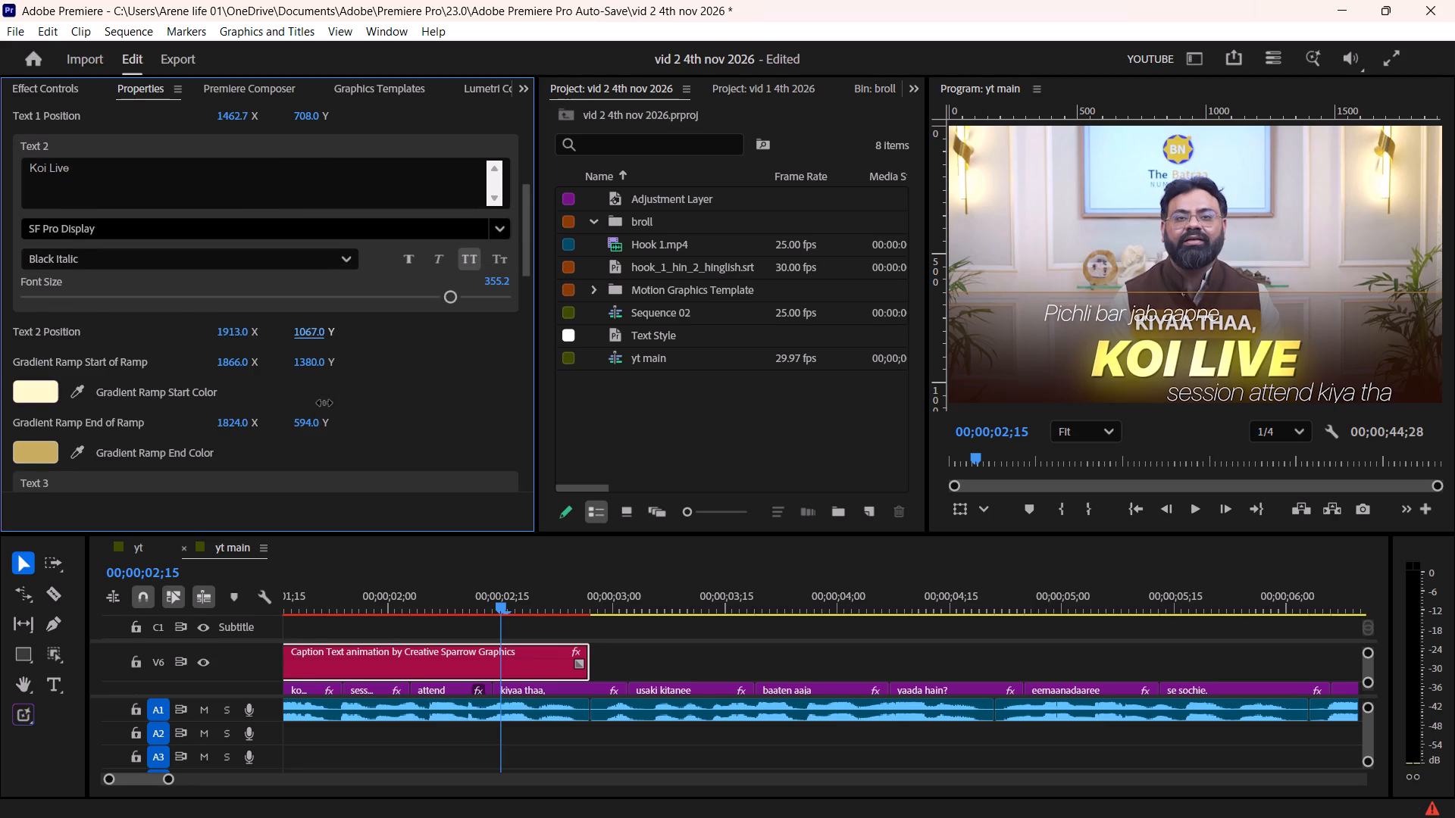
pyautogui.moveTo(324, 403); pyautogui.dragTo(327, 411)
pyautogui.moveTo(242, 333); pyautogui.dragTo(180, 337)
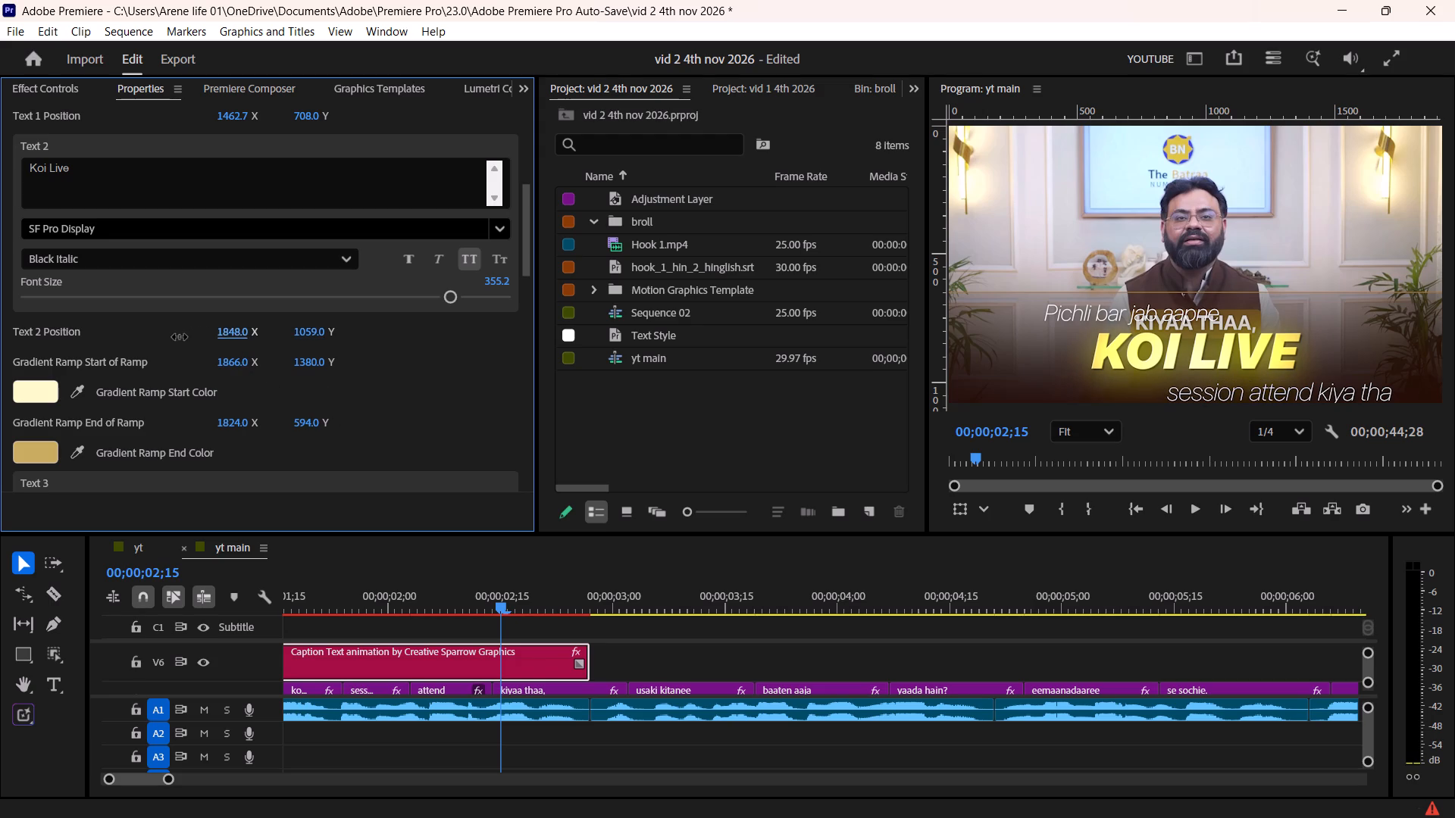
pyautogui.moveTo(180, 337); pyautogui.dragTo(163, 345)
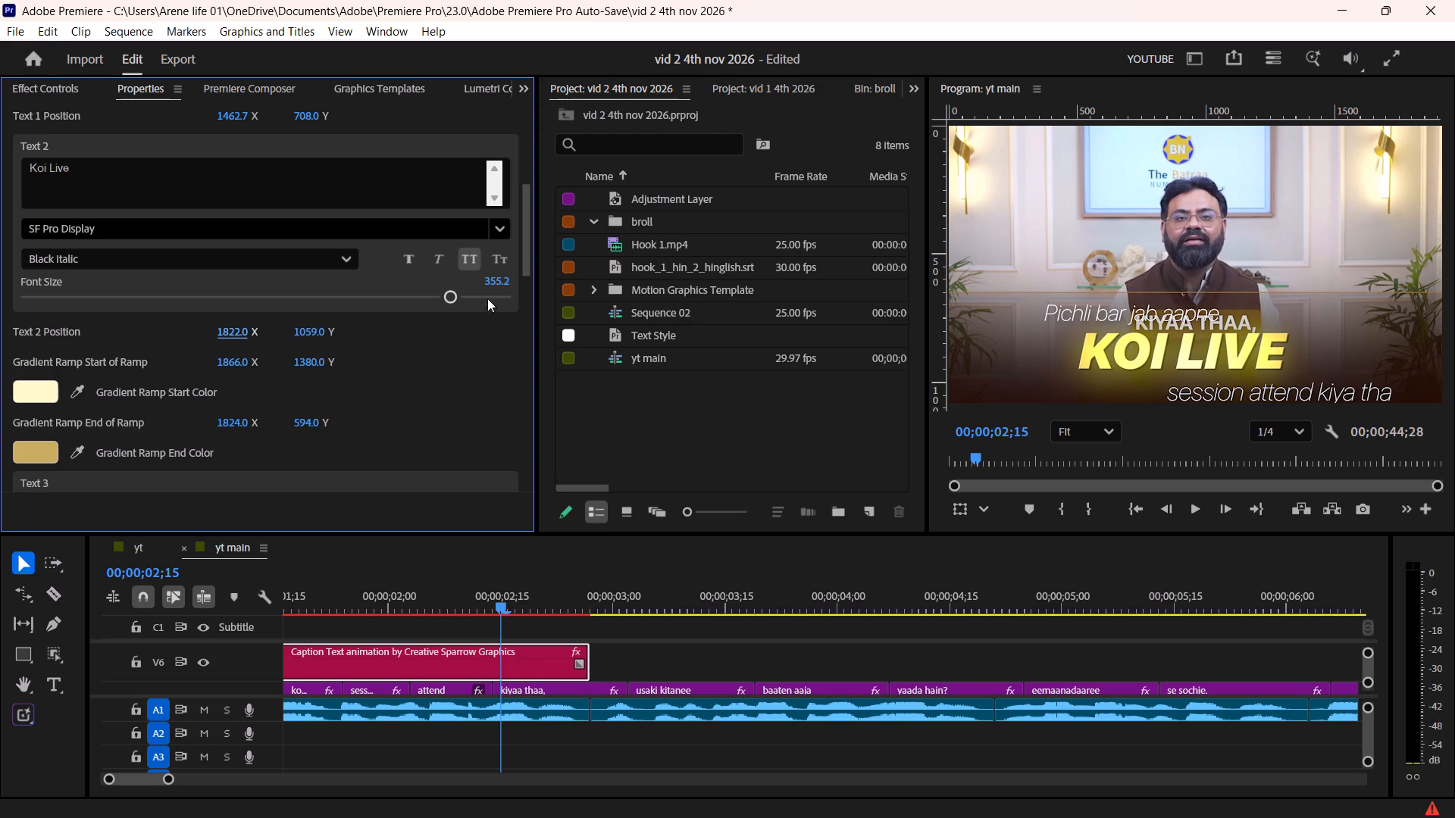
pyautogui.moveTo(454, 296); pyautogui.dragTo(473, 298)
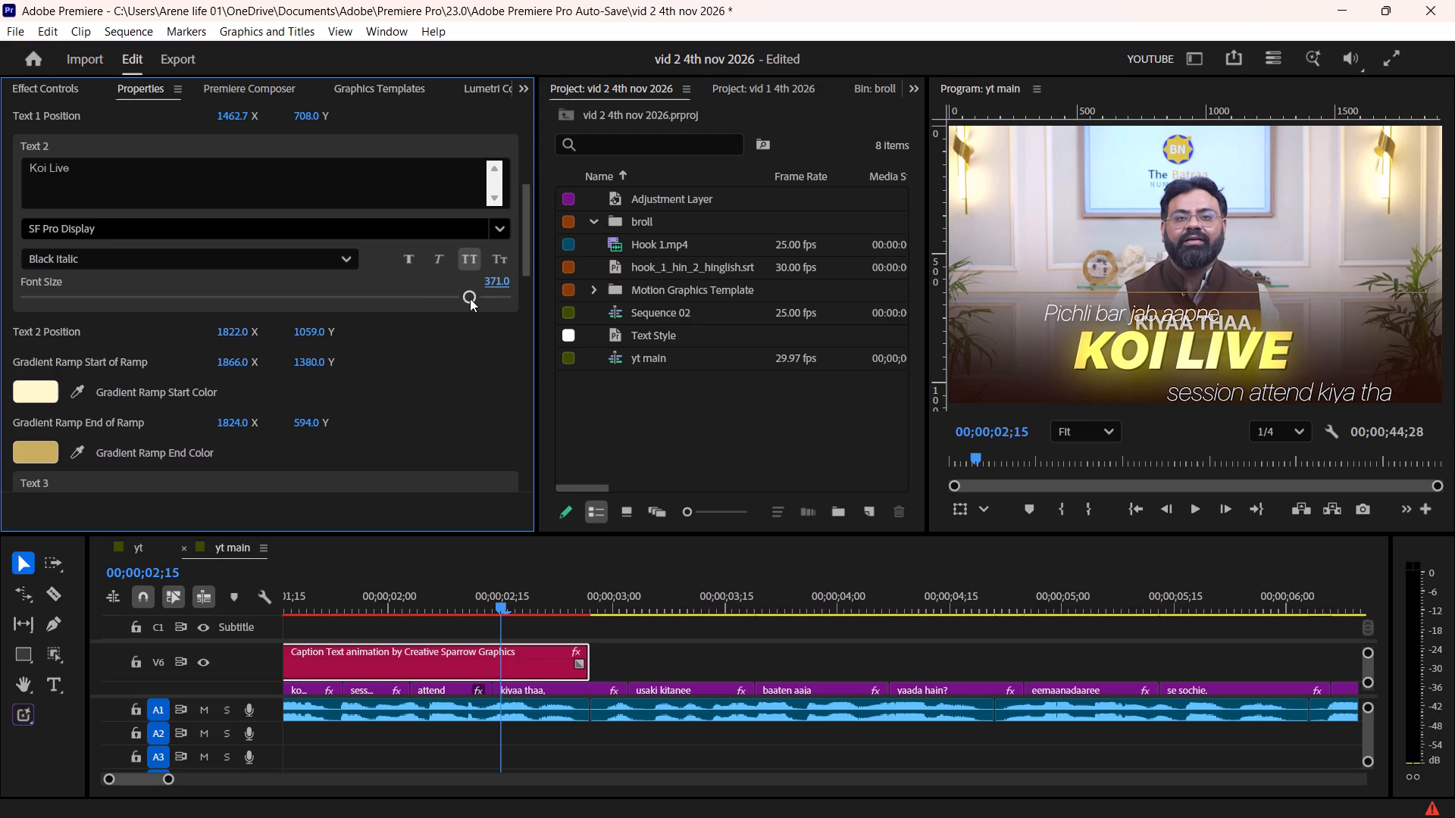
pyautogui.moveTo(468, 298); pyautogui.dragTo(365, 323)
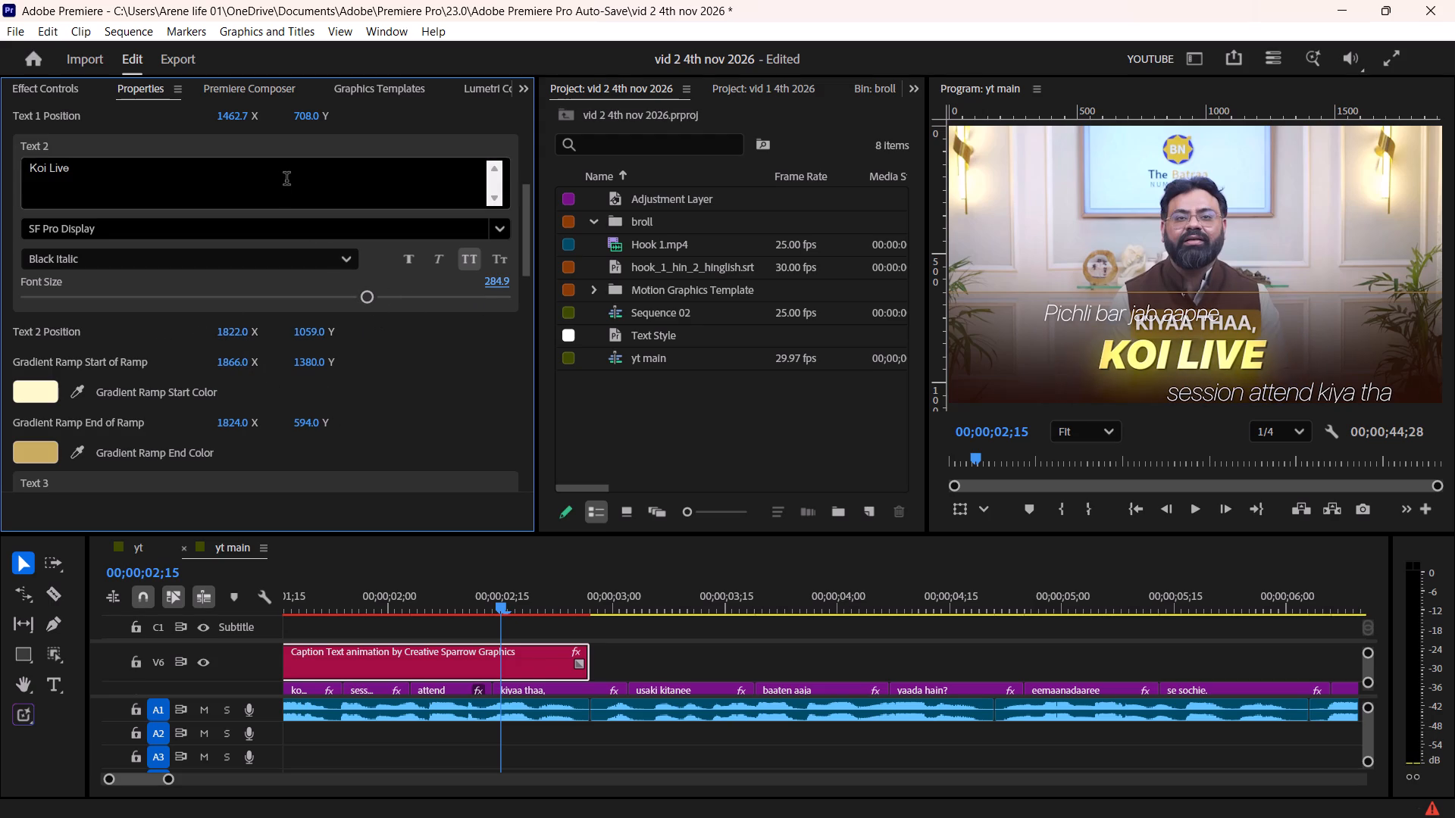
# Scale the whole caption clip up to 69 and shift it down to about 1036 in vertical position.
pyautogui.click(64, 89)
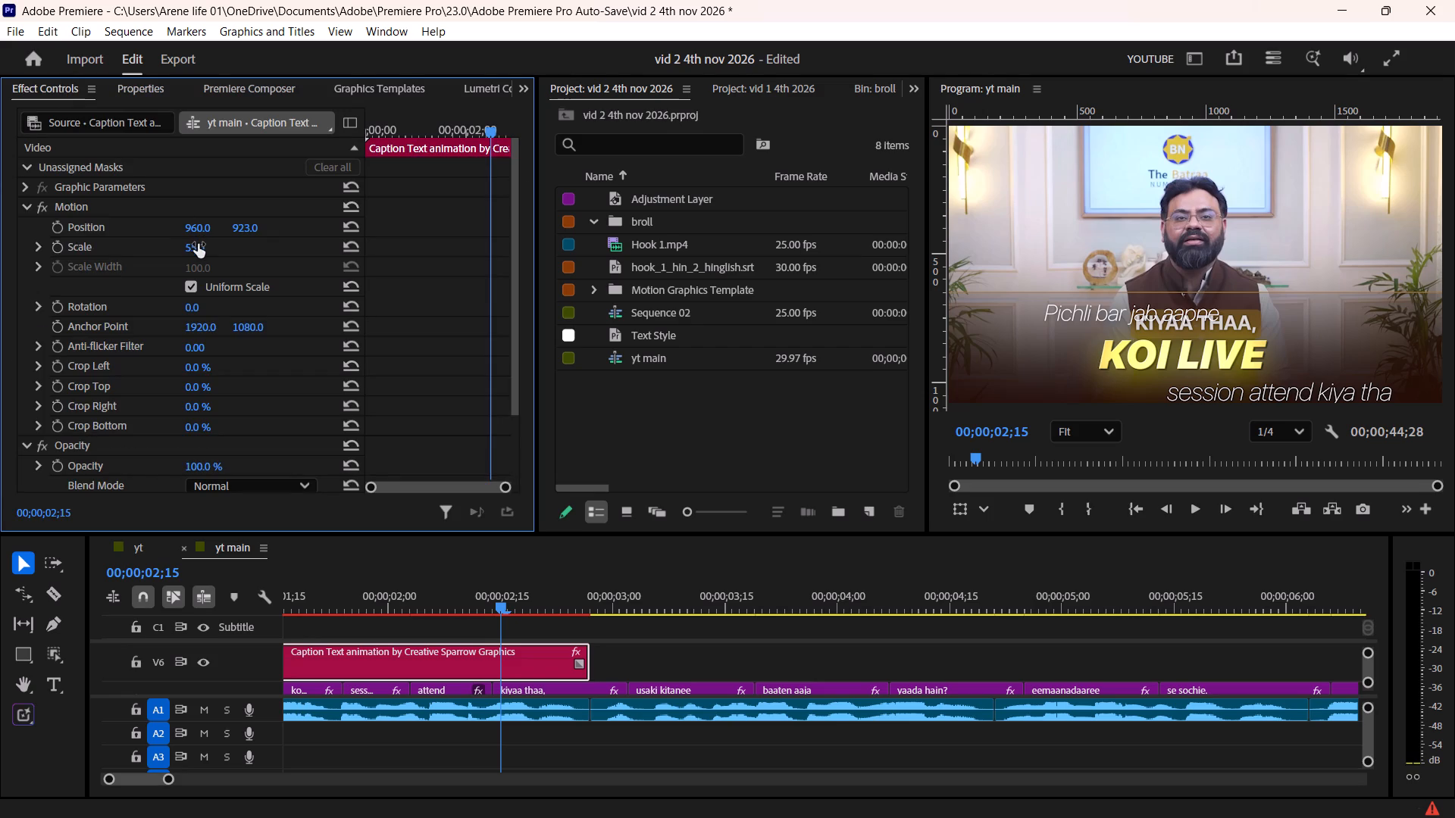
pyautogui.moveTo(198, 244); pyautogui.dragTo(211, 244)
pyautogui.moveTo(236, 229); pyautogui.dragTo(308, 132)
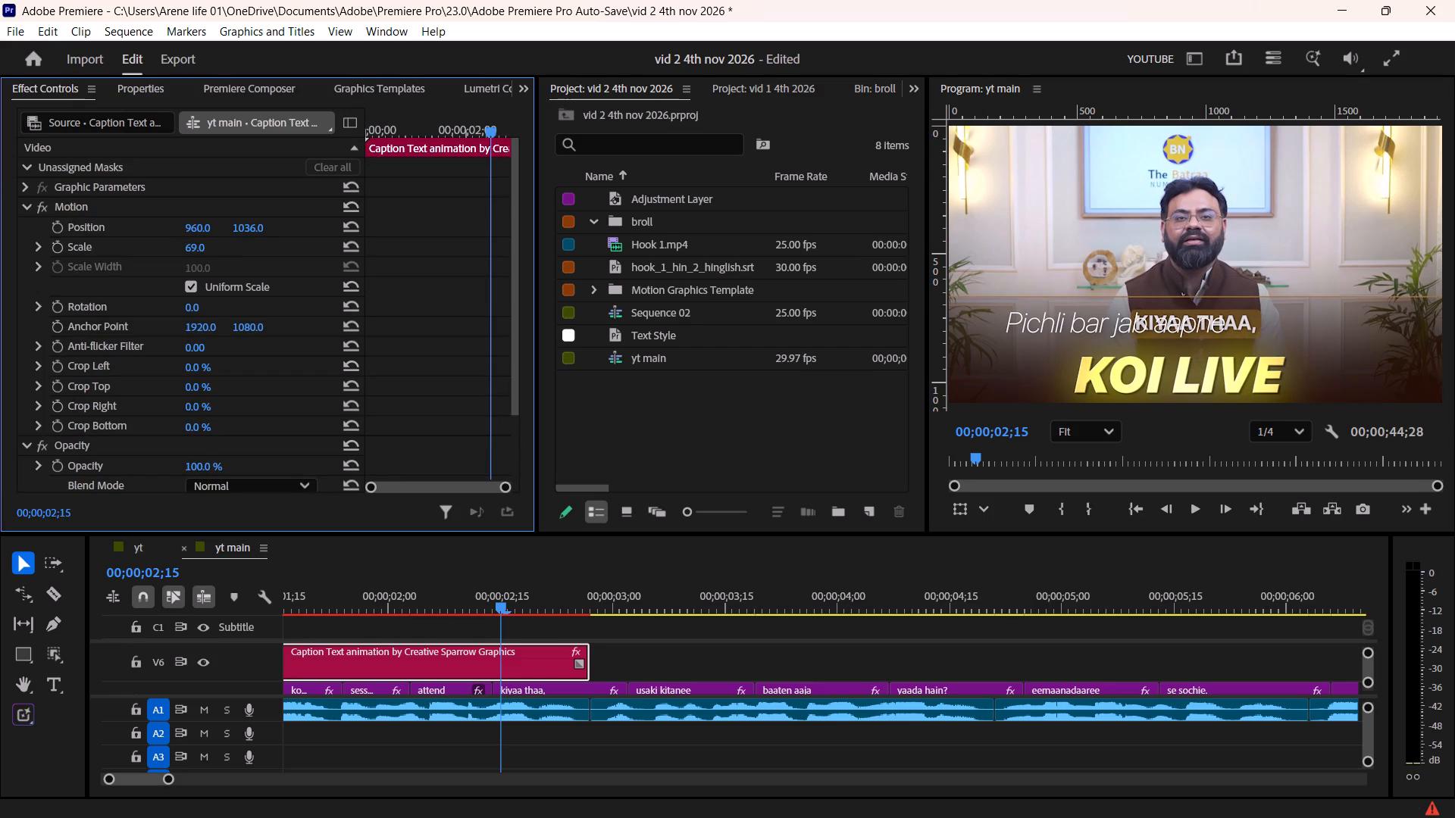
pyautogui.moveTo(308, 132); pyautogui.dragTo(310, 130)
# Reduce the Text 2 font size to about 255.1 and set its vertical position to about 975.
pyautogui.click(130, 85)
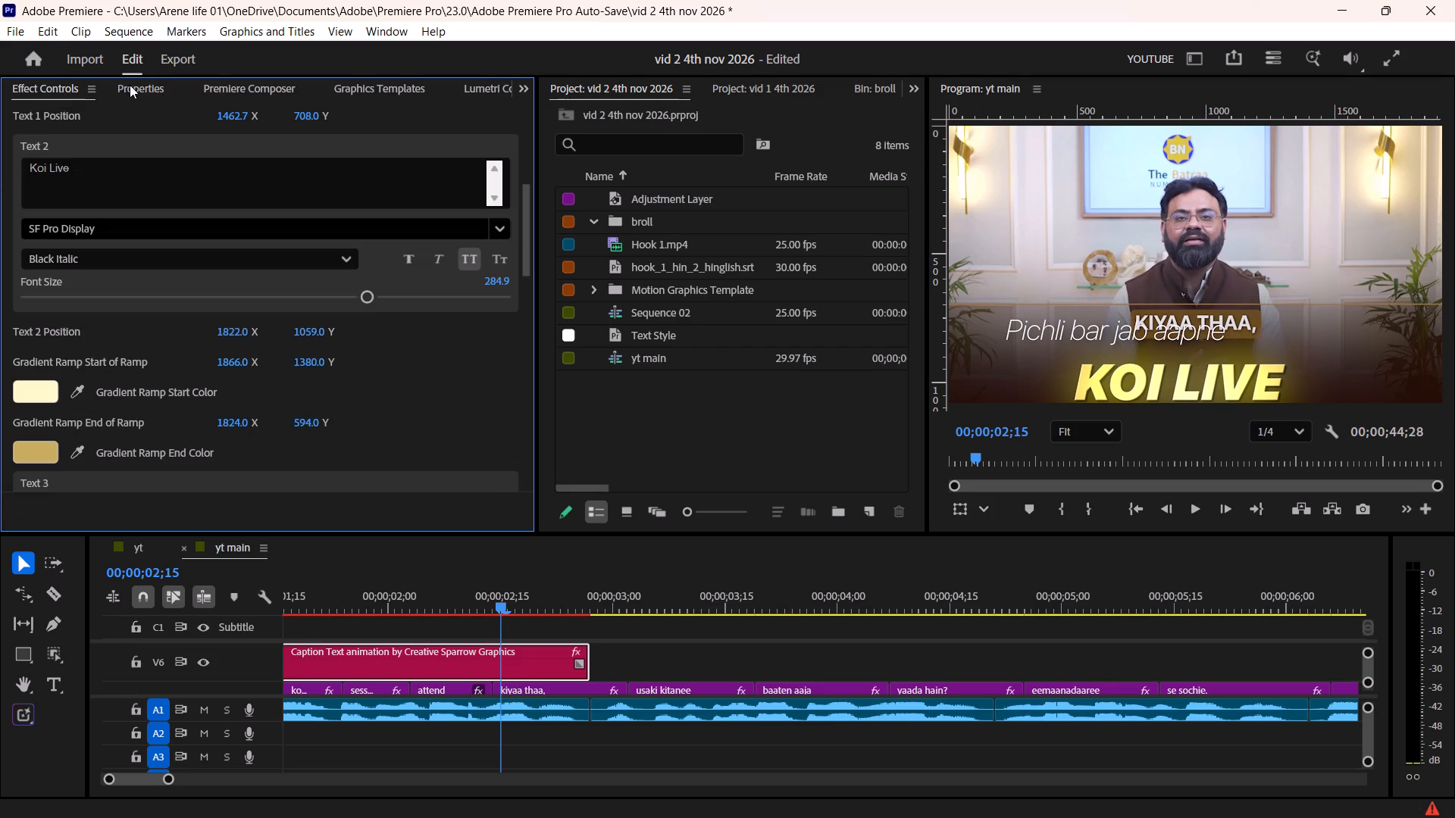
pyautogui.moveTo(366, 298); pyautogui.dragTo(330, 311)
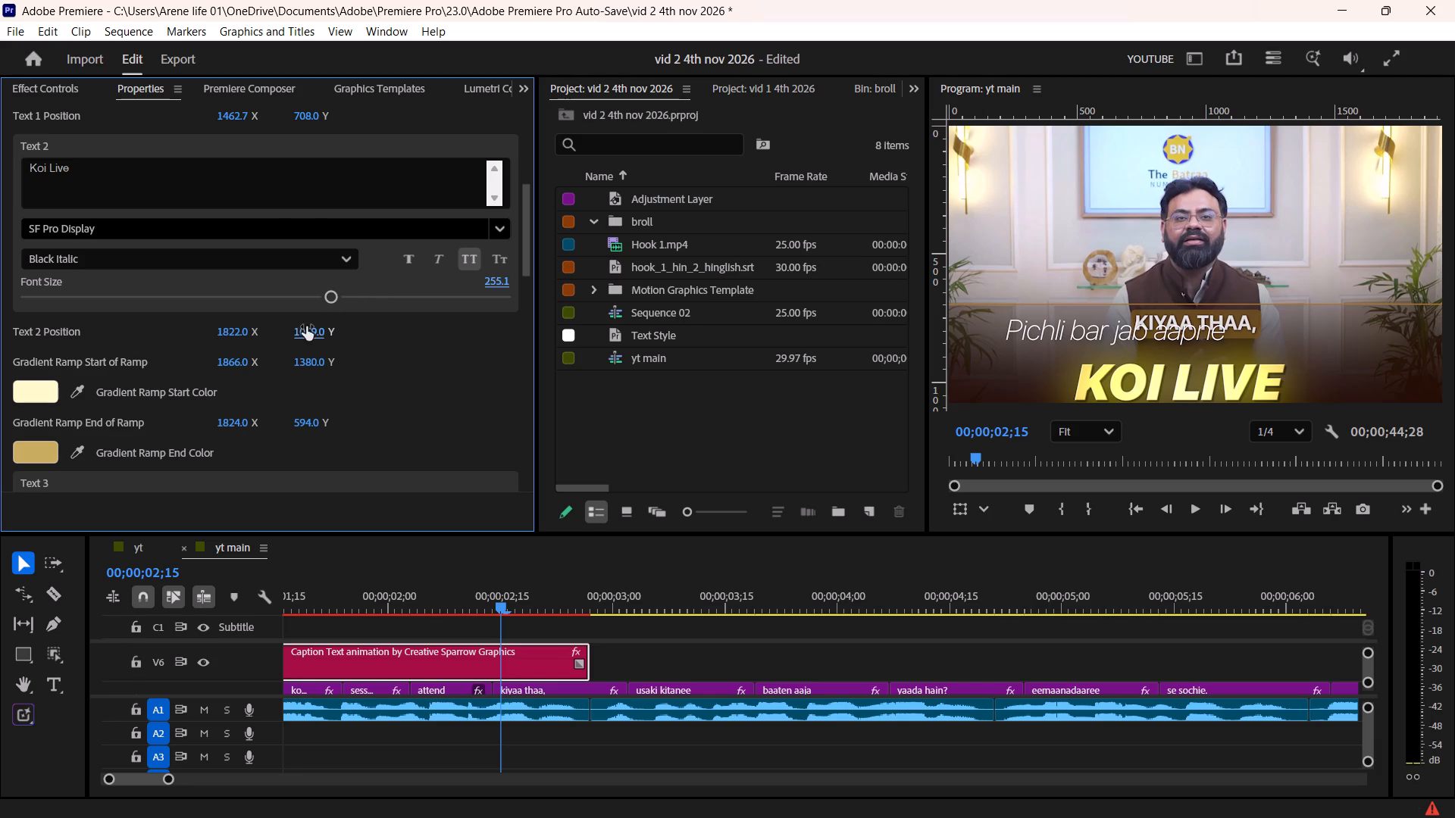
pyautogui.moveTo(307, 327); pyautogui.dragTo(336, 439)
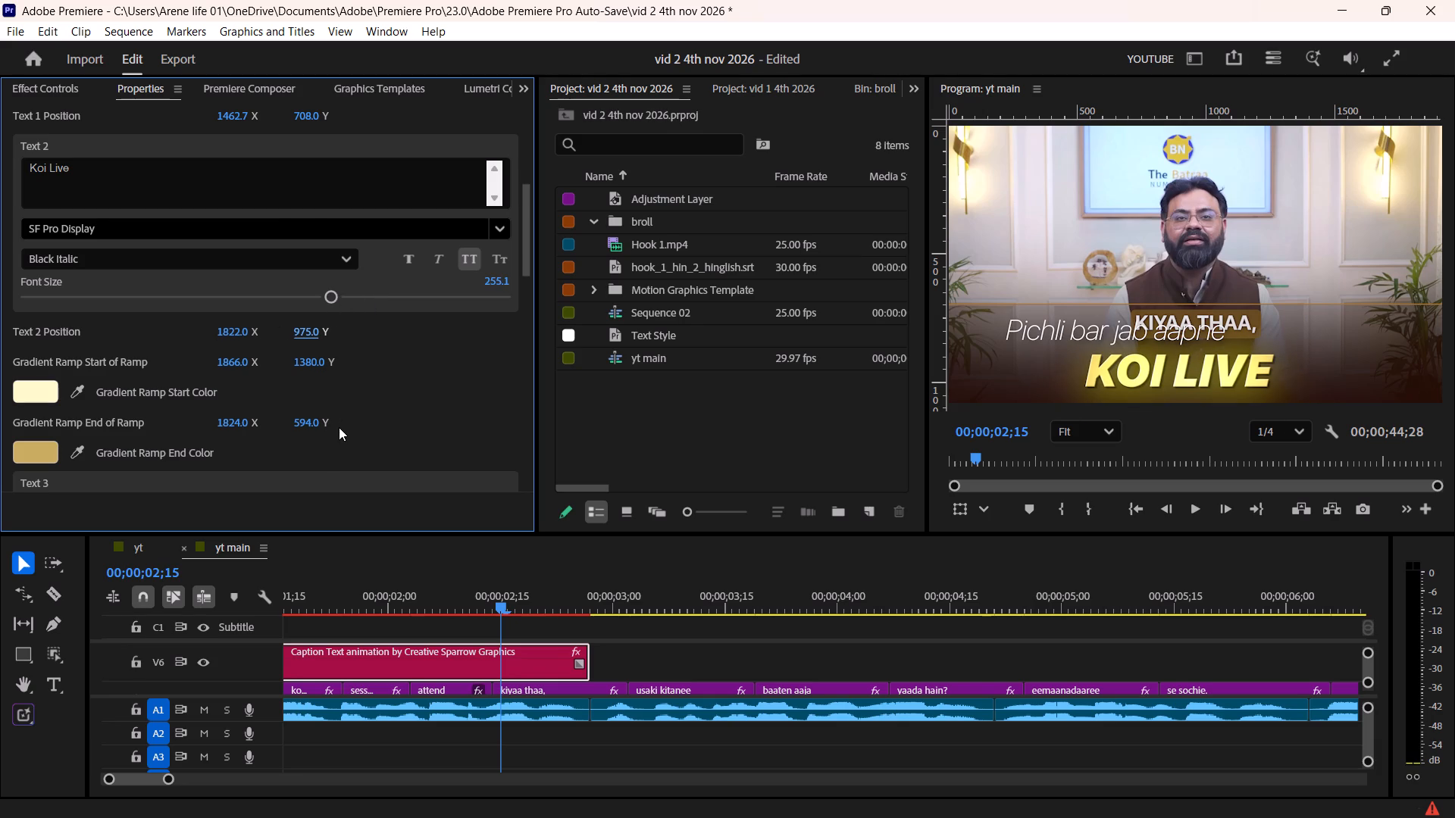
# Reduce the Text 1 font size to about 137.3 and position it at about X 1529, Y 655.
pyautogui.scroll(18, 373, 331)
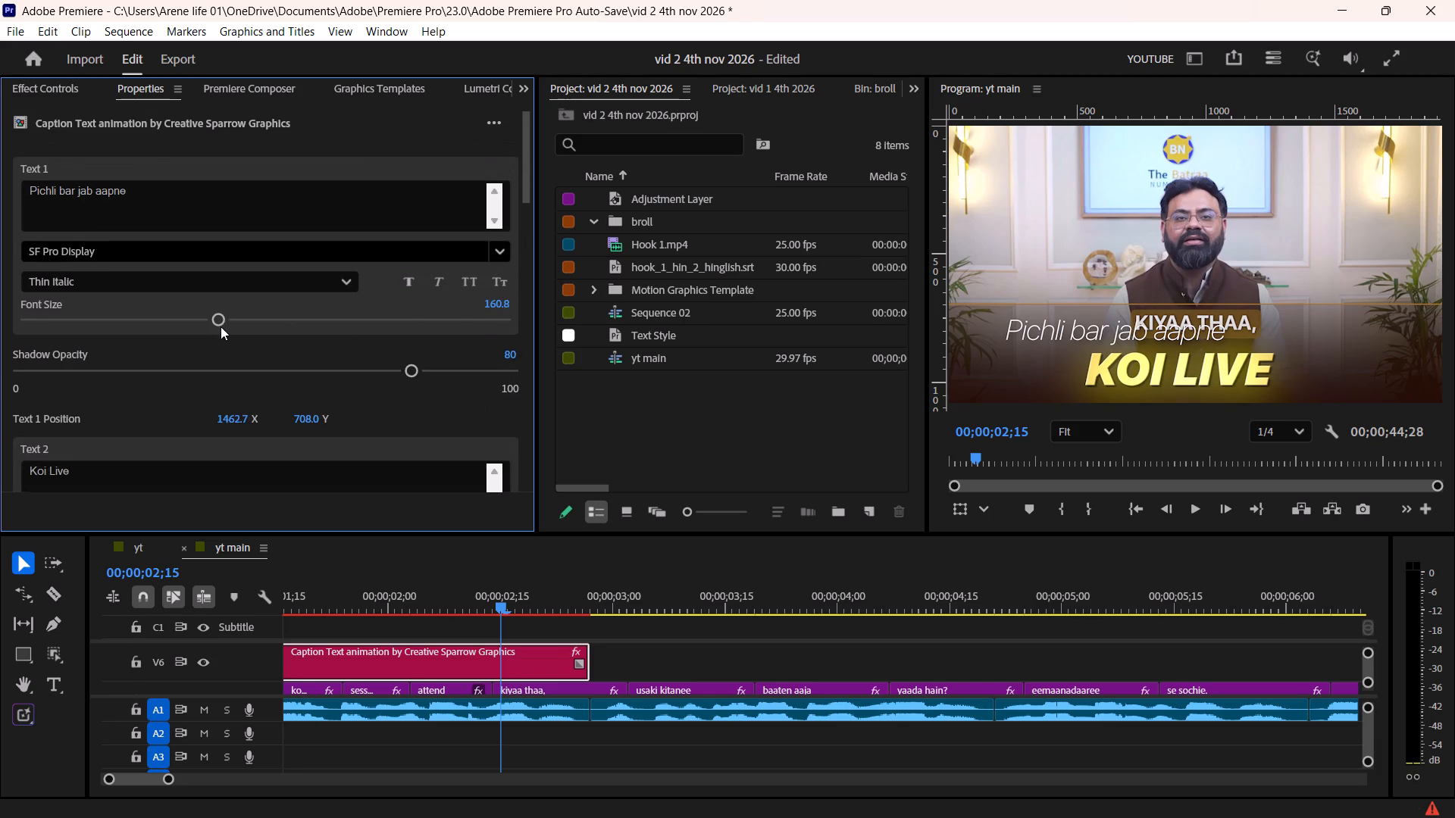
pyautogui.moveTo(221, 322); pyautogui.dragTo(192, 329)
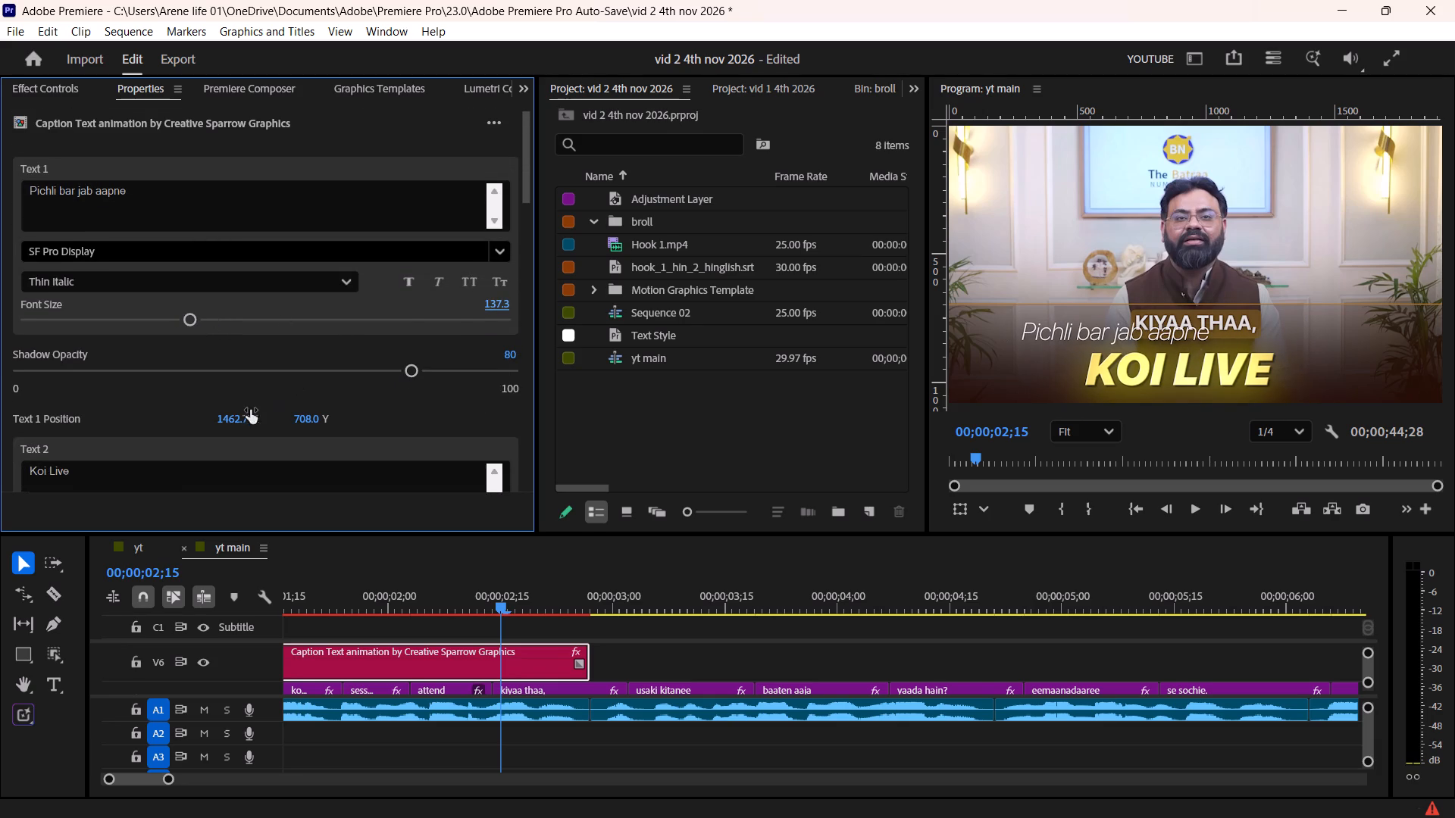
pyautogui.moveTo(235, 416); pyautogui.dragTo(298, 412)
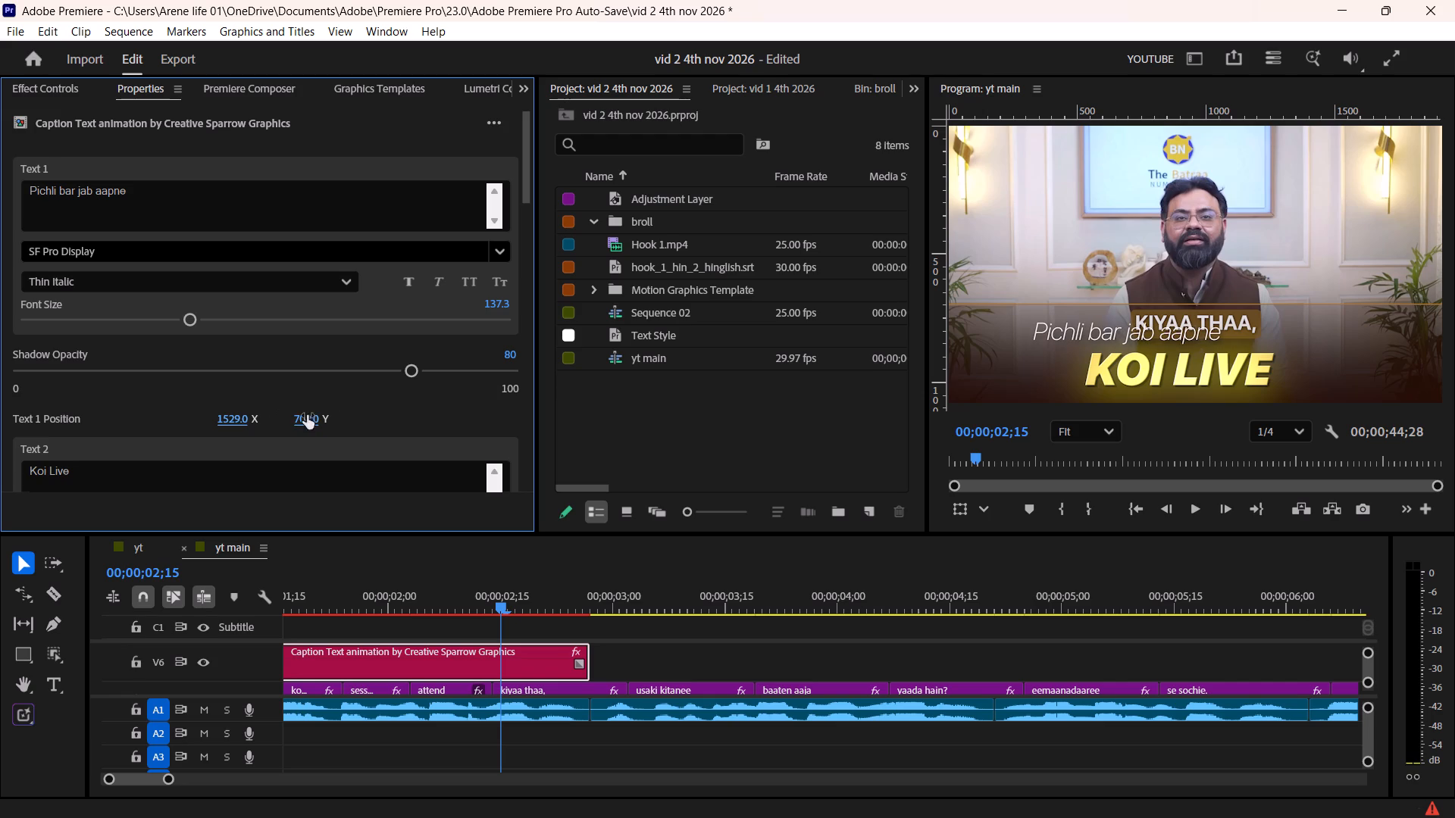
pyautogui.moveTo(305, 416); pyautogui.dragTo(310, 481)
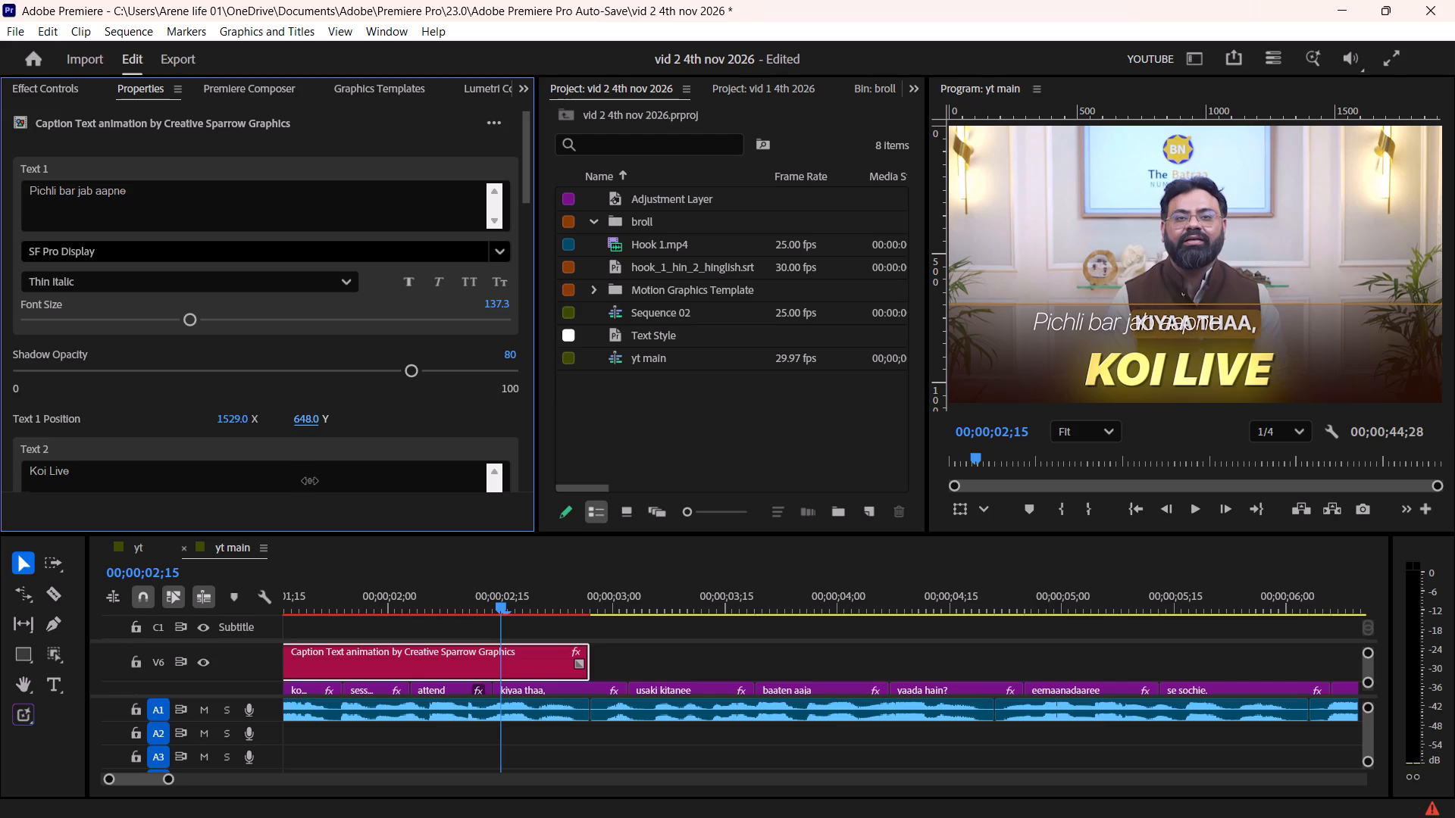
pyautogui.moveTo(310, 481); pyautogui.dragTo(314, 478)
# Raise Text 2, "Koi Live", to a vertical position of about 893.
pyautogui.scroll(-14, 350, 401)
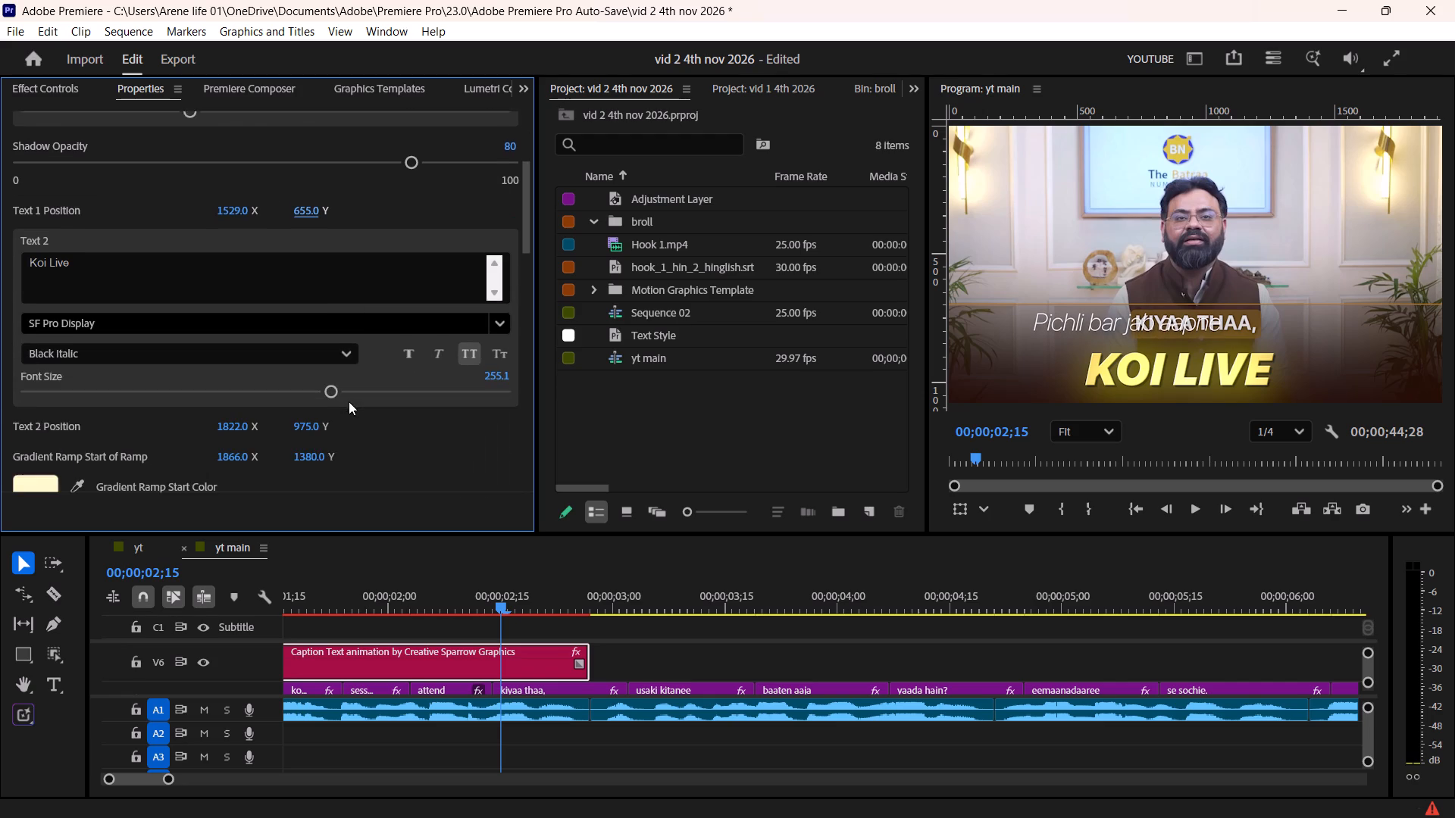
pyautogui.moveTo(306, 366); pyautogui.dragTo(327, 469)
# Raise Text 3, "session attend kiya tha", to about Y 1061 and reduce its font size to about 139.5.
pyautogui.scroll(-17, 416, 374)
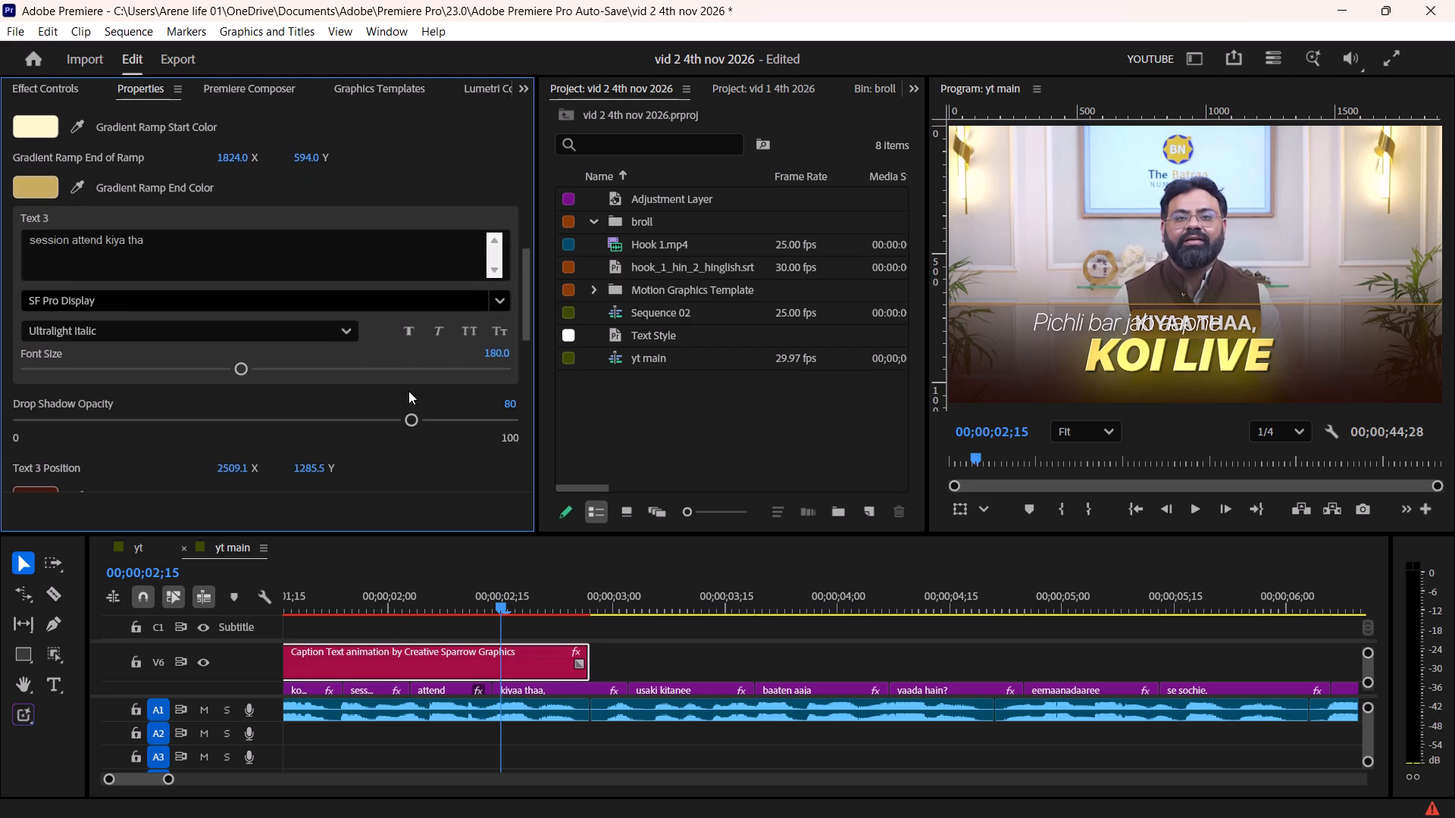
pyautogui.scroll(-19, 408, 391)
pyautogui.scroll(8, 355, 411)
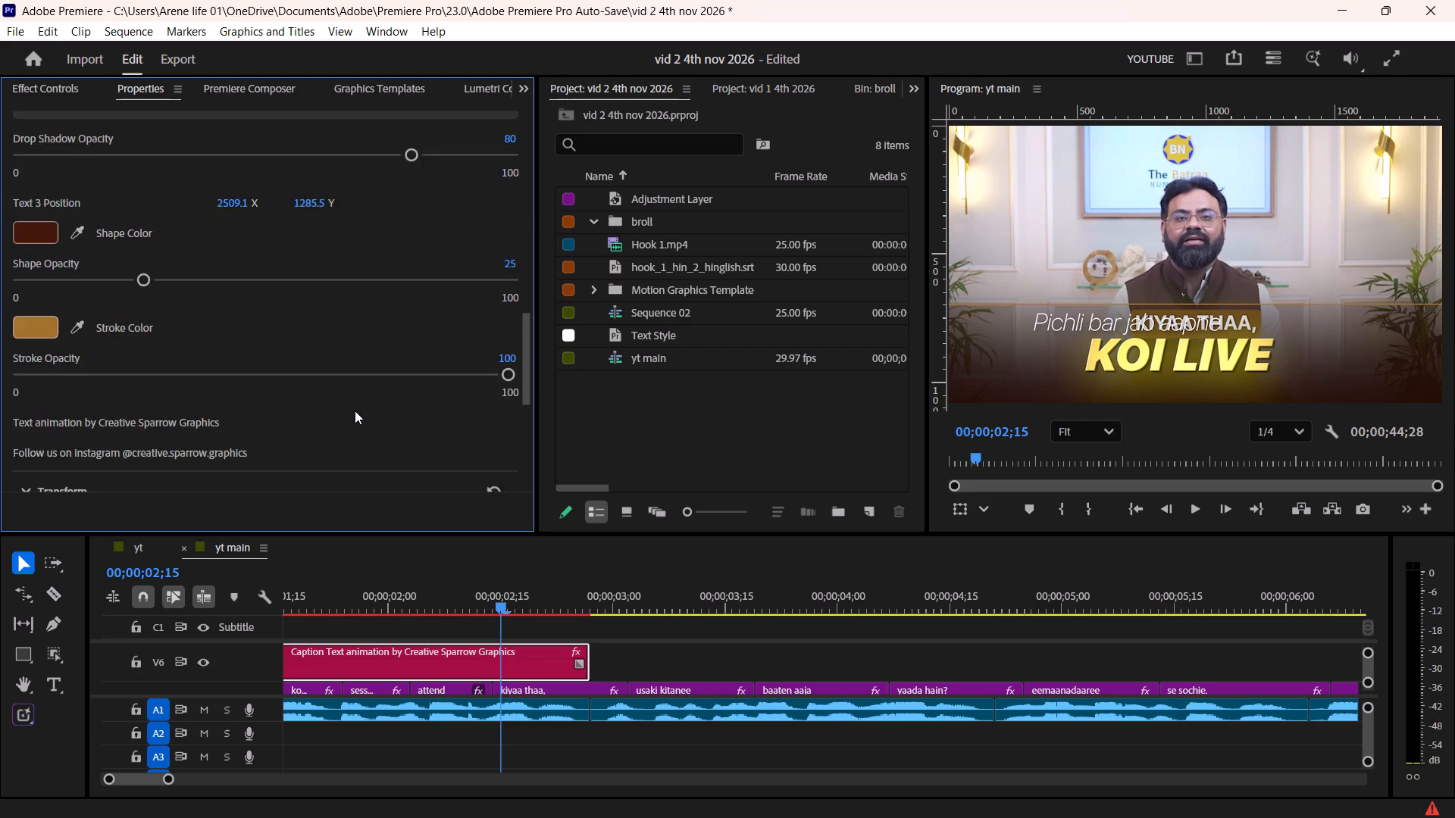
pyautogui.scroll(4, 355, 411)
pyautogui.moveTo(309, 320); pyautogui.dragTo(349, 575)
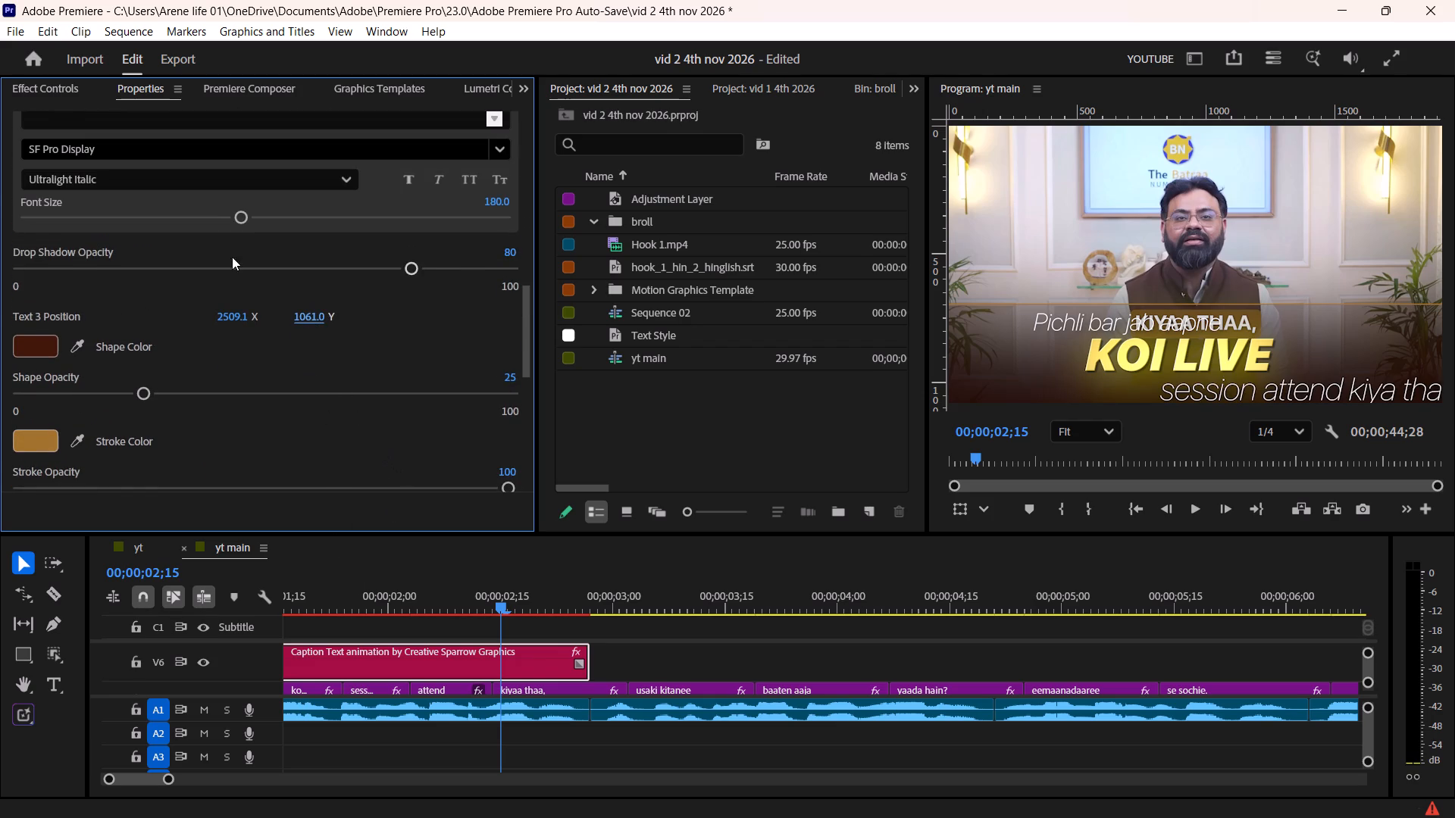
pyautogui.moveTo(236, 220); pyautogui.dragTo(203, 230)
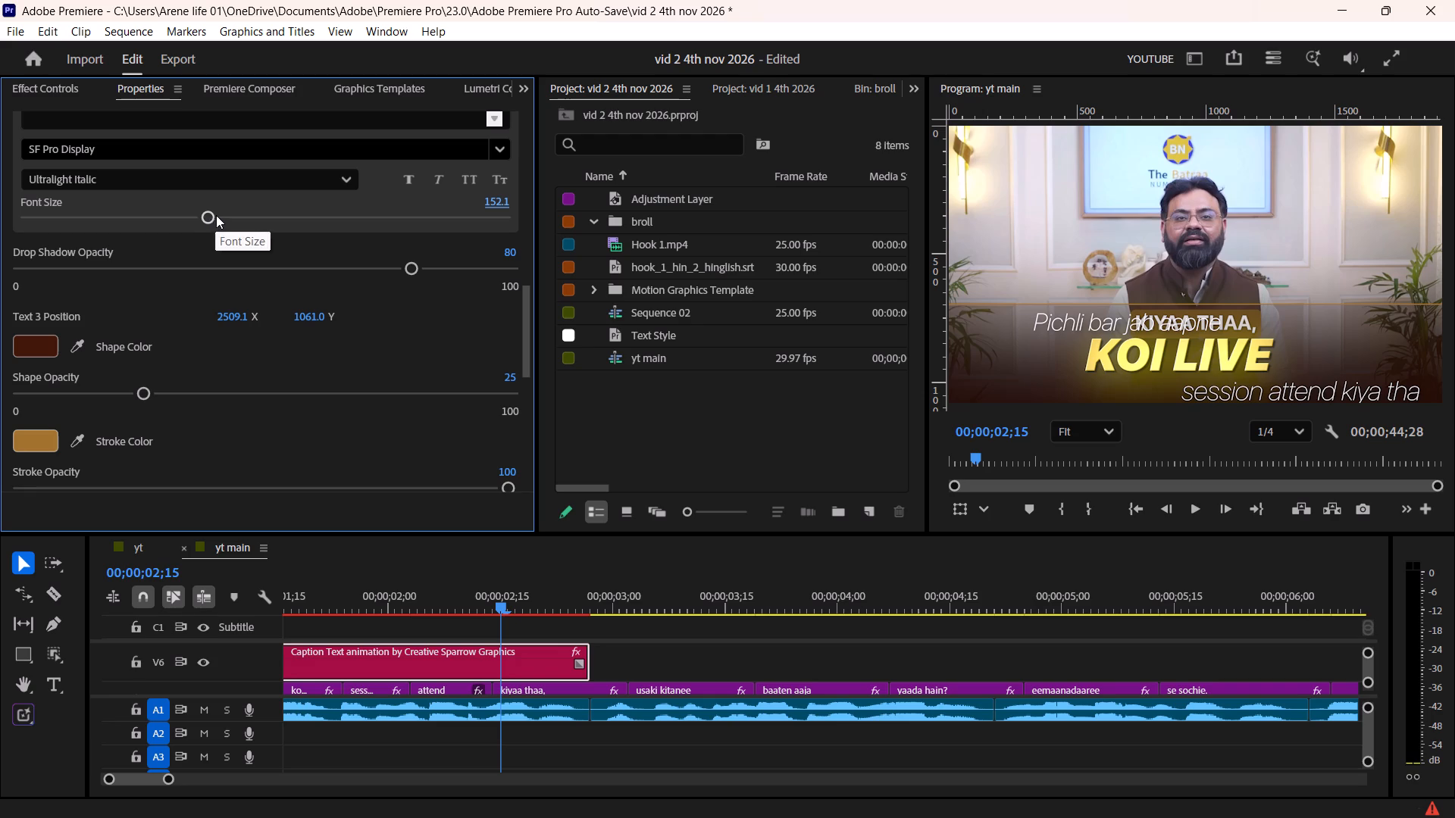
pyautogui.moveTo(208, 214); pyautogui.dragTo(192, 228)
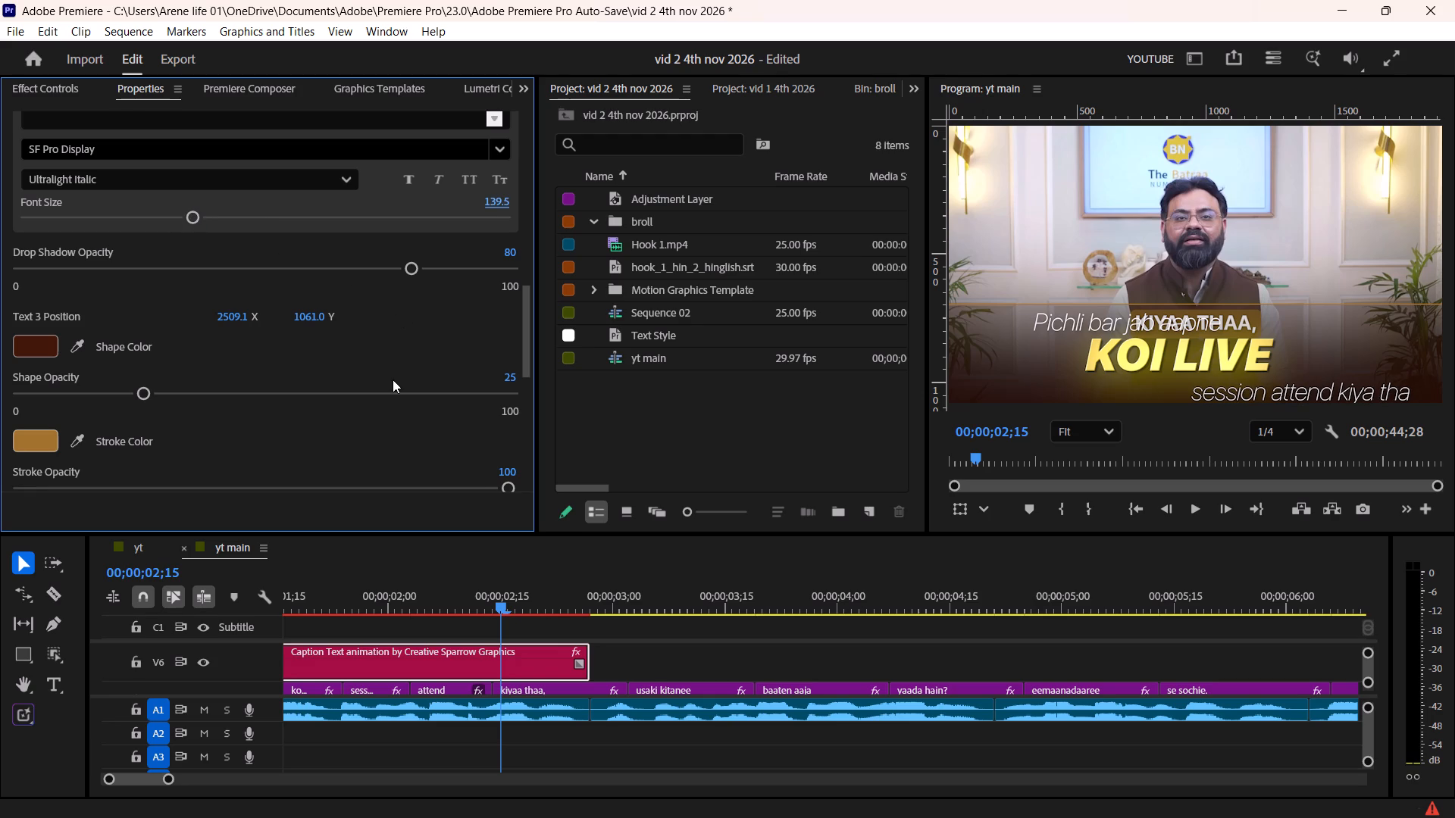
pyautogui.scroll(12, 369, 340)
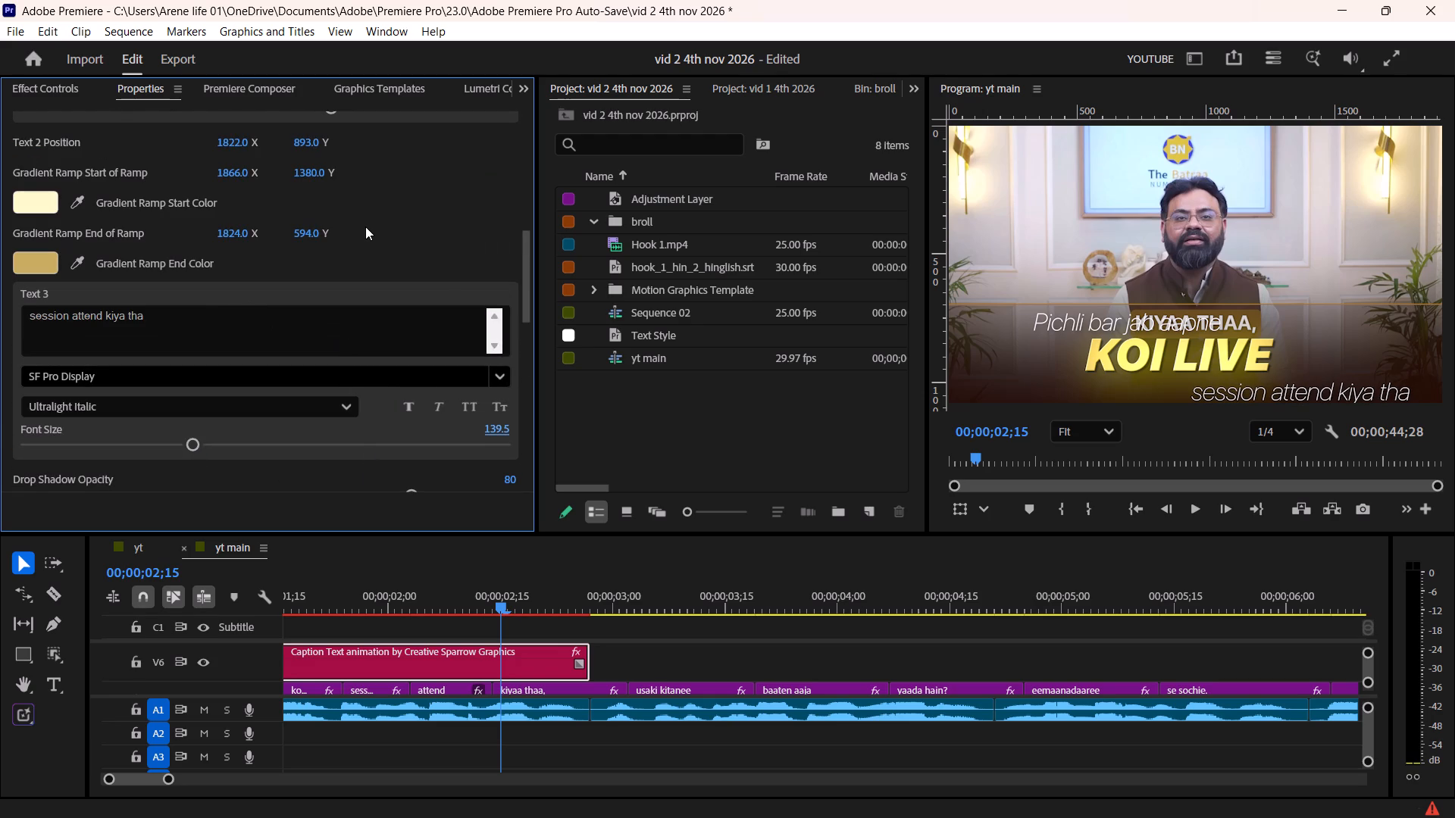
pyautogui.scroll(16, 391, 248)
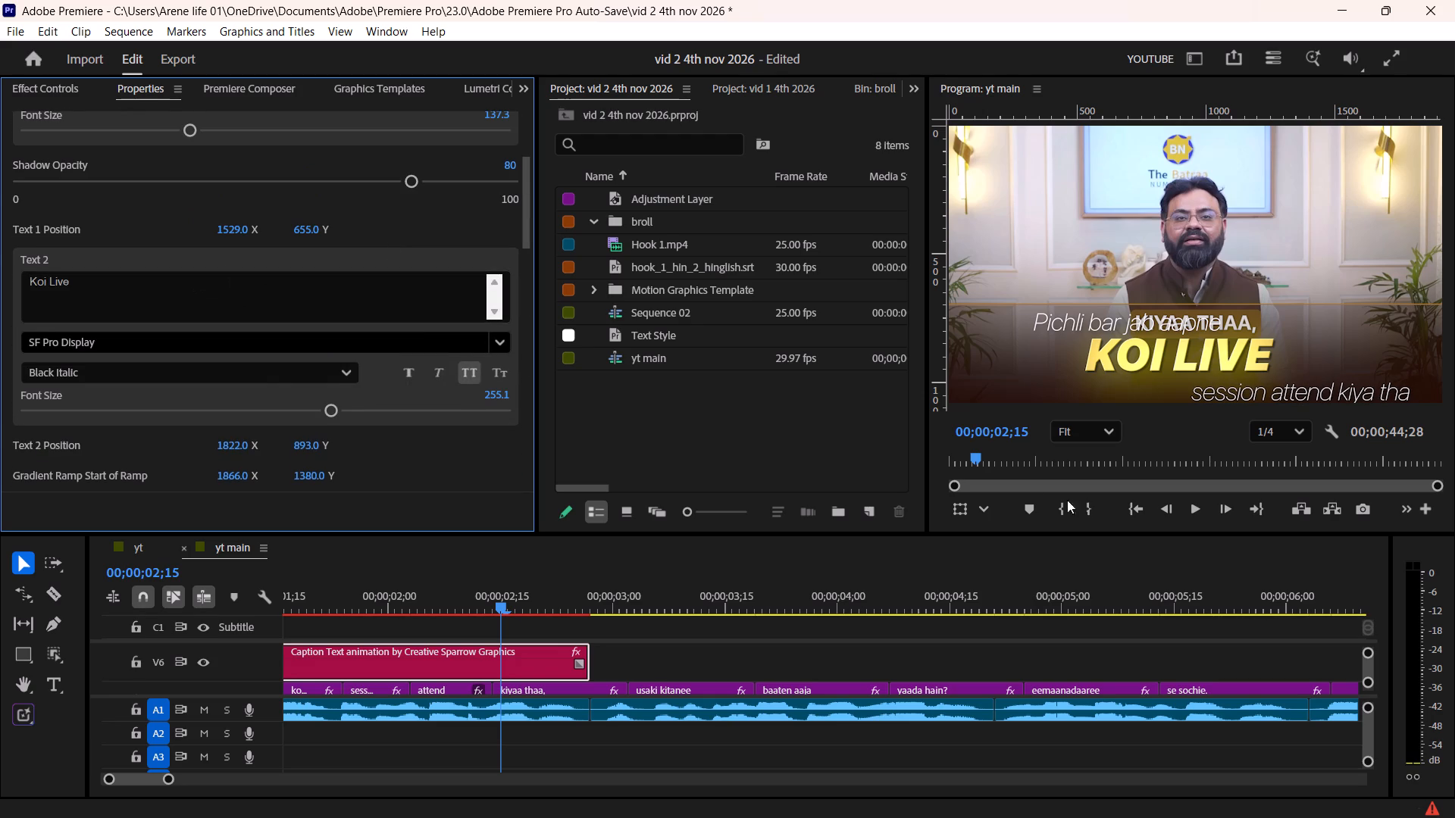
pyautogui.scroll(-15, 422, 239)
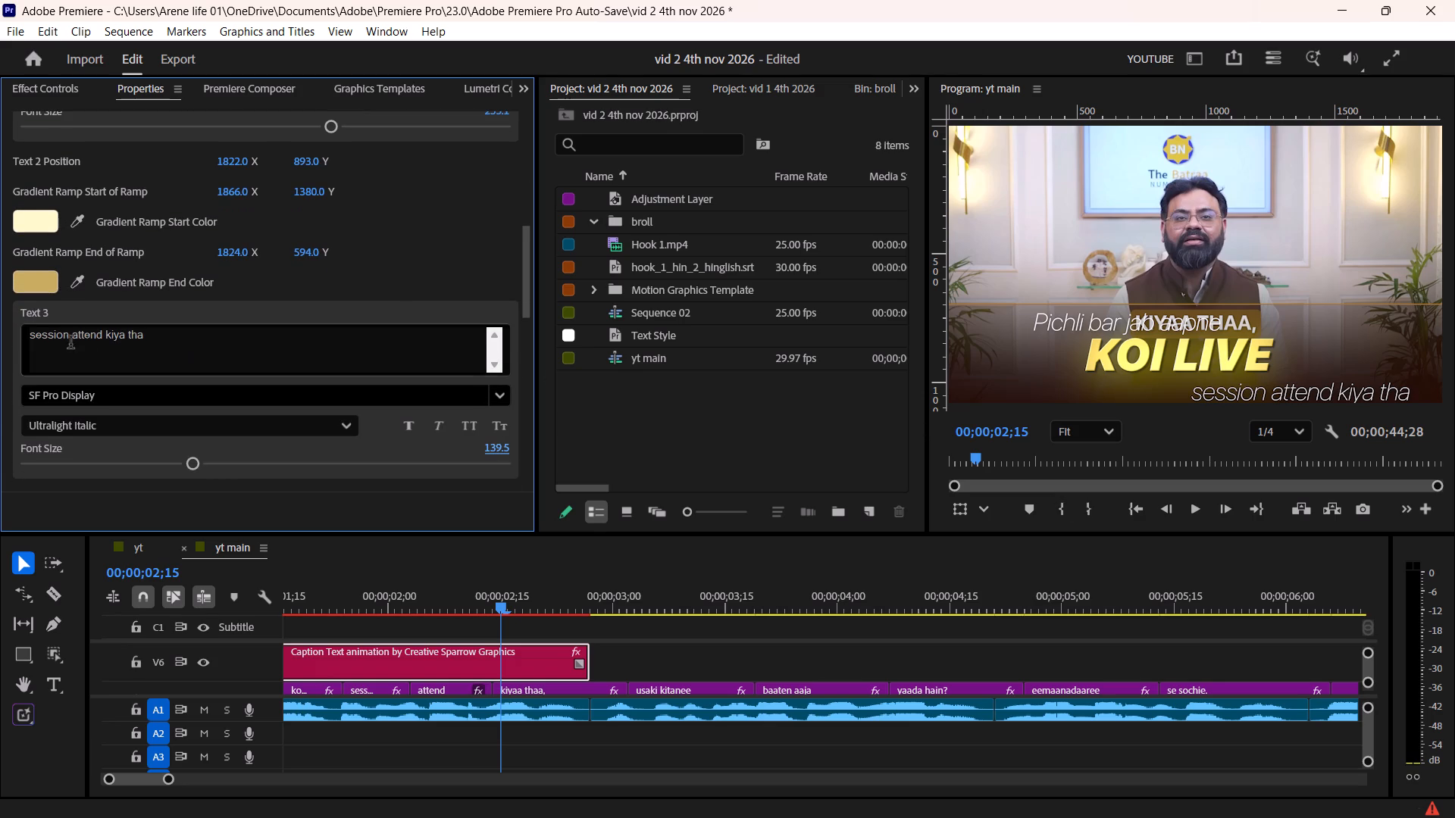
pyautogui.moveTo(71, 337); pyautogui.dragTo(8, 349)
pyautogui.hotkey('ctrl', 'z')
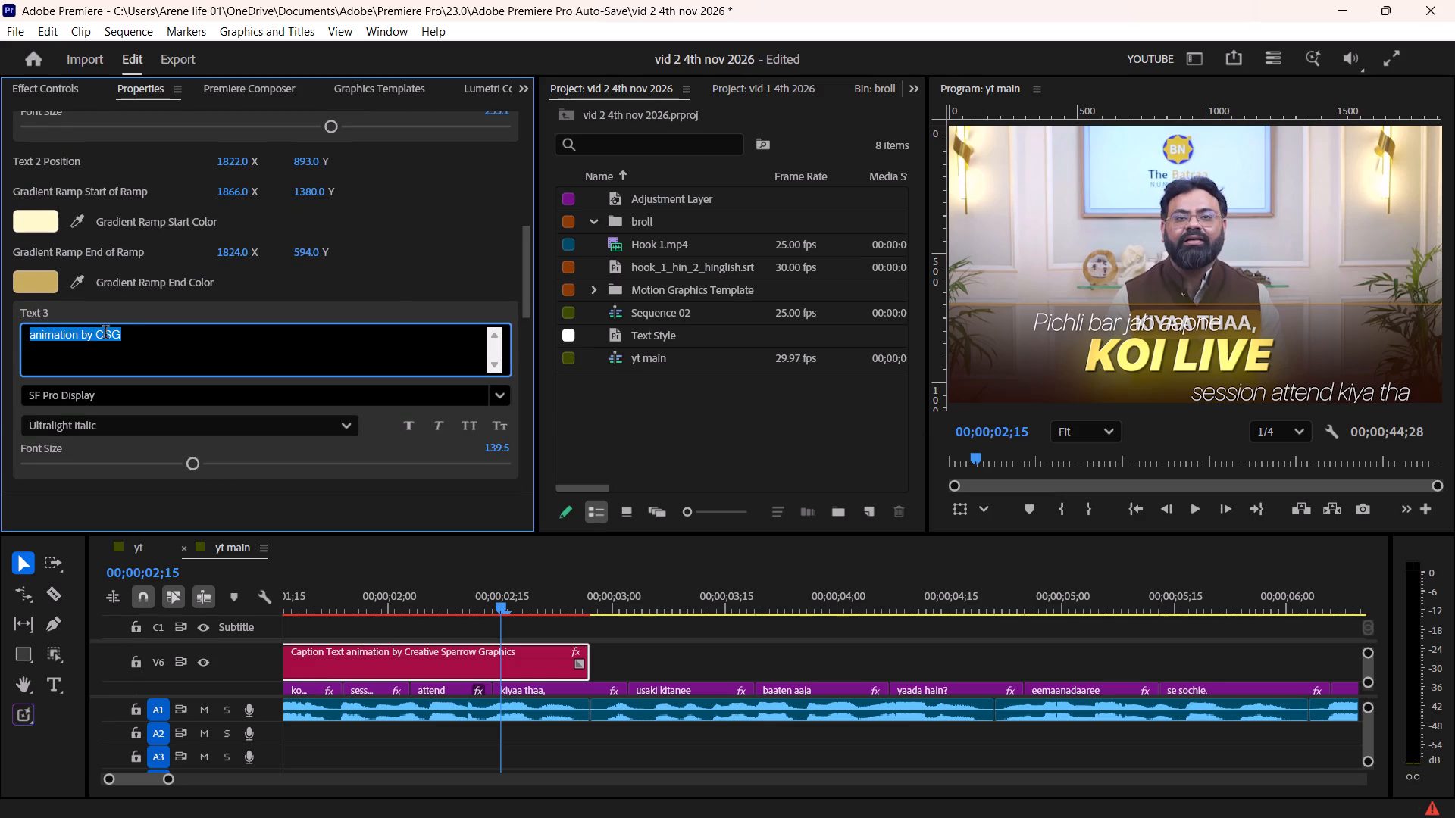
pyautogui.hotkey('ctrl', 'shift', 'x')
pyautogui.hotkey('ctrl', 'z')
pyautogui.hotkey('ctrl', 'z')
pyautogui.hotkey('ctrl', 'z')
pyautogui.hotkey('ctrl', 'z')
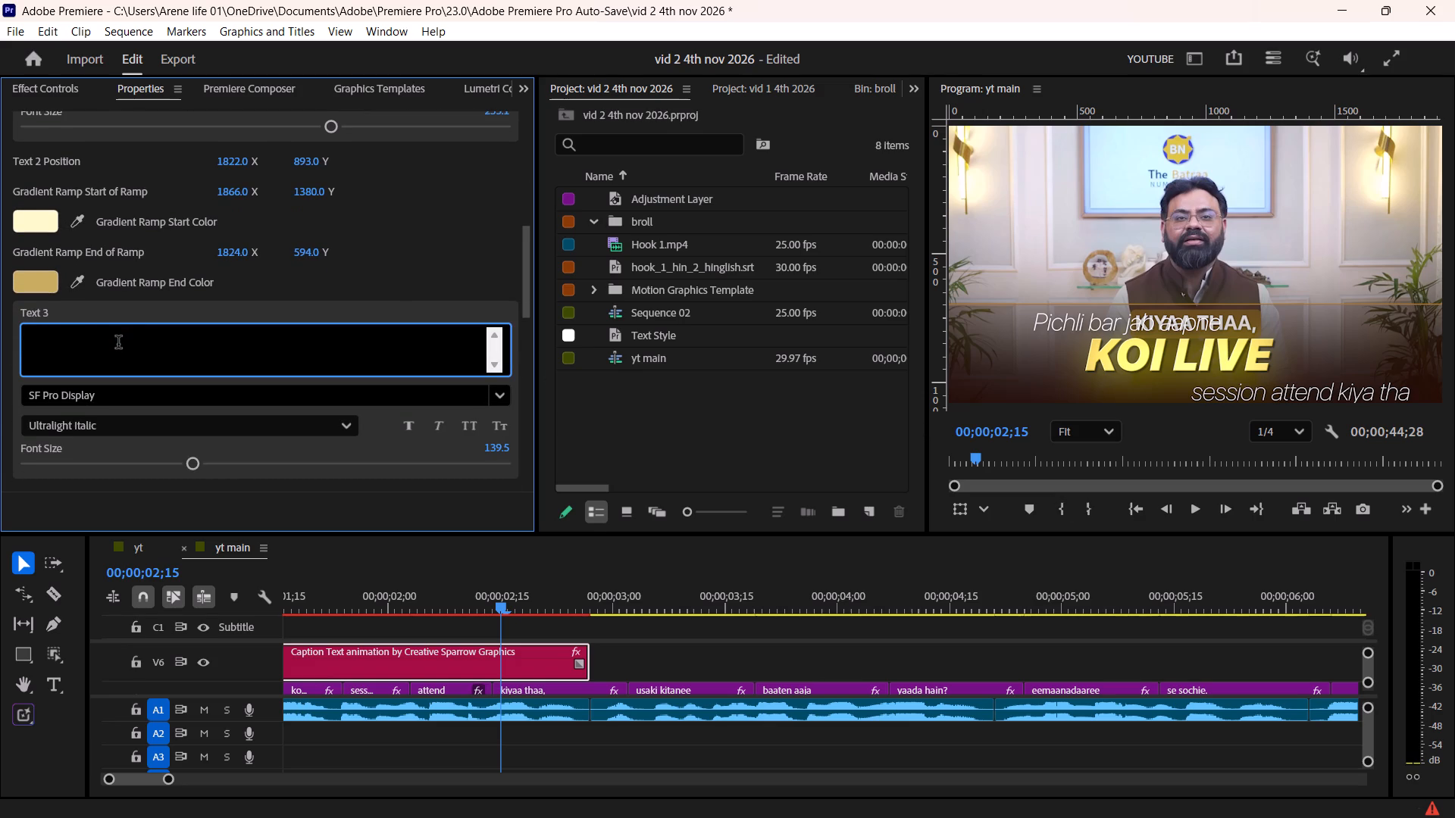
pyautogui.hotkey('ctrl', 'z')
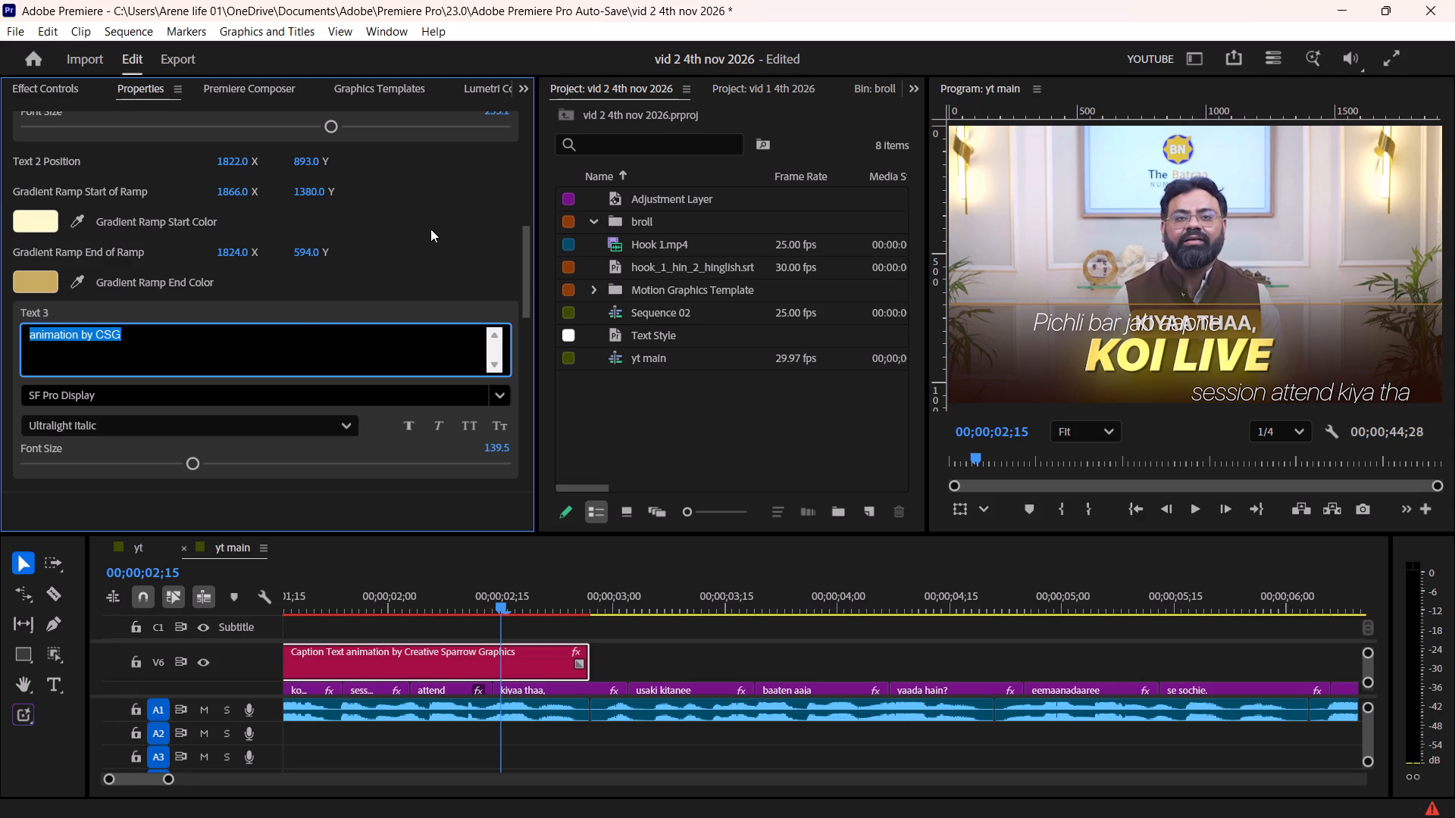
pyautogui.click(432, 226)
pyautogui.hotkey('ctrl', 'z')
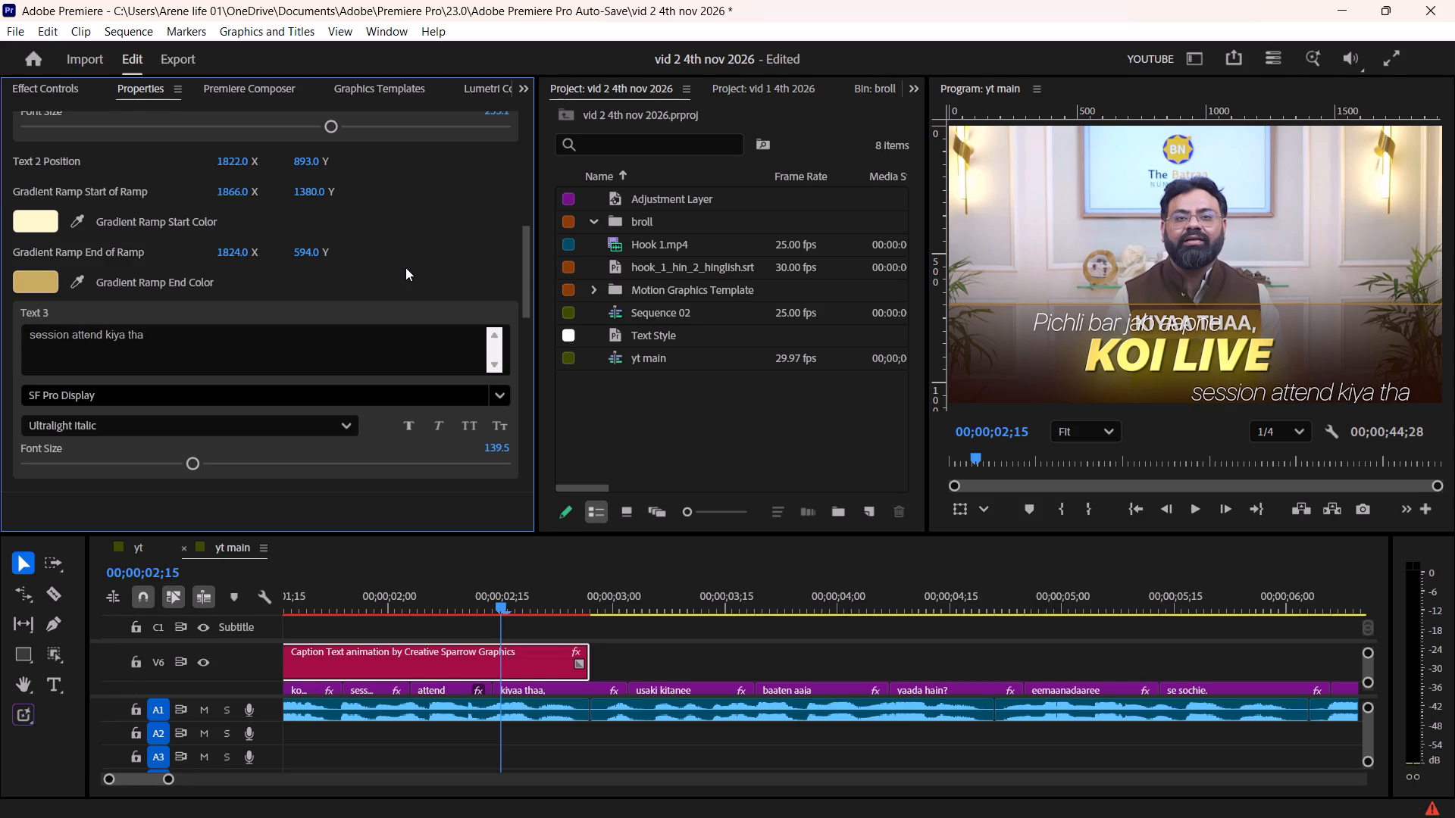
# Cut the word "session" from Text 3 so that its wording is "attend kiya tha".
pyautogui.moveTo(69, 336); pyautogui.dragTo(0, 353)
pyautogui.hotkey('ctrl', 'x')
pyautogui.click(398, 258)
# Add the cut word "session" to the end of Text 2 so that it reads "Koi Live session".
pyautogui.scroll(5, 398, 258)
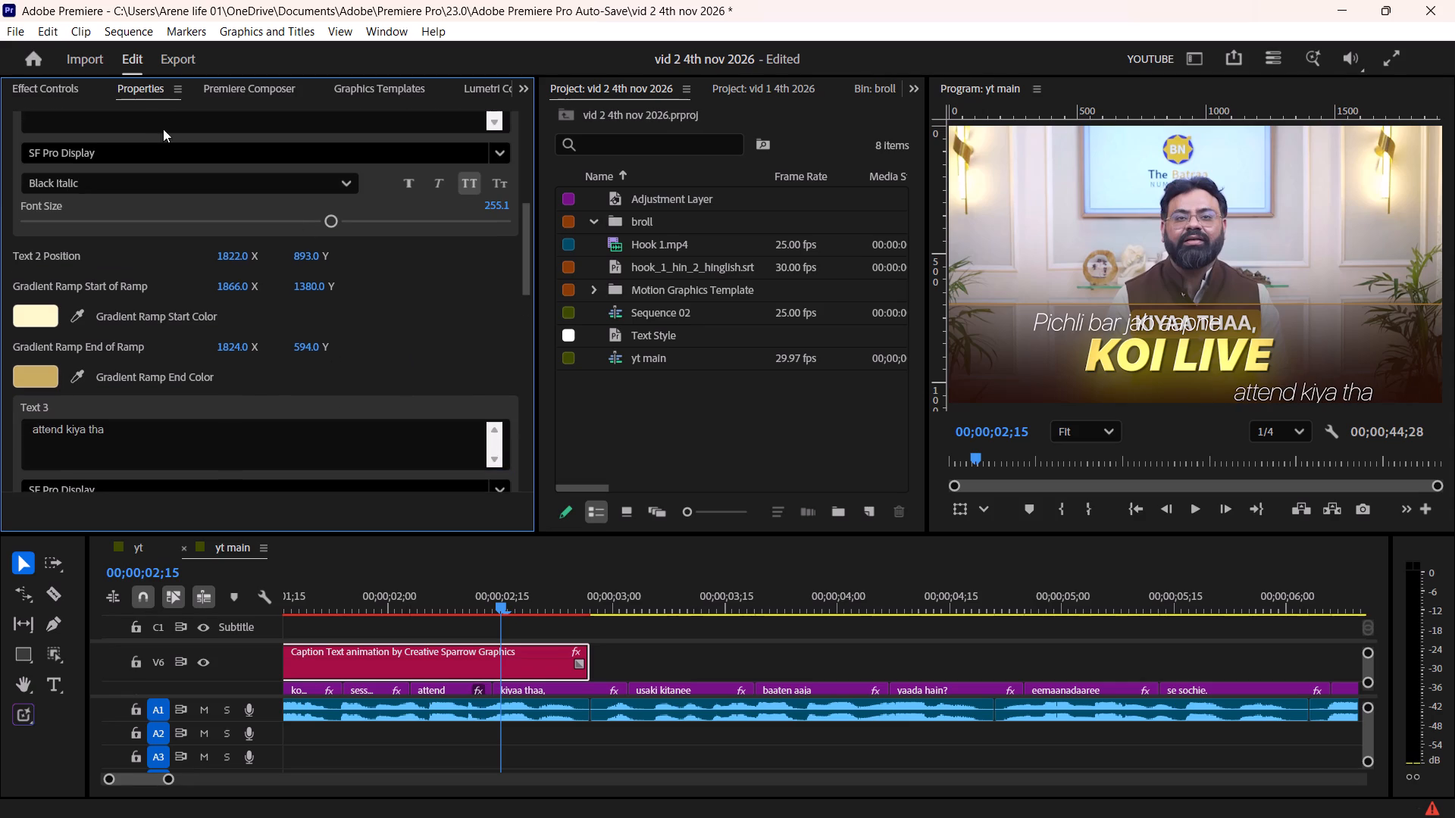
pyautogui.scroll(7, 378, 316)
pyautogui.click(187, 250)
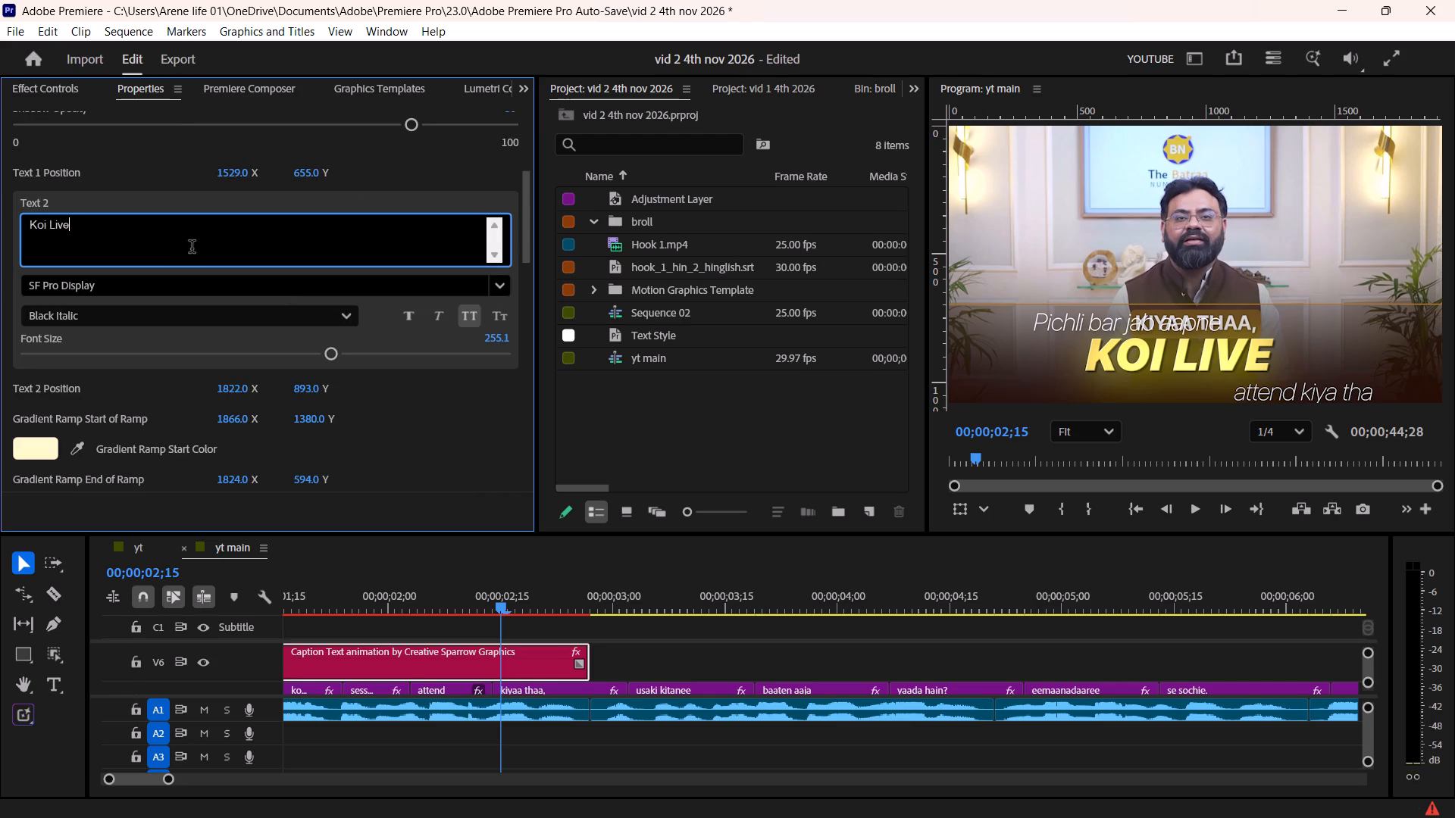
pyautogui.press('space')
pyautogui.hotkey('ctrl', 'v')
pyautogui.click(164, 189)
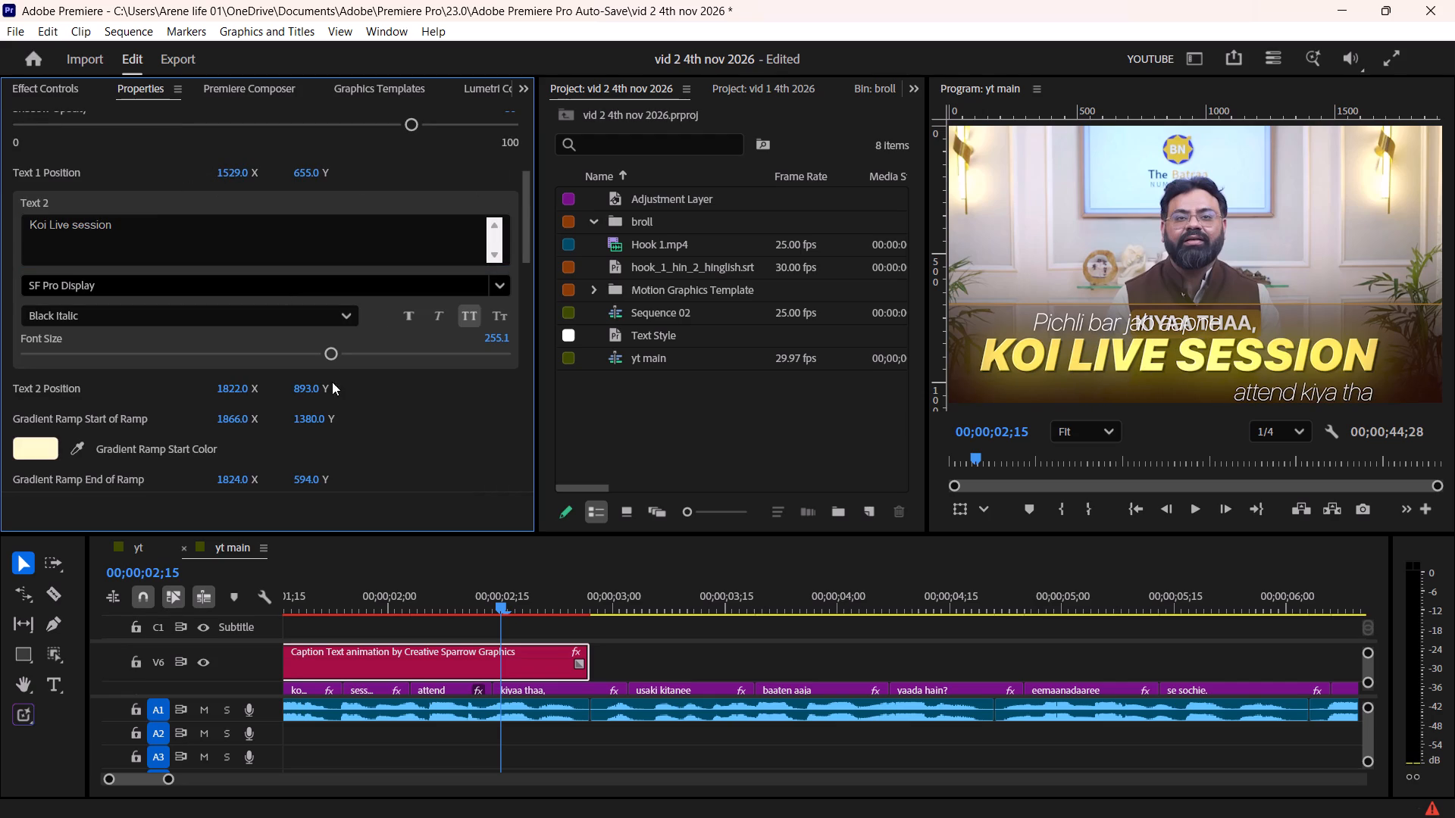
# Reduce the Text 2 font size to about 195.6 and position it at about X 1865, Y 860.
pyautogui.moveTo(326, 354); pyautogui.dragTo(291, 361)
pyautogui.moveTo(308, 386); pyautogui.dragTo(311, 405)
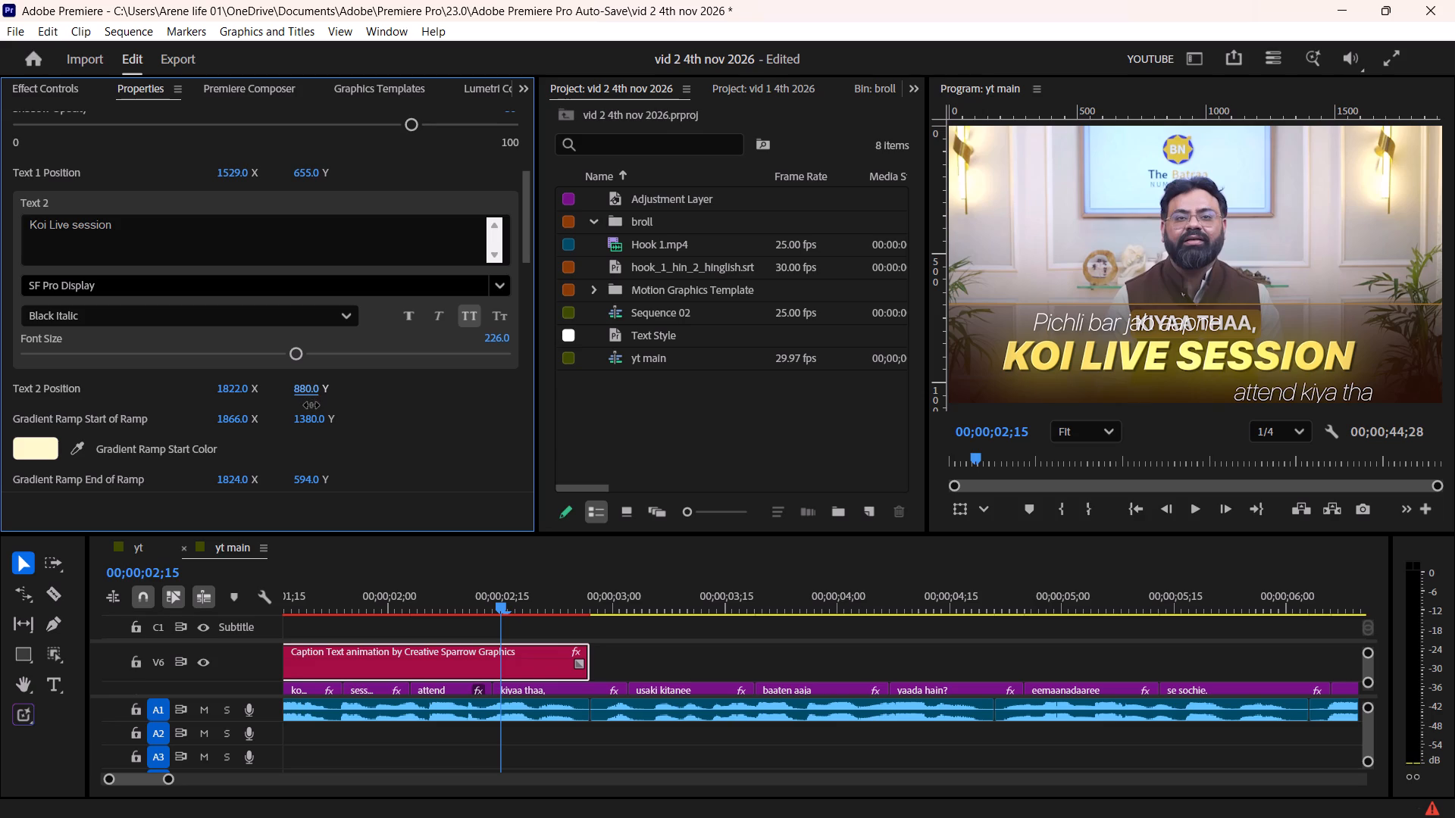
pyautogui.moveTo(311, 405); pyautogui.dragTo(312, 406)
pyautogui.moveTo(294, 350); pyautogui.dragTo(258, 366)
pyautogui.moveTo(232, 392); pyautogui.dragTo(318, 391)
pyautogui.moveTo(234, 388); pyautogui.dragTo(243, 388)
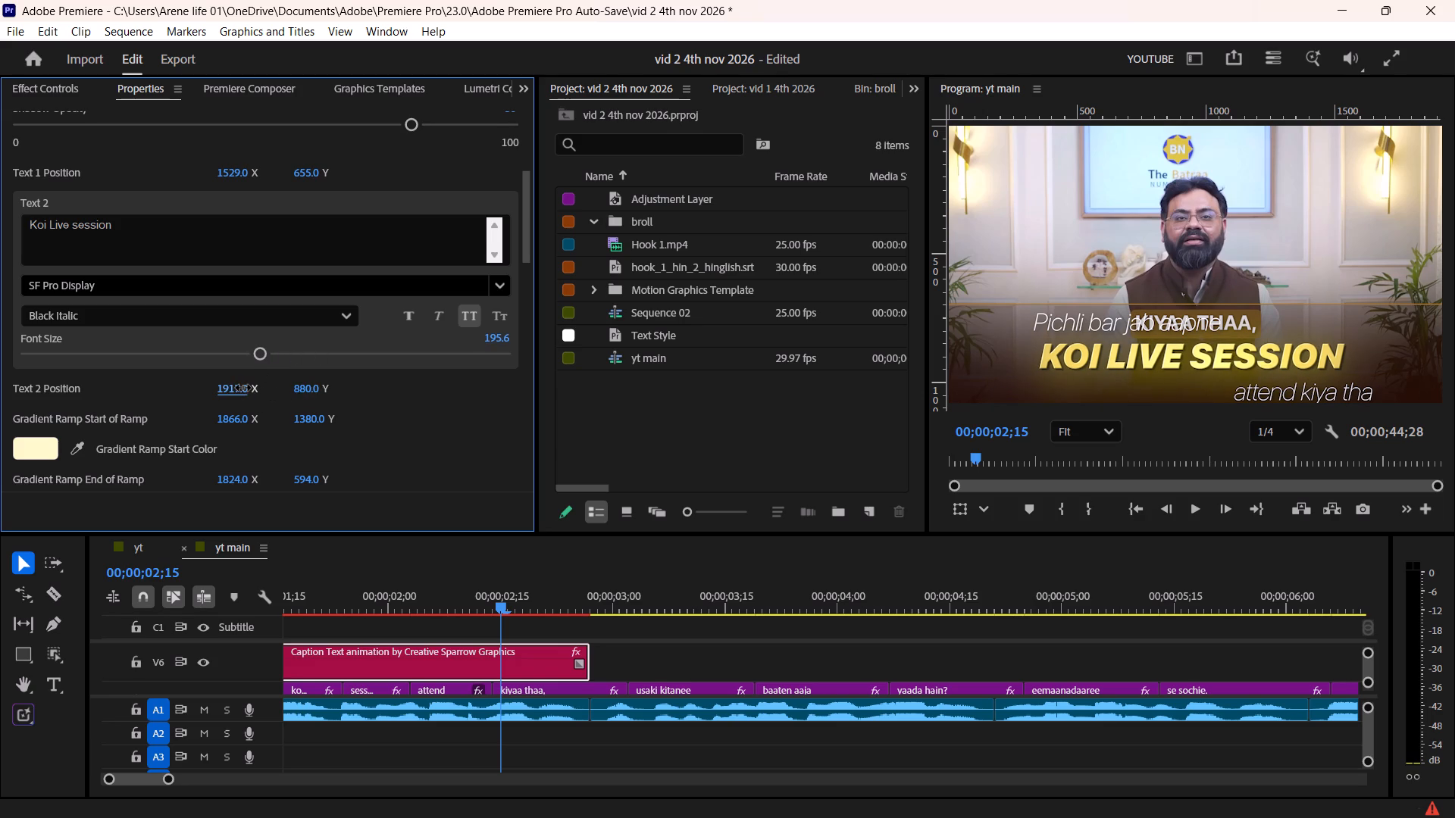
pyautogui.moveTo(243, 388); pyautogui.dragTo(217, 393)
pyautogui.moveTo(217, 393); pyautogui.dragTo(209, 396)
pyautogui.moveTo(318, 388); pyautogui.dragTo(319, 411)
pyautogui.click(239, 386)
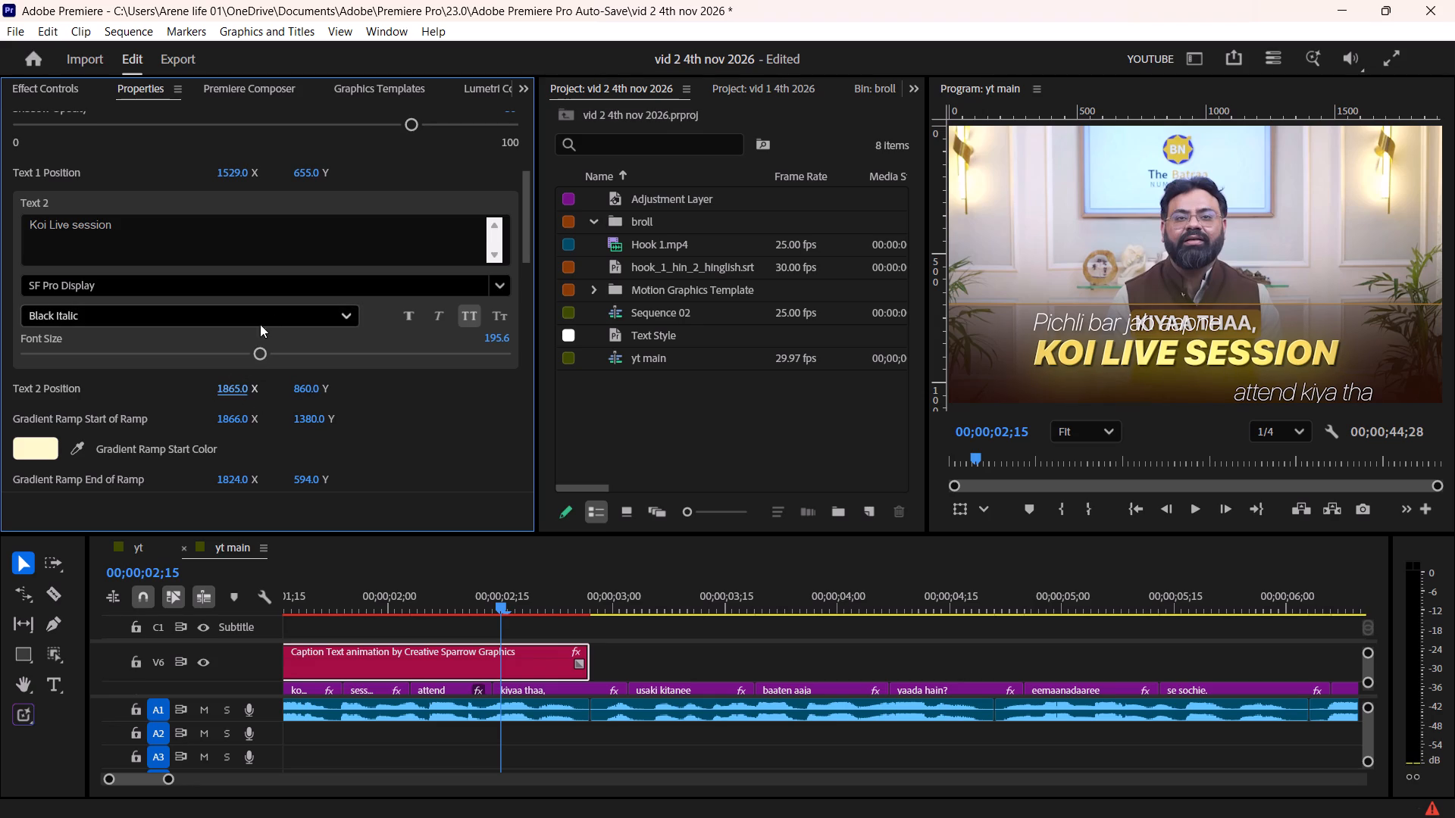
# For Text 1, set the shadow opacity to 81, the font size to about 122.8 and the X position to about 1511.
pyautogui.scroll(4, 378, 164)
pyautogui.click(408, 206)
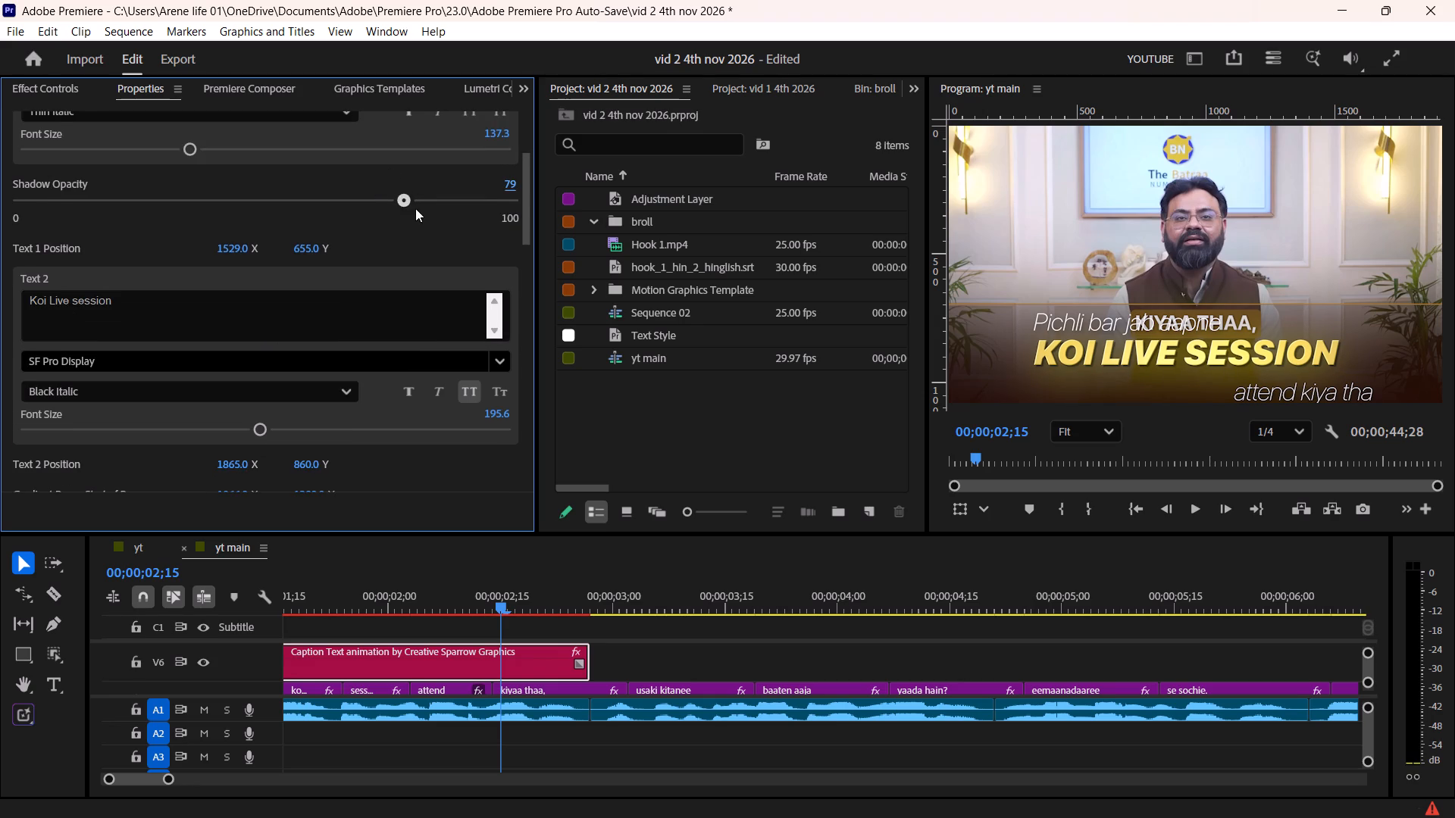
pyautogui.moveTo(182, 147); pyautogui.dragTo(173, 153)
pyautogui.moveTo(227, 247); pyautogui.dragTo(237, 248)
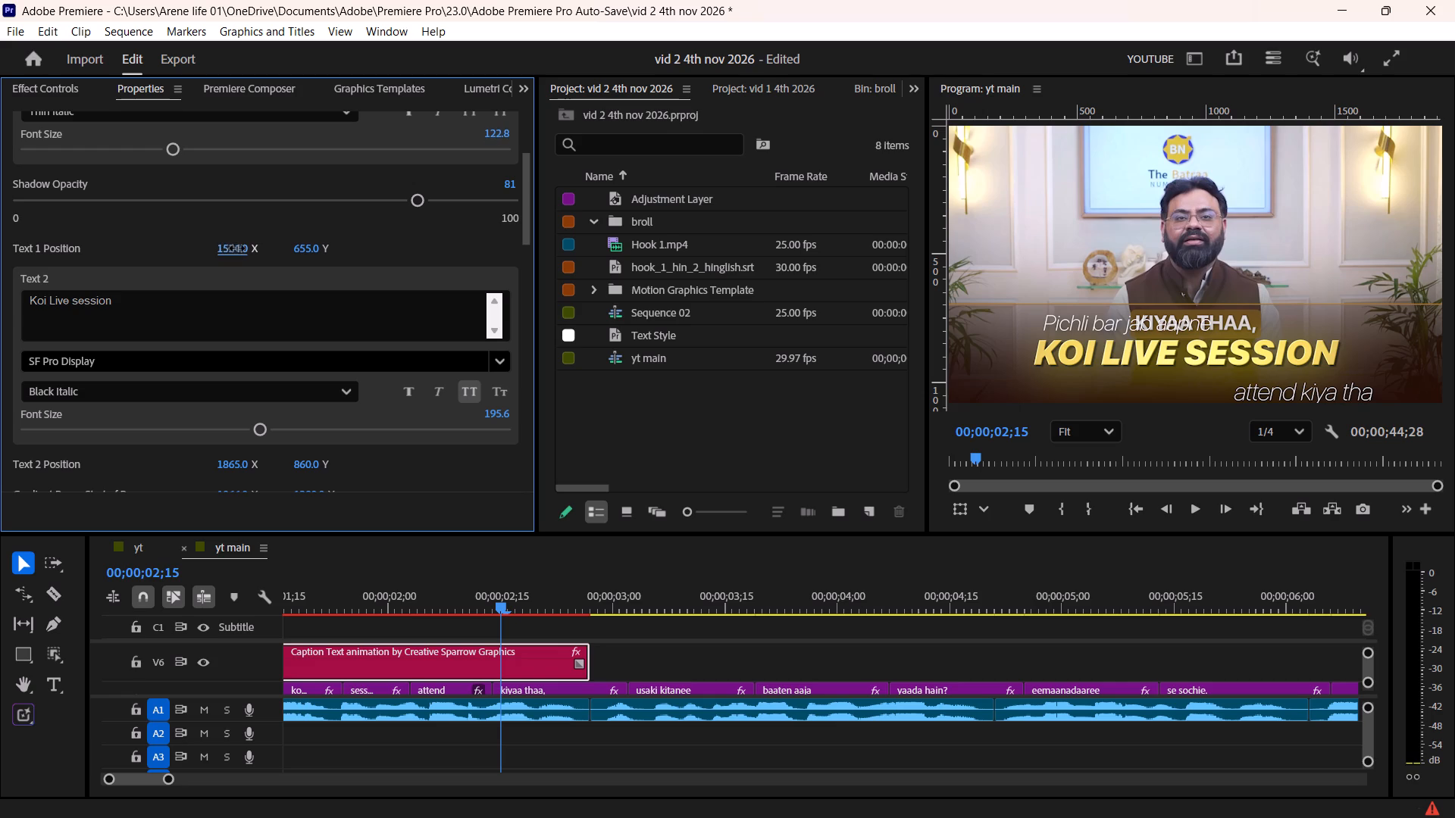
pyautogui.moveTo(237, 248); pyautogui.dragTo(223, 248)
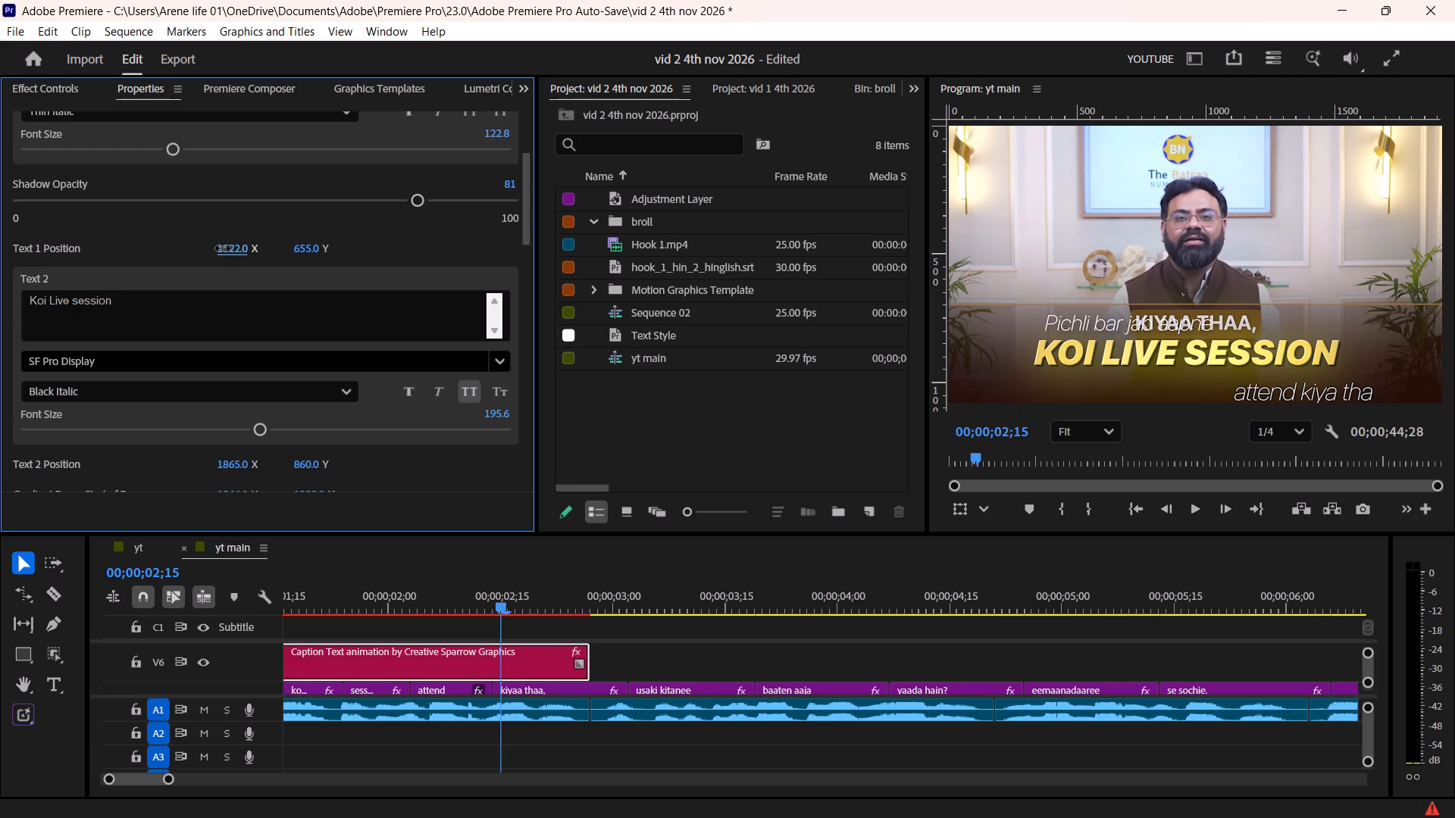
pyautogui.moveTo(223, 248); pyautogui.dragTo(217, 251)
# Reduce the Text 3 font size to about 135 and position it at about X 2466, Y 1009.
pyautogui.scroll(-4, 408, 223)
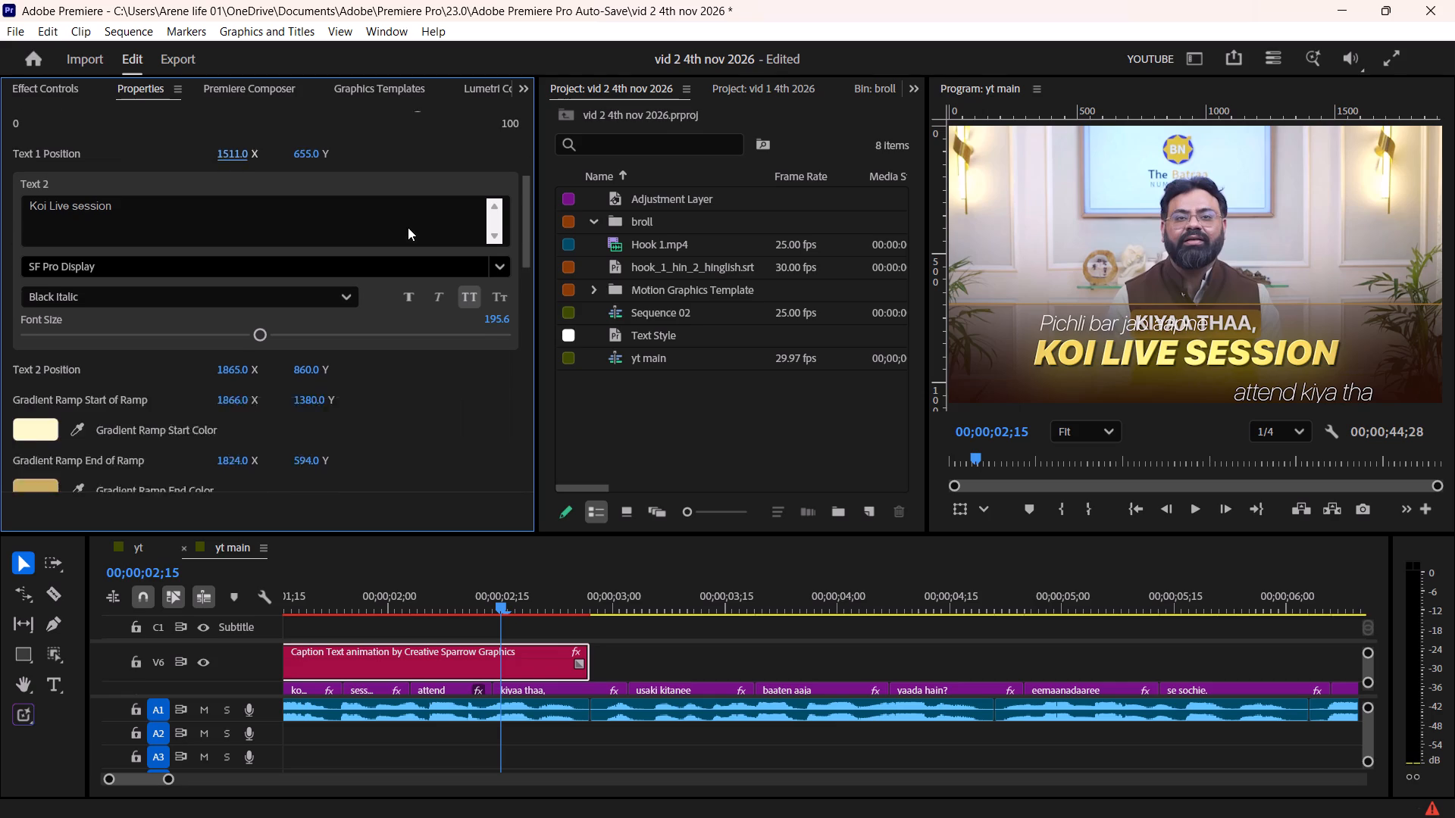
pyautogui.scroll(-20, 408, 227)
pyautogui.scroll(-5, 408, 227)
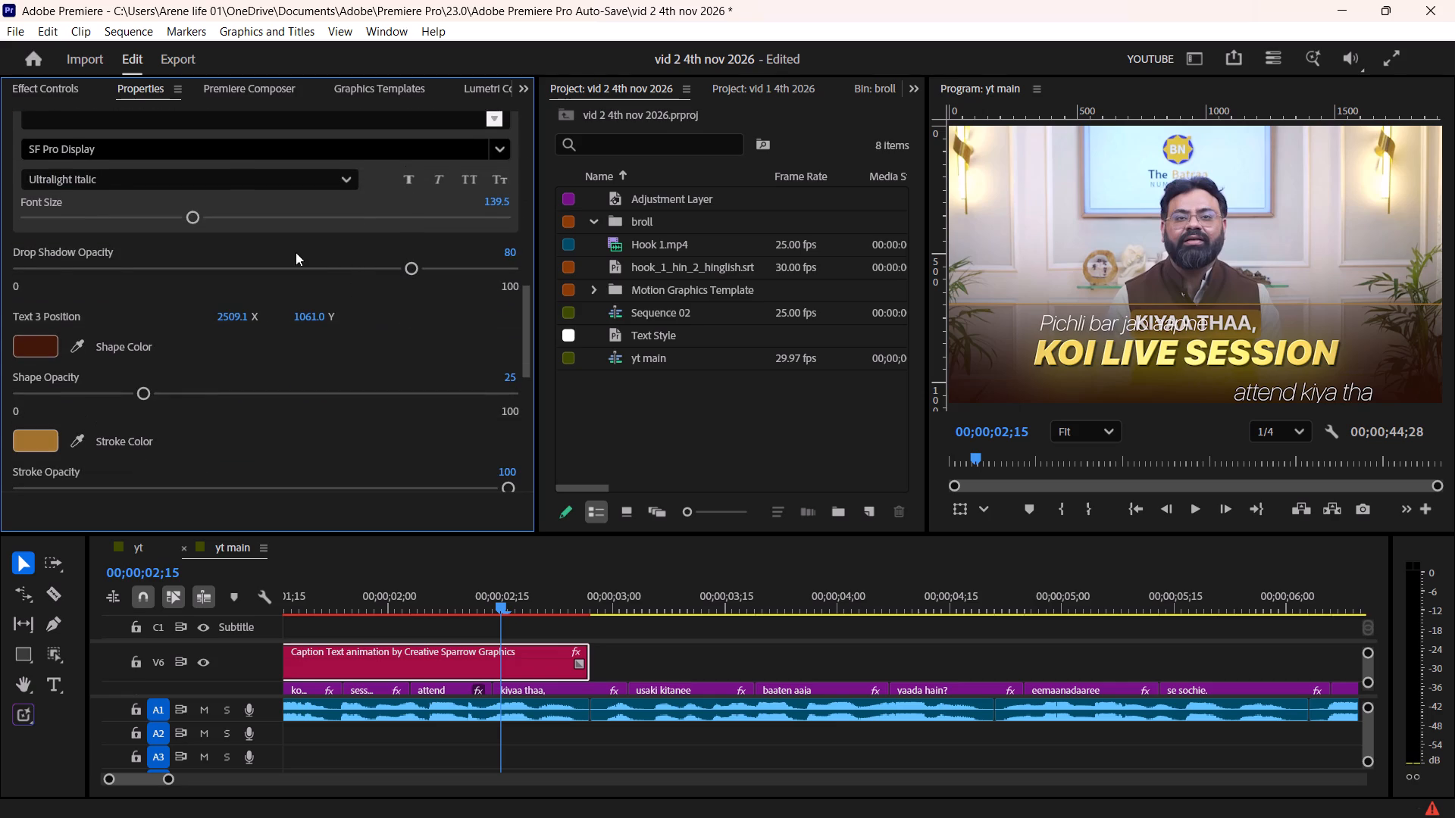
pyautogui.click(196, 217)
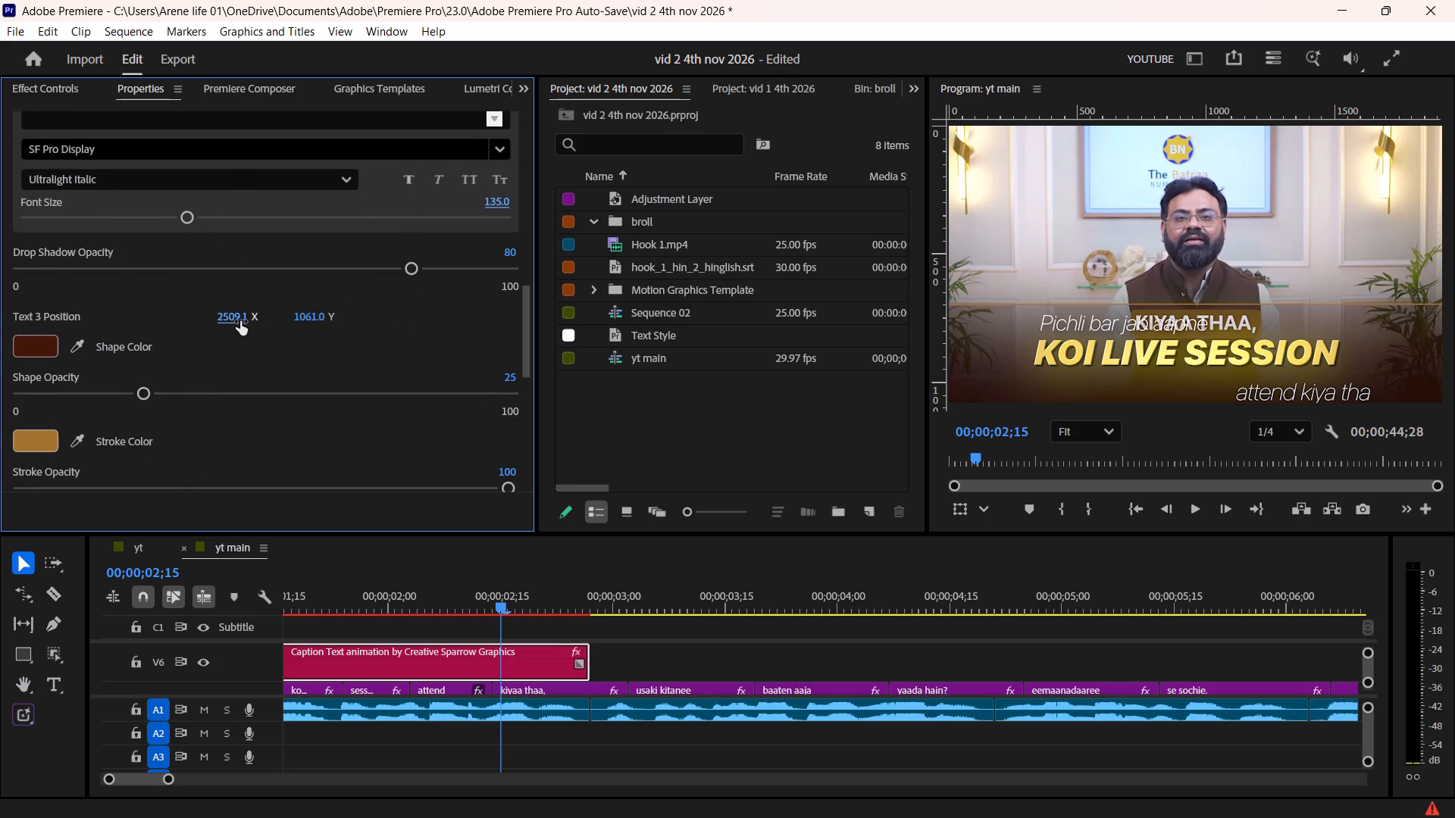
pyautogui.moveTo(236, 322); pyautogui.dragTo(198, 329)
pyautogui.moveTo(307, 315); pyautogui.dragTo(331, 392)
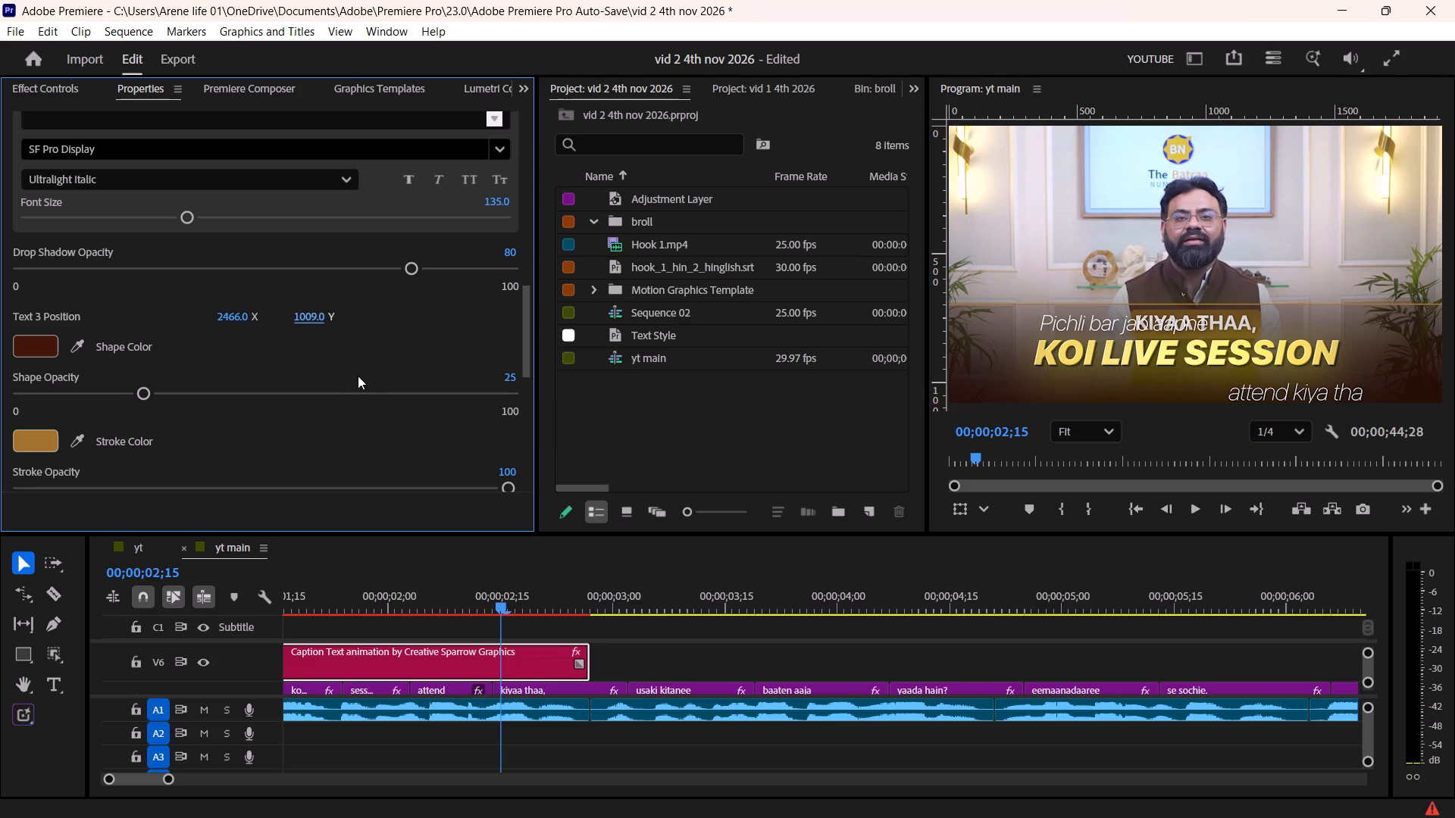
pyautogui.click(308, 313)
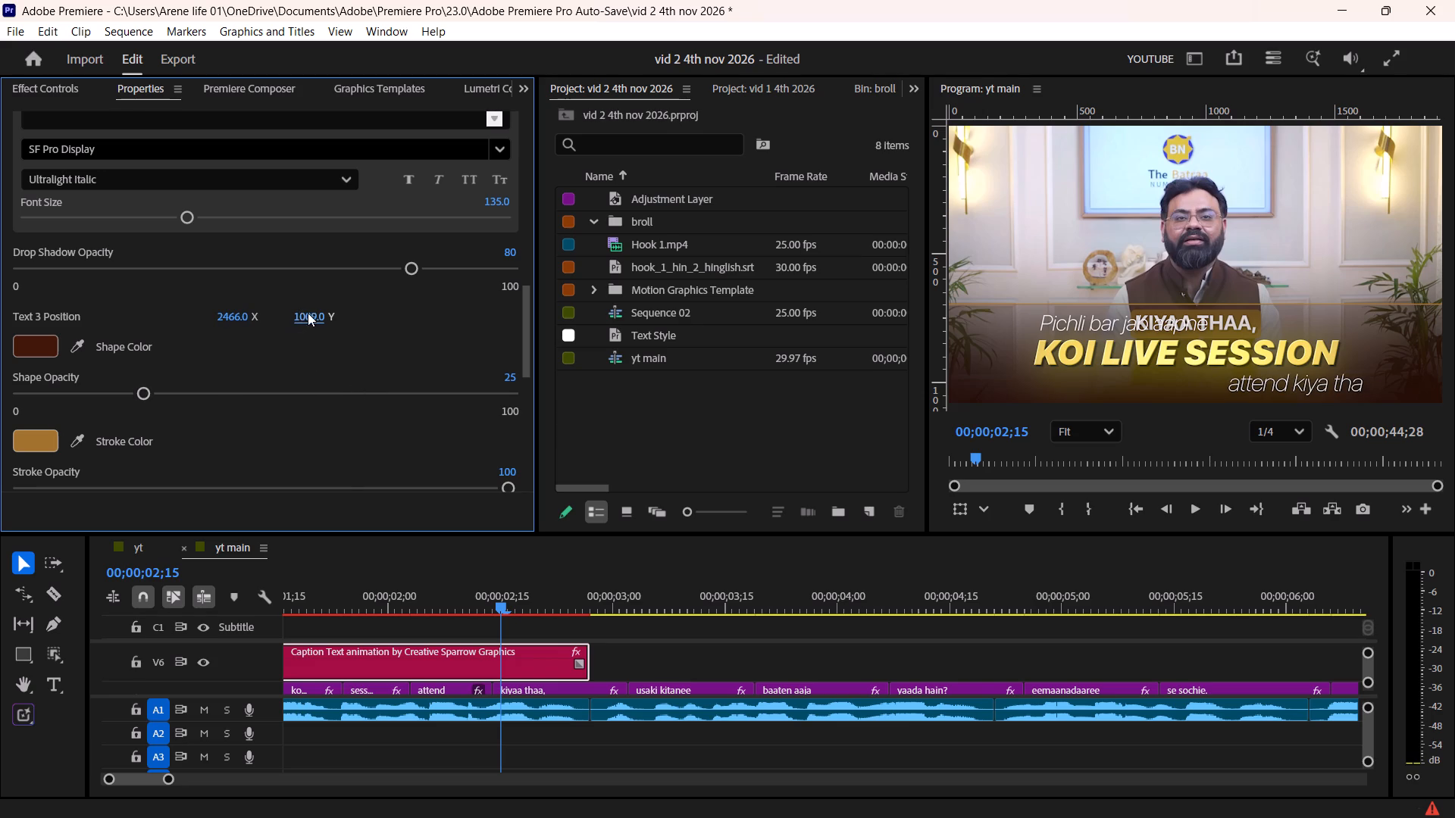
# Lower Text 2, "Koi Live session", to a vertical position of about 875.
pyautogui.scroll(10, 366, 329)
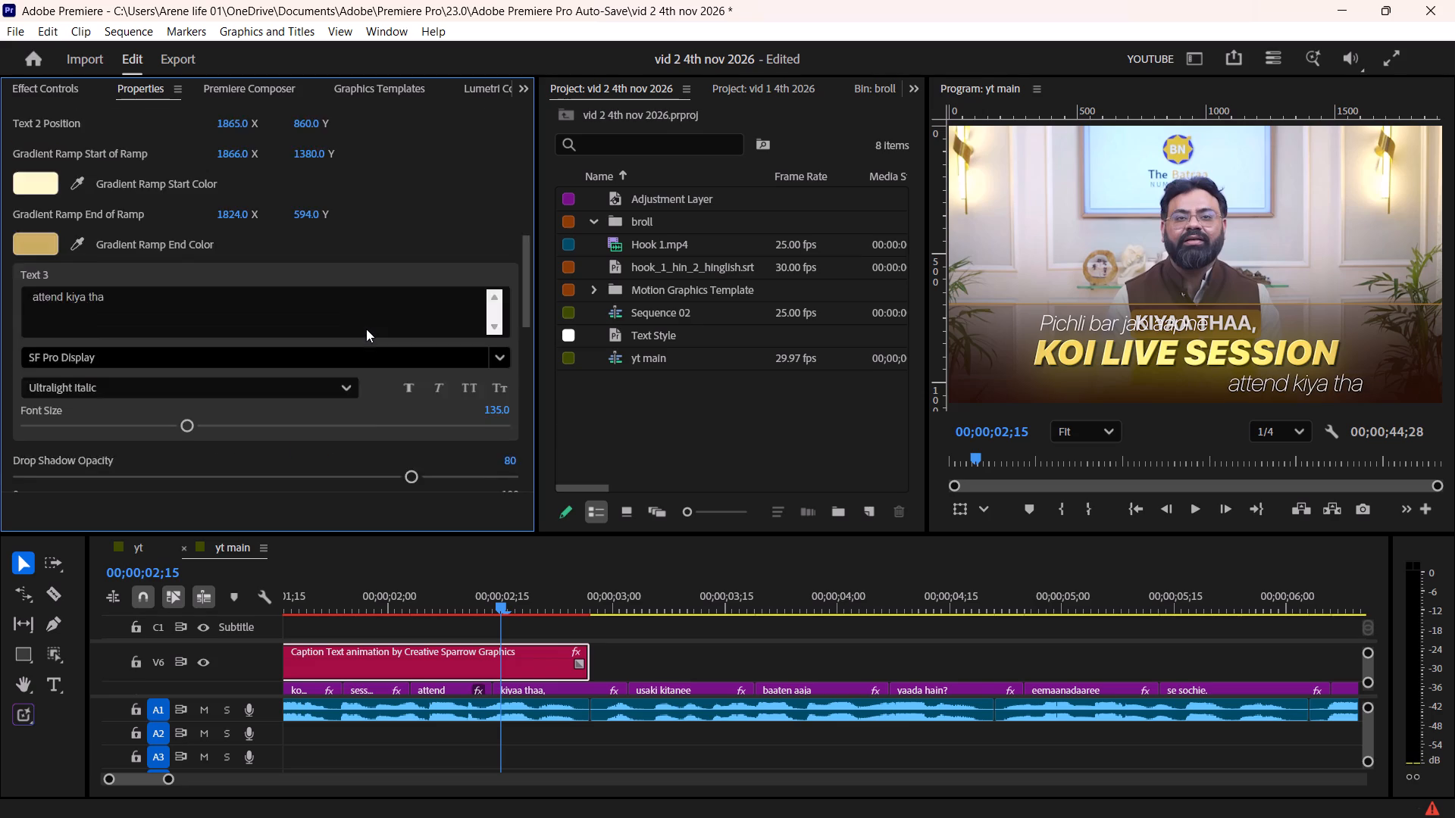
pyautogui.scroll(11, 366, 329)
pyautogui.moveTo(308, 311); pyautogui.dragTo(313, 308)
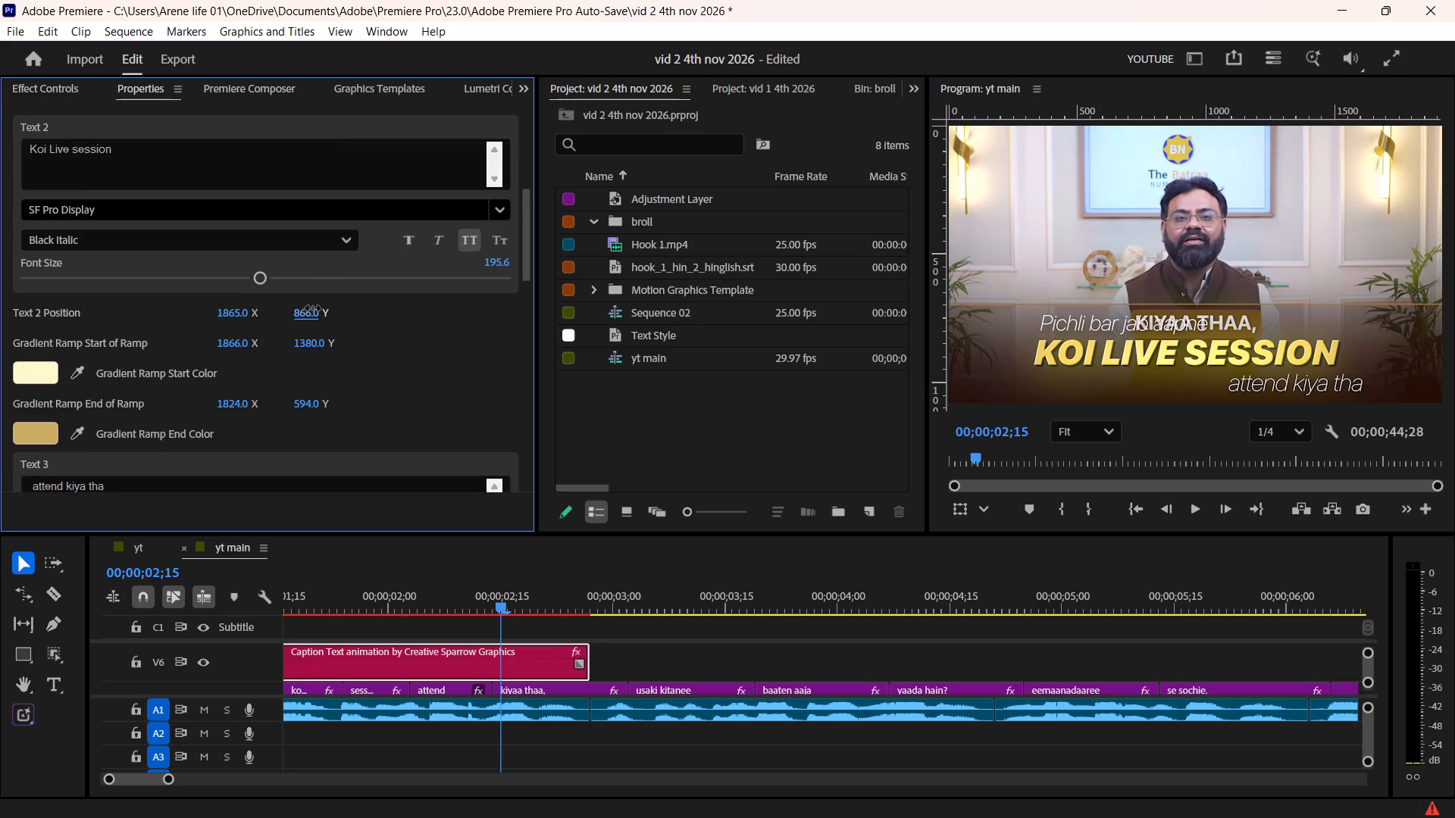
pyautogui.moveTo(313, 308); pyautogui.dragTo(318, 304)
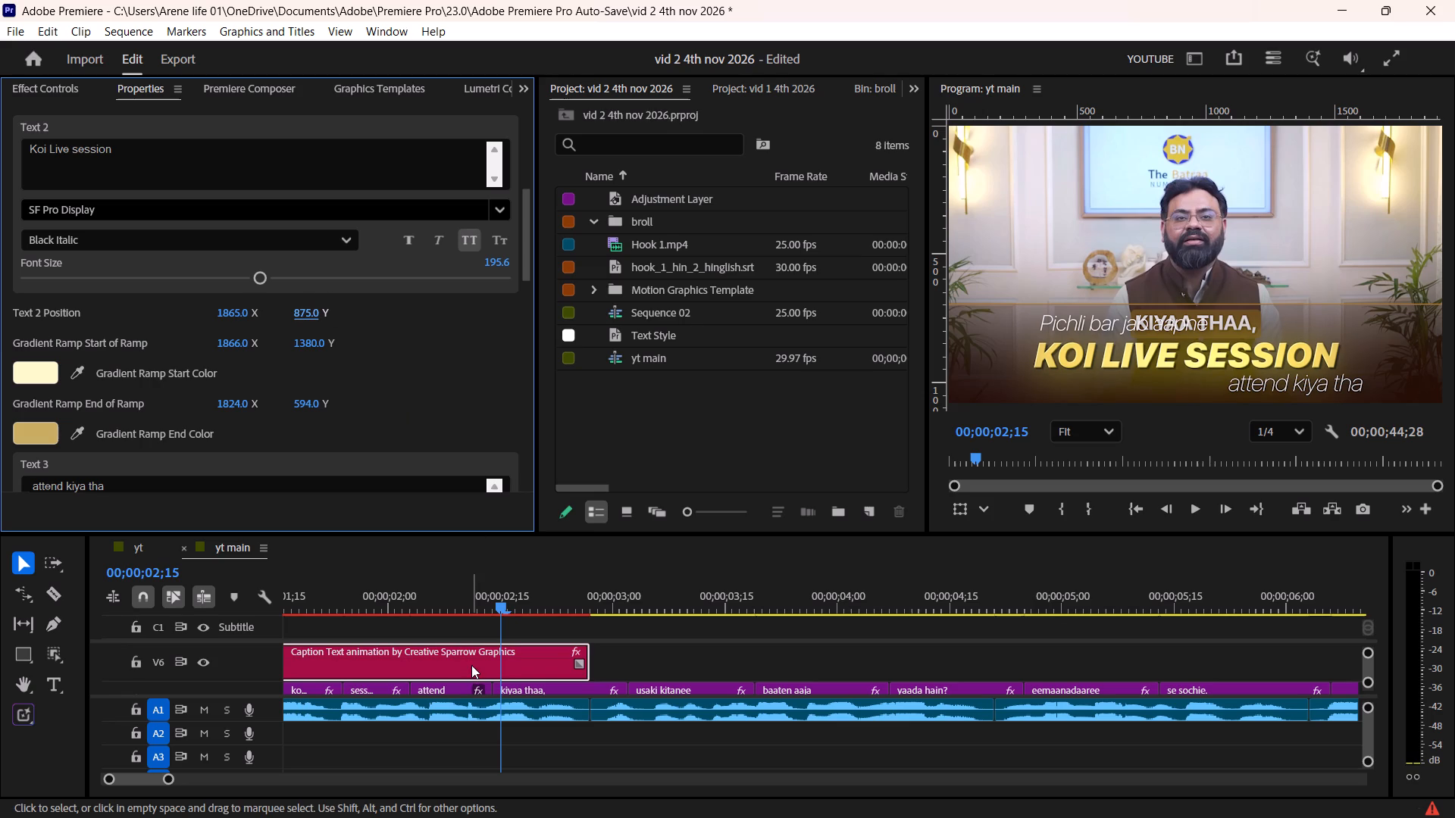
# Move the caption template clip from V6 down to V5, overwriting the word captions beneath it, and save the project.
pyautogui.keyDown('alt'); pyautogui.scroll(-10, 471, 666); pyautogui.keyUp('alt')
pyautogui.scroll(6, 471, 666)
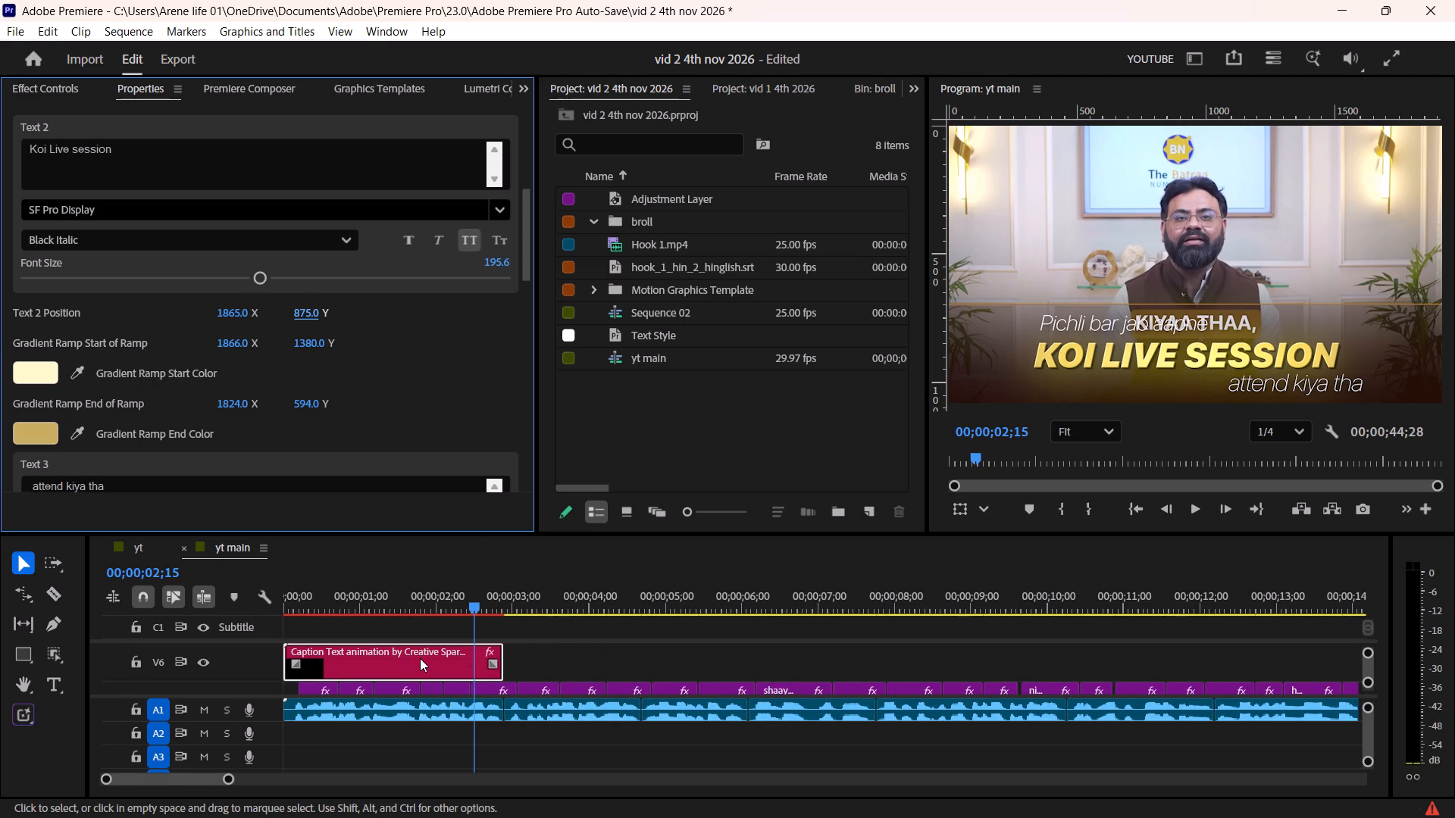
pyautogui.moveTo(422, 658); pyautogui.dragTo(424, 688)
pyautogui.scroll(5, 424, 688)
pyautogui.moveTo(333, 598); pyautogui.dragTo(268, 625)
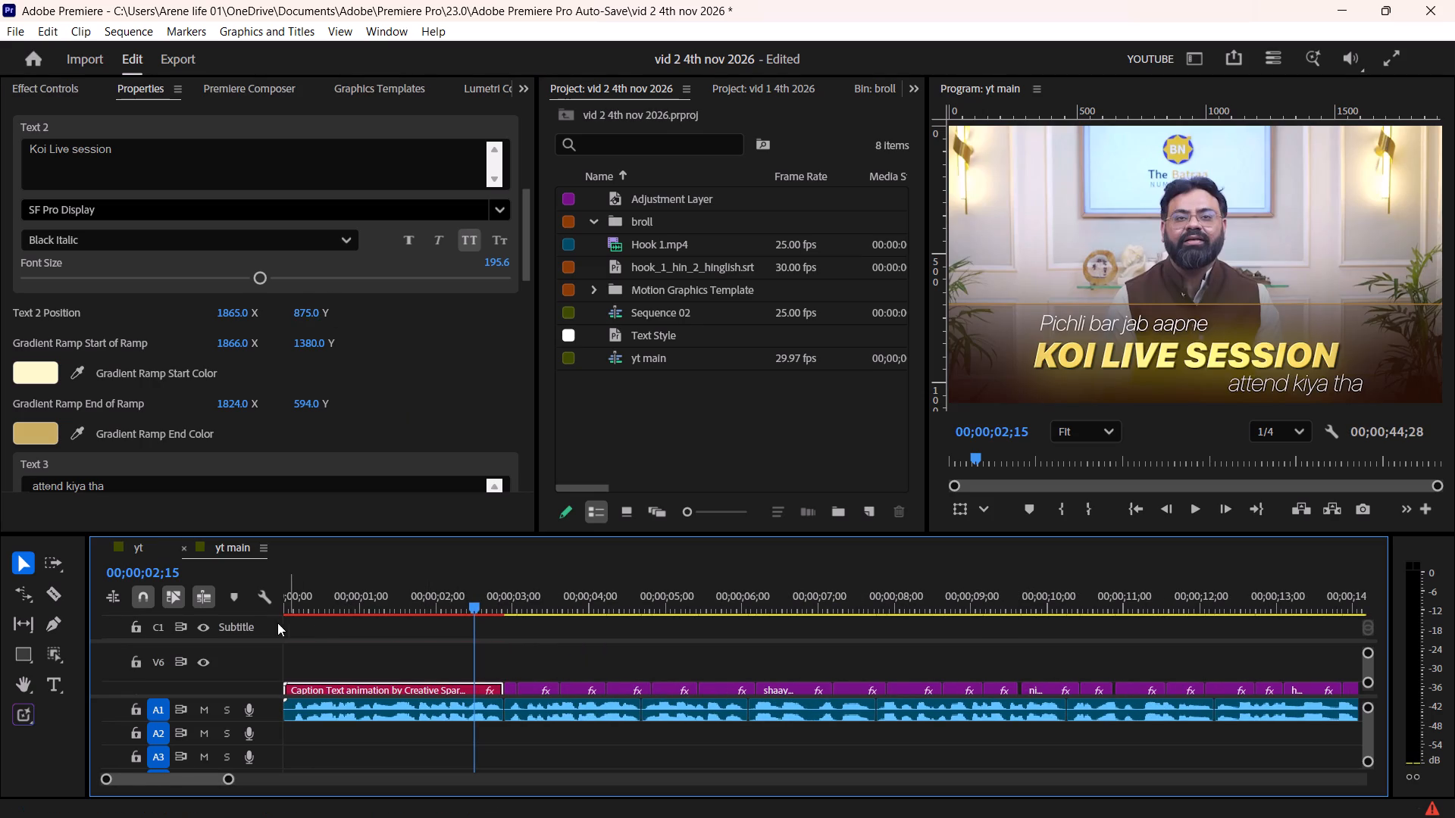
pyautogui.moveTo(314, 609); pyautogui.dragTo(269, 631)
pyautogui.click(350, 660)
pyautogui.hotkey('ctrl', 's')
pyautogui.hotkey('ctrl', 's')
# Play the yt main sequence from its start to check the caption animation.
pyautogui.press('space')
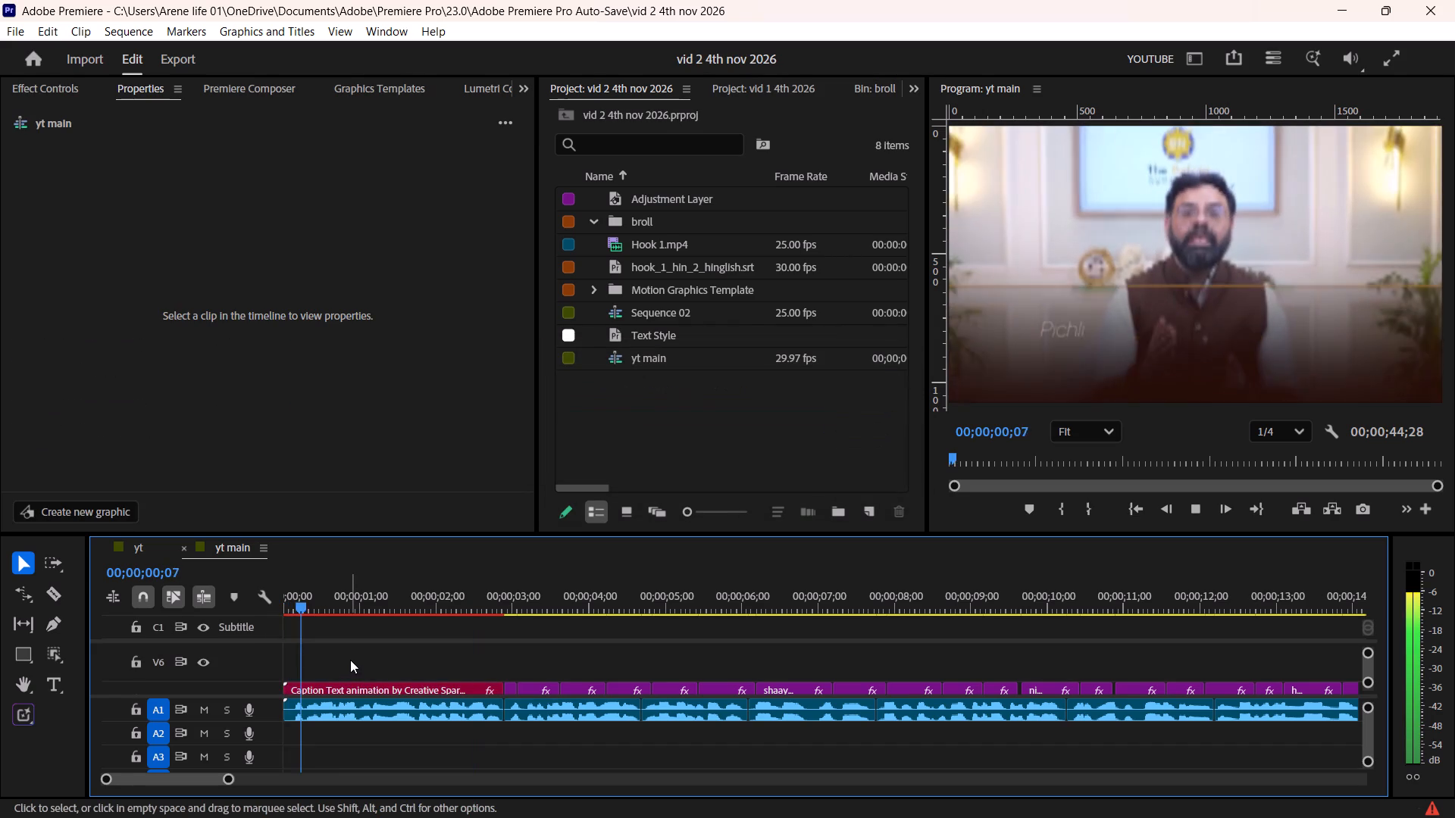
pyautogui.press('space')
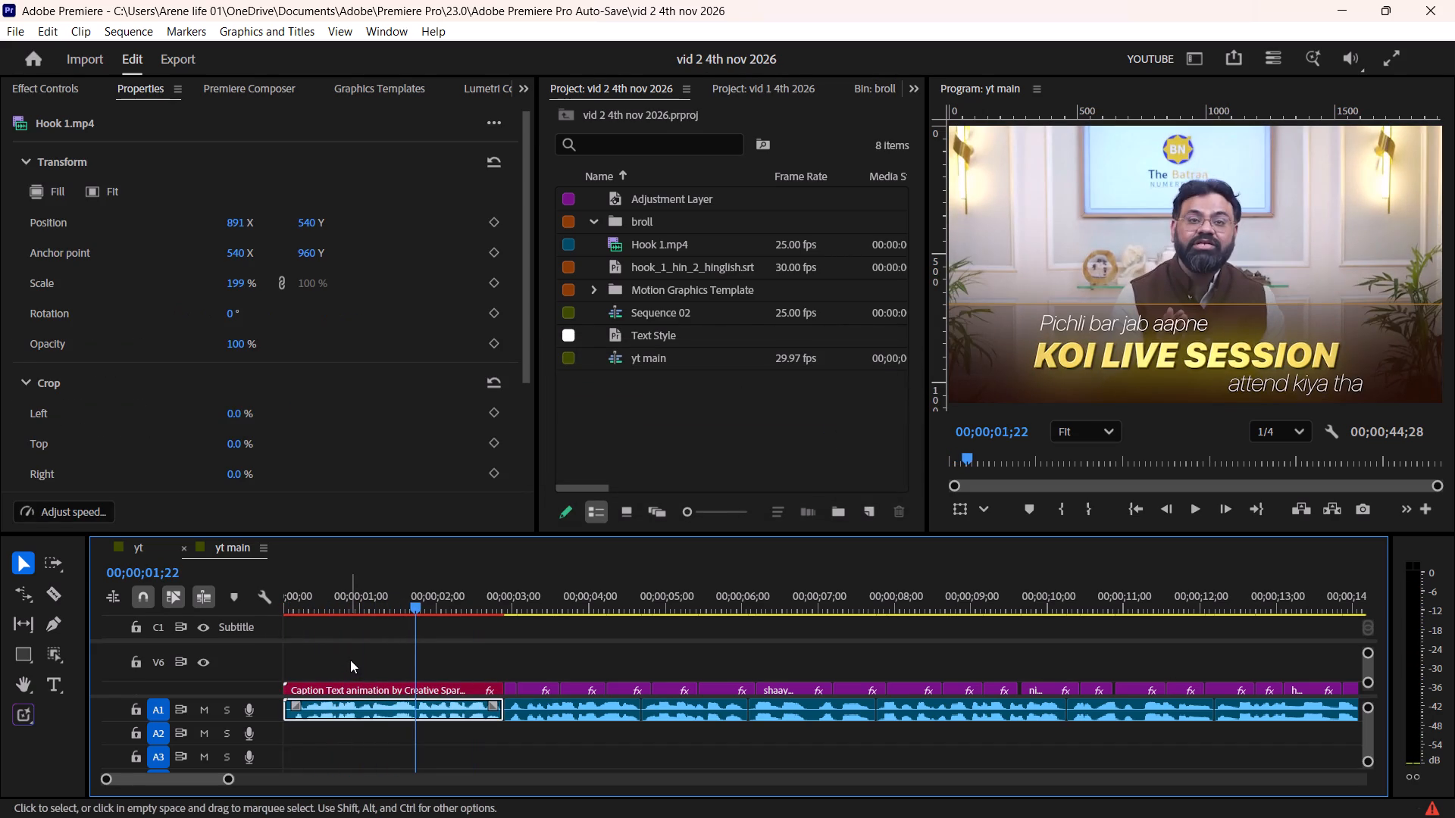
pyautogui.press('space')
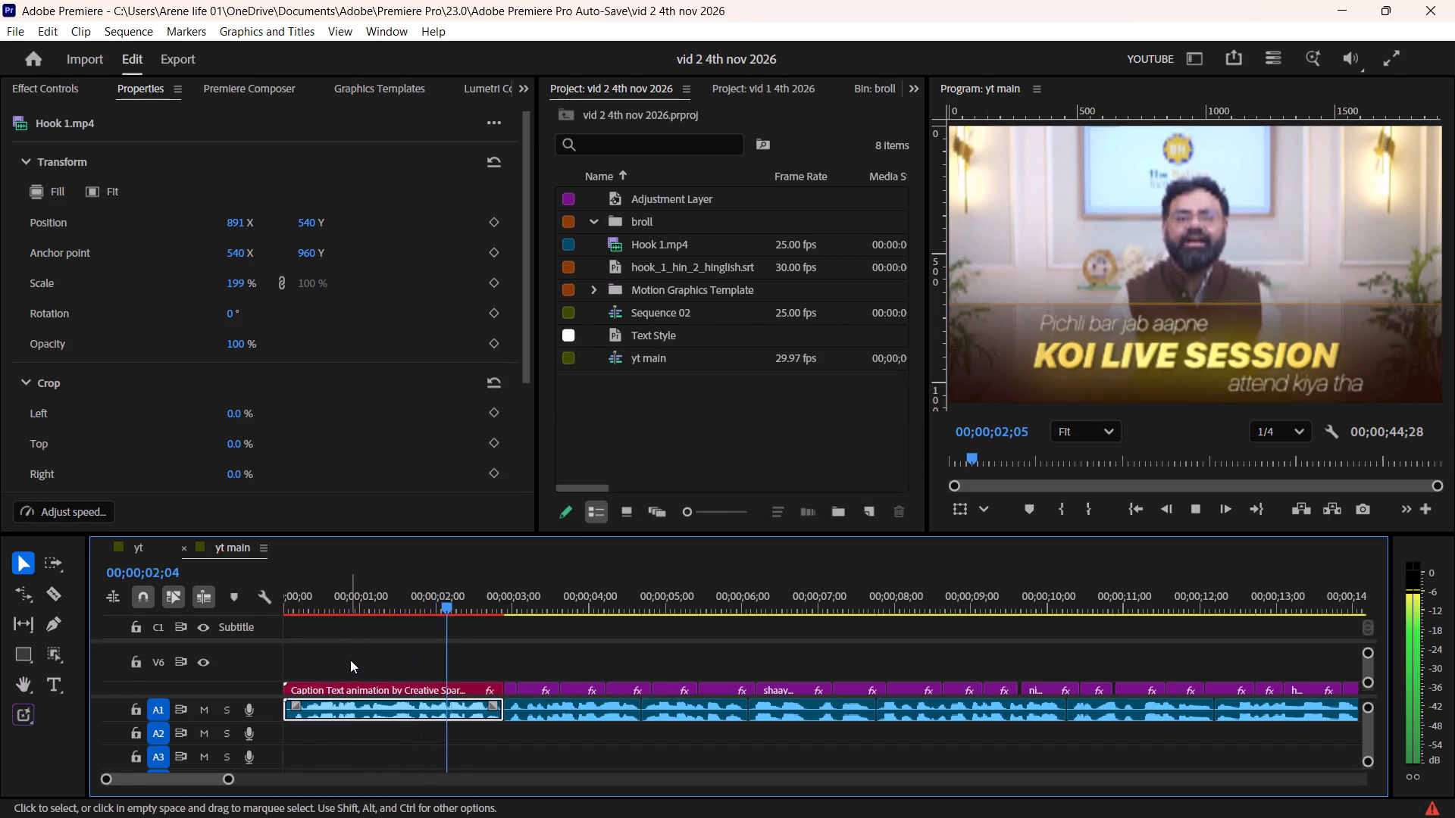
pyautogui.press('space')
# Move the caption template clip from V5 back up to track V6.
pyautogui.keyDown('alt'); pyautogui.scroll(5, 350, 660); pyautogui.keyUp('alt')
pyautogui.keyDown('ctrl'); pyautogui.scroll(-3, 420, 660); pyautogui.keyUp('ctrl')
pyautogui.keyDown('ctrl'); pyautogui.scroll(2, 514, 669); pyautogui.keyUp('ctrl')
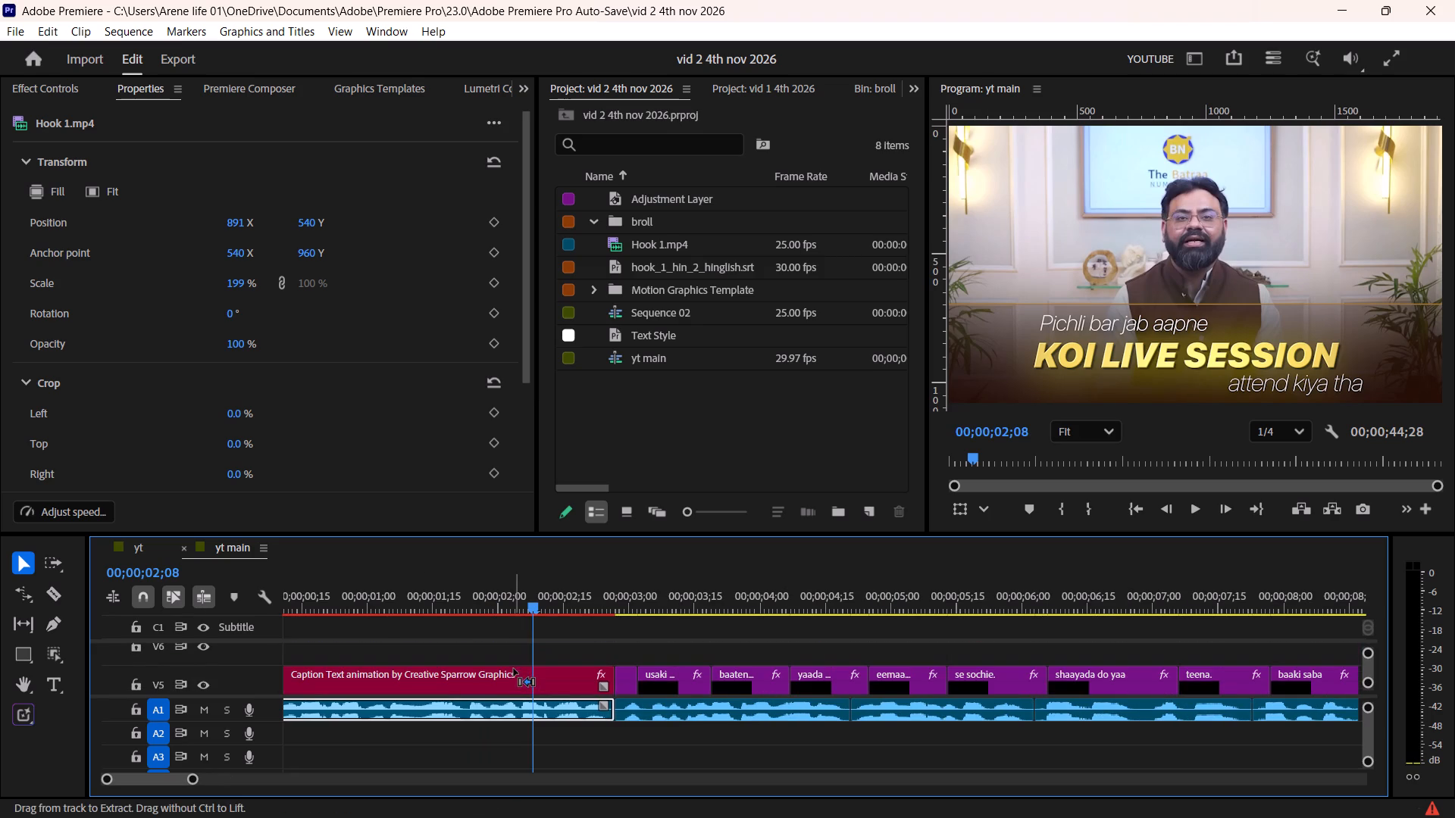
pyautogui.moveTo(522, 676); pyautogui.dragTo(519, 653)
pyautogui.keyDown('ctrl'); pyautogui.scroll(2, 516, 657); pyautogui.keyUp('ctrl')
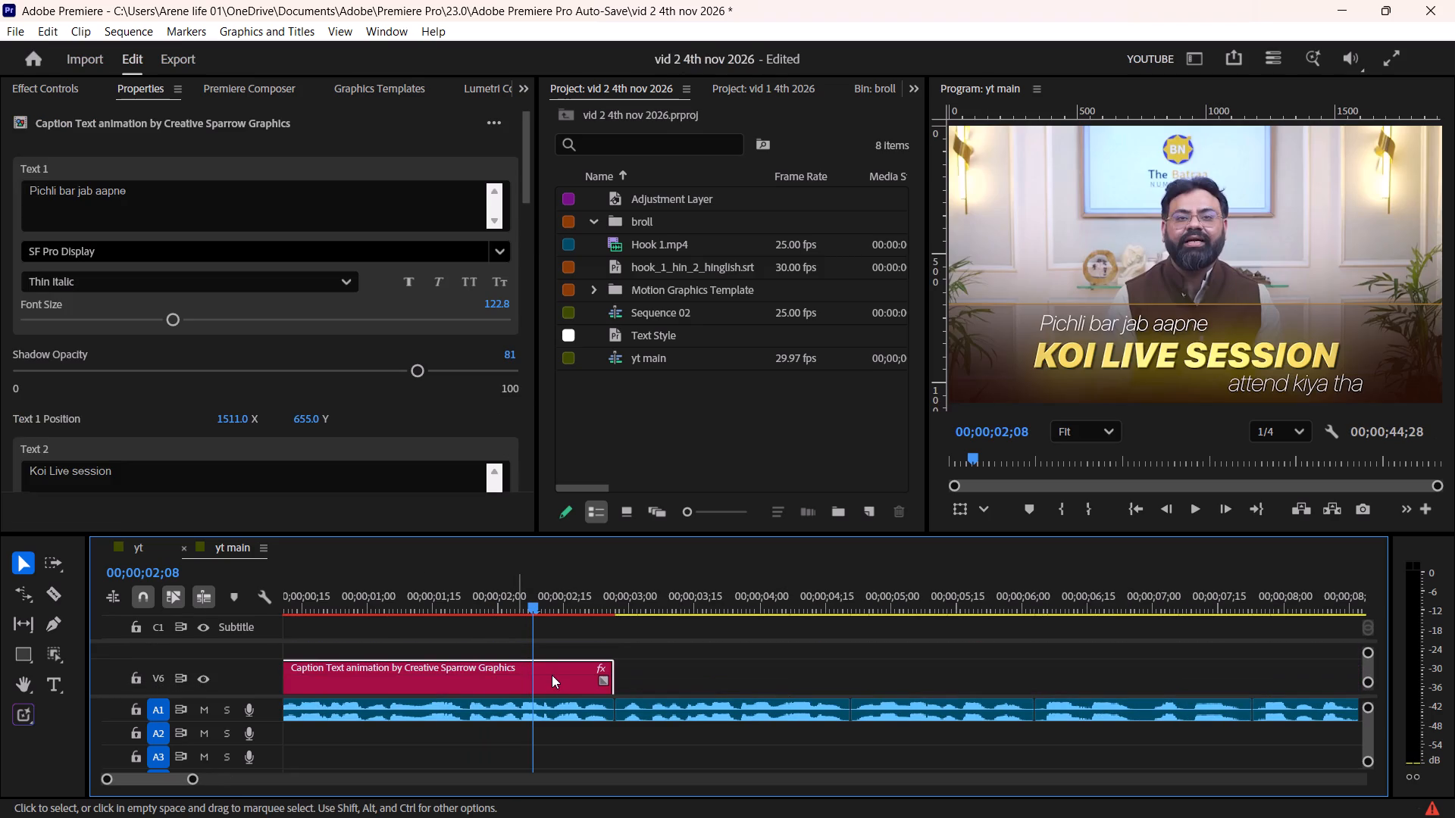
# Rate-stretch the end of the caption template clip outward to slow it to 79.82% speed.
pyautogui.click(550, 680)
pyautogui.press('r')
pyautogui.moveTo(605, 673); pyautogui.dragTo(666, 664)
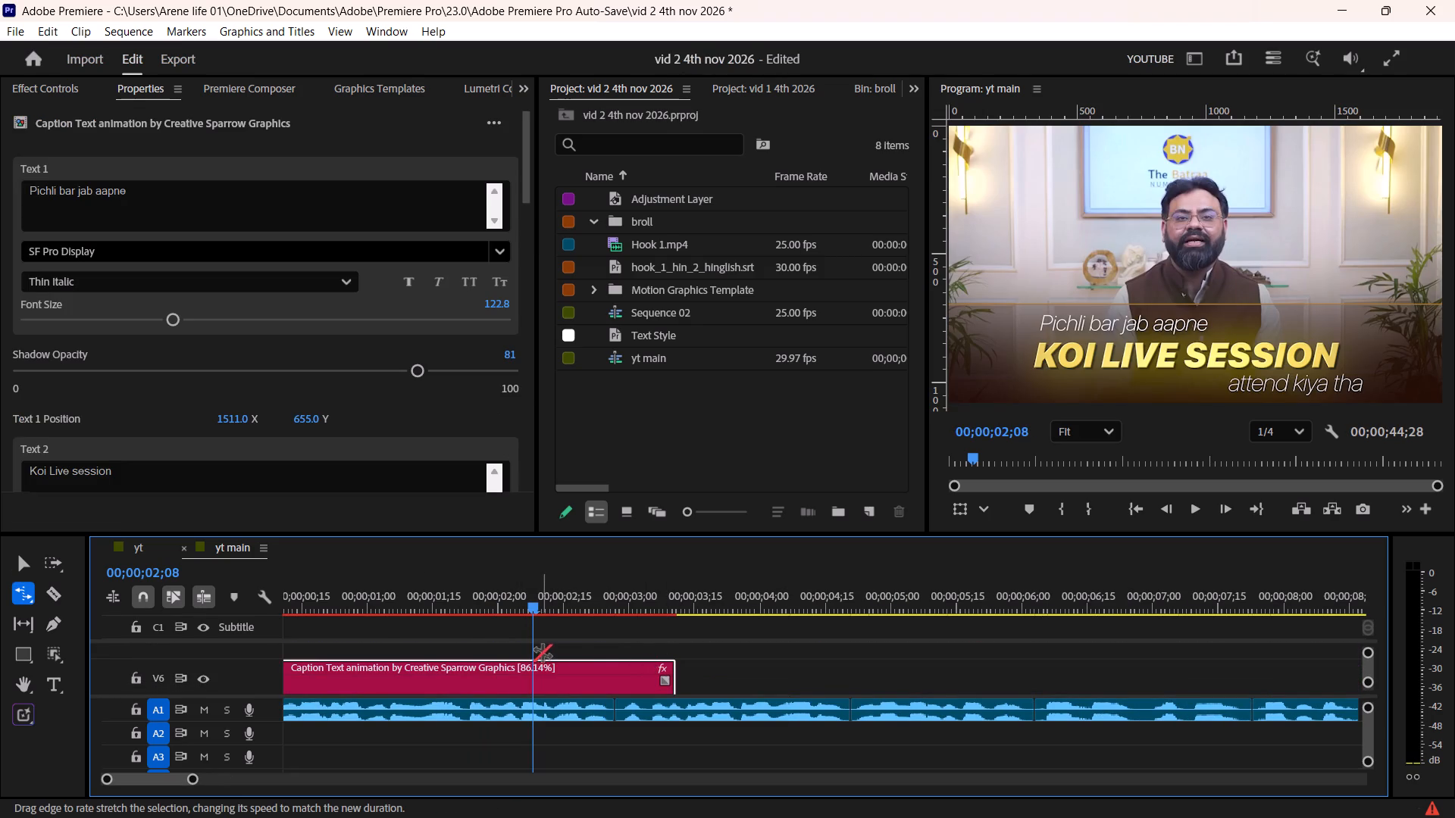
pyautogui.moveTo(668, 667); pyautogui.dragTo(704, 667)
# Play through the stretched caption clip and past its end to check its timing, saving the project along the way.
pyautogui.moveTo(484, 593); pyautogui.dragTo(393, 633)
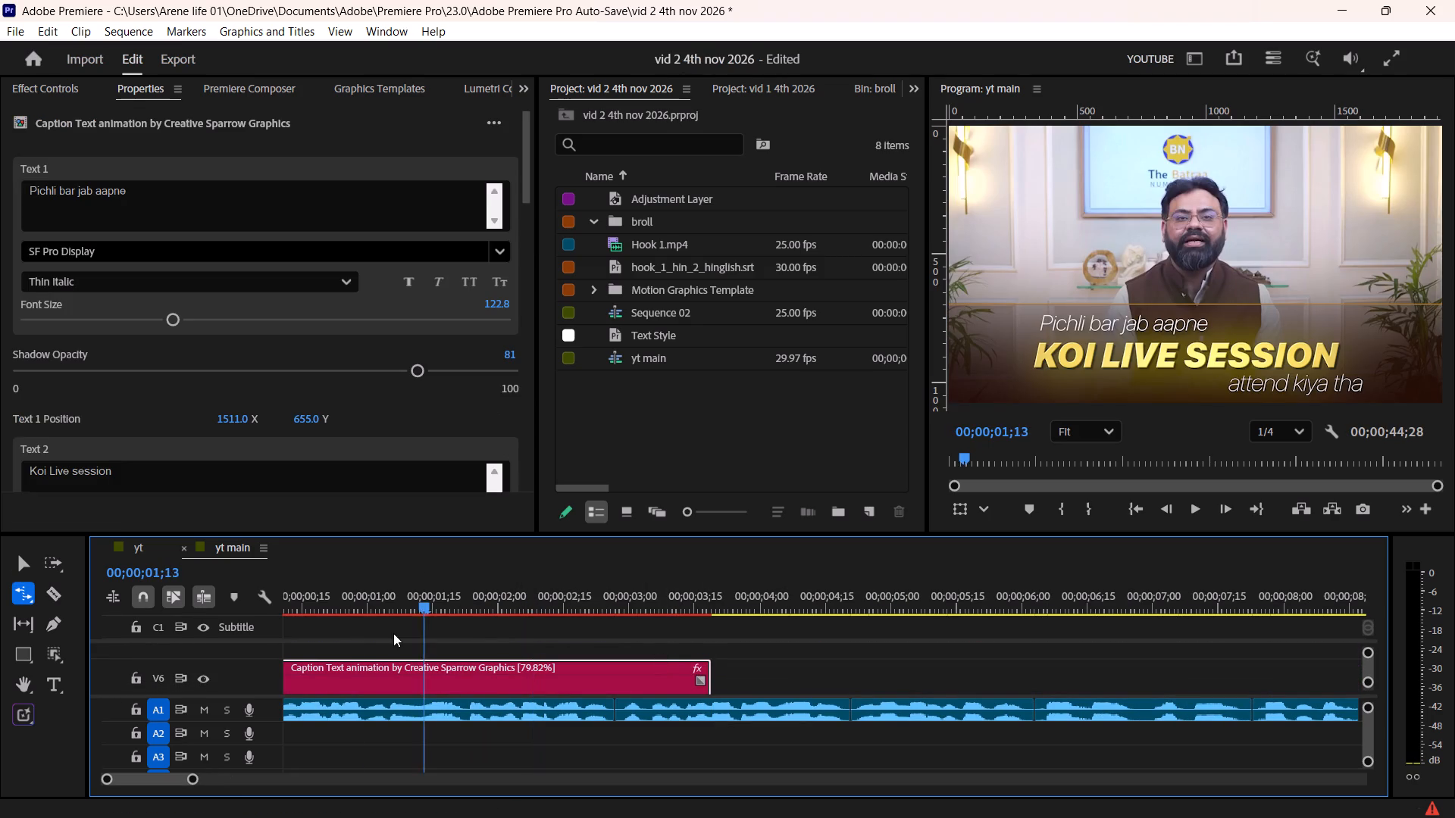
pyautogui.moveTo(393, 633); pyautogui.dragTo(355, 642)
pyautogui.keyDown('alt'); pyautogui.scroll(-4, 406, 660); pyautogui.keyUp('alt')
pyautogui.press('space')
pyautogui.keyDown('alt'); pyautogui.scroll(-3, 406, 660); pyautogui.keyUp('alt')
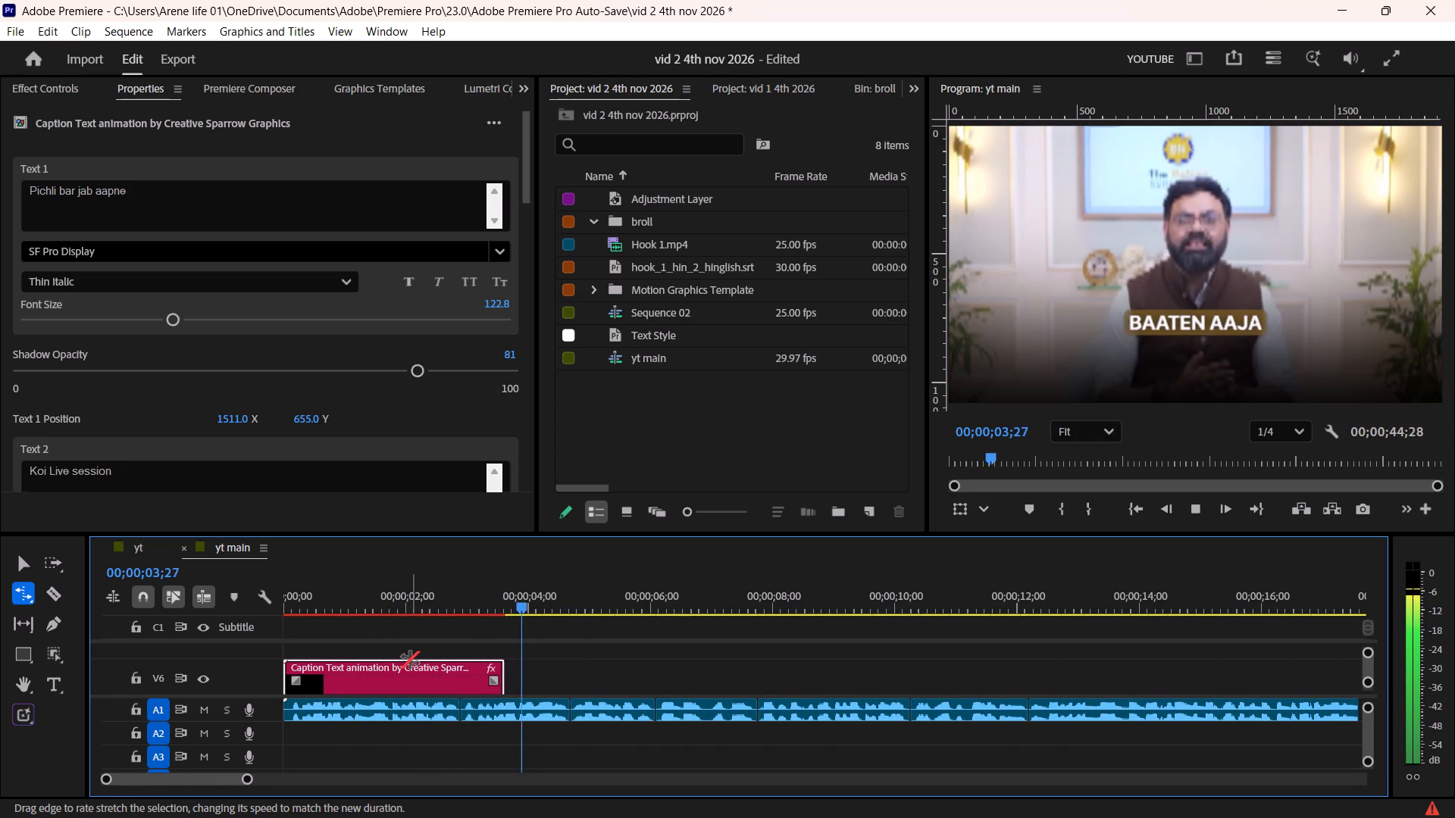
pyautogui.press('space')
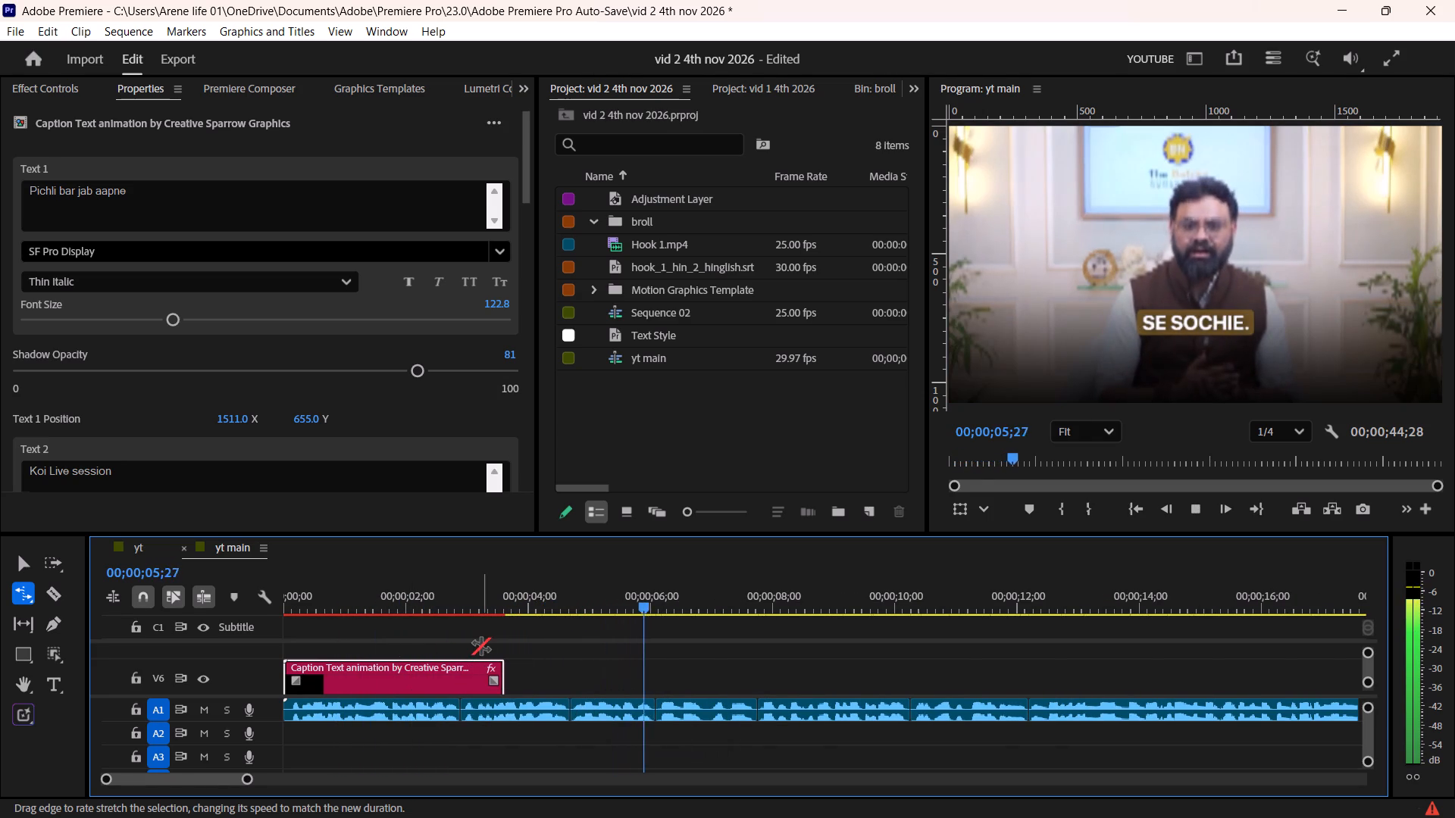
pyautogui.hotkey('ctrl', 's')
pyautogui.hotkey('ctrl', 's')
pyautogui.moveTo(533, 601); pyautogui.dragTo(490, 619)
pyautogui.keyDown('alt'); pyautogui.scroll(4, 508, 648); pyautogui.keyUp('alt')
pyautogui.press('space')
pyautogui.press('space')
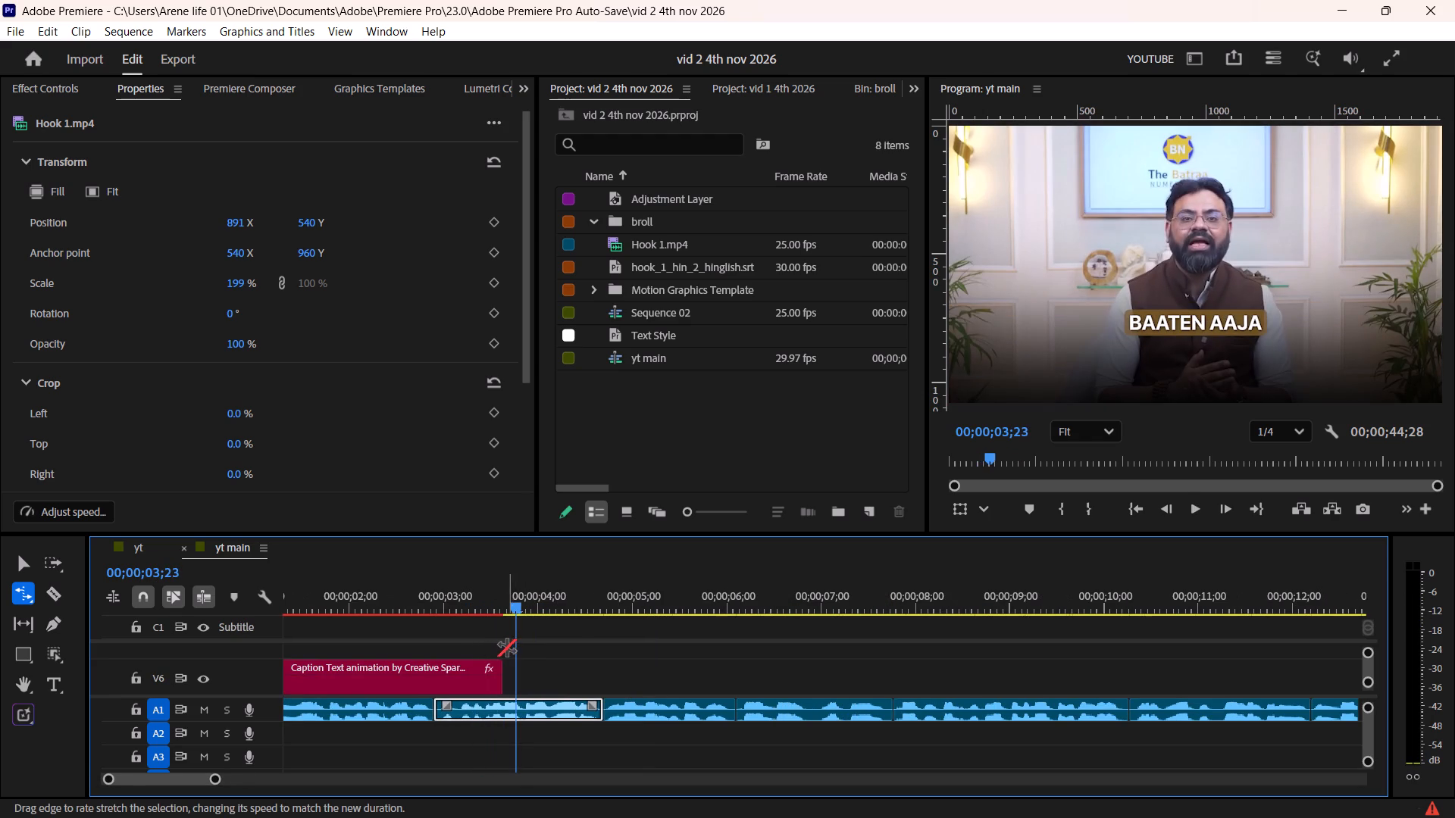
# Split the caption template clip at 00;00;02;27, delete the part after the cut, and save the project.
pyautogui.scroll(2, 493, 647)
pyautogui.keyDown('shift'); pyautogui.moveTo(524, 596); pyautogui.dragTo(498, 632); pyautogui.keyUp('shift')
pyautogui.click(520, 677)
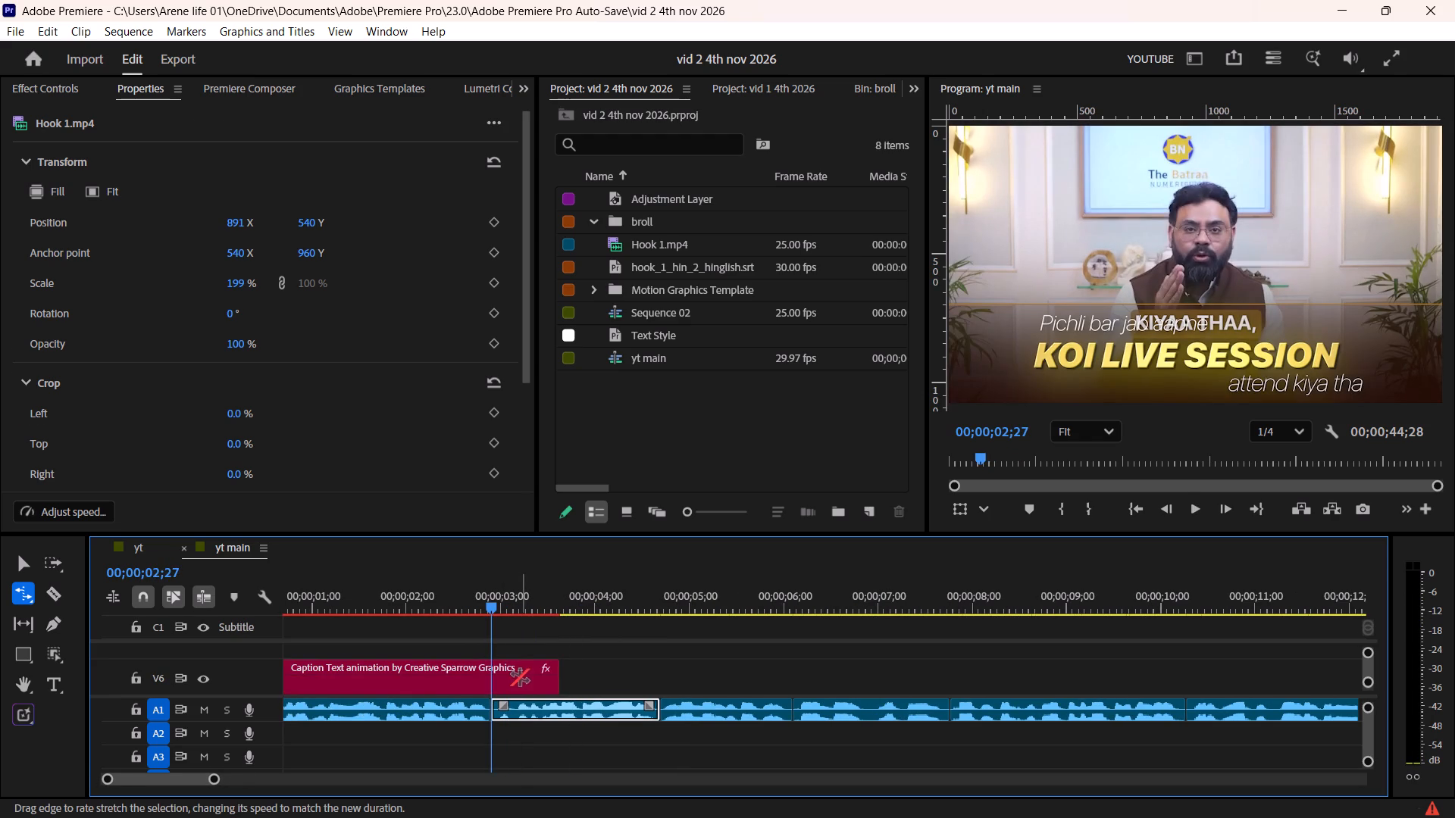
pyautogui.press('F1')
pyautogui.click(533, 678)
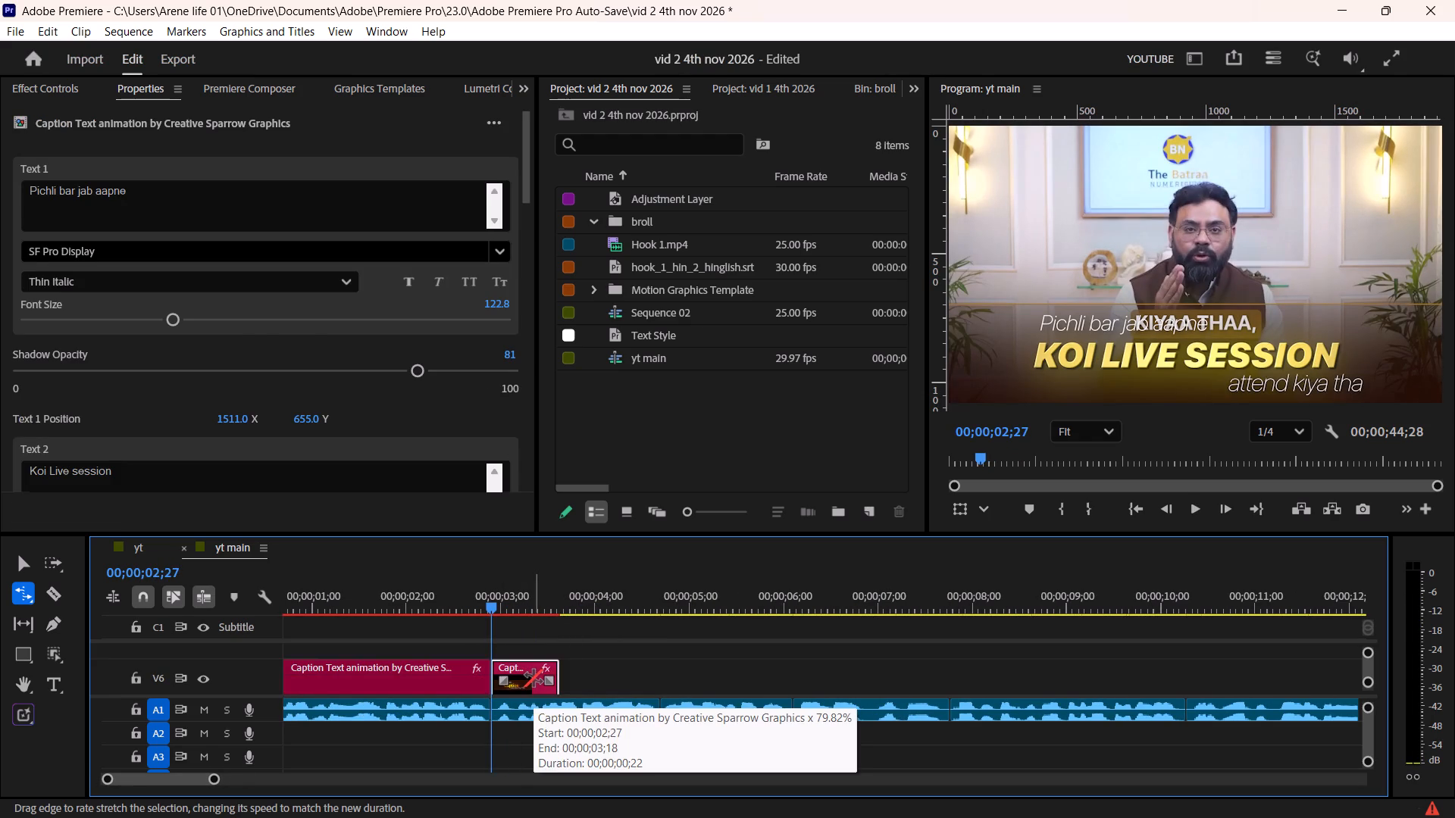
pyautogui.press('Delete')
pyautogui.hotkey('ctrl', 's')
pyautogui.hotkey('ctrl', 's')
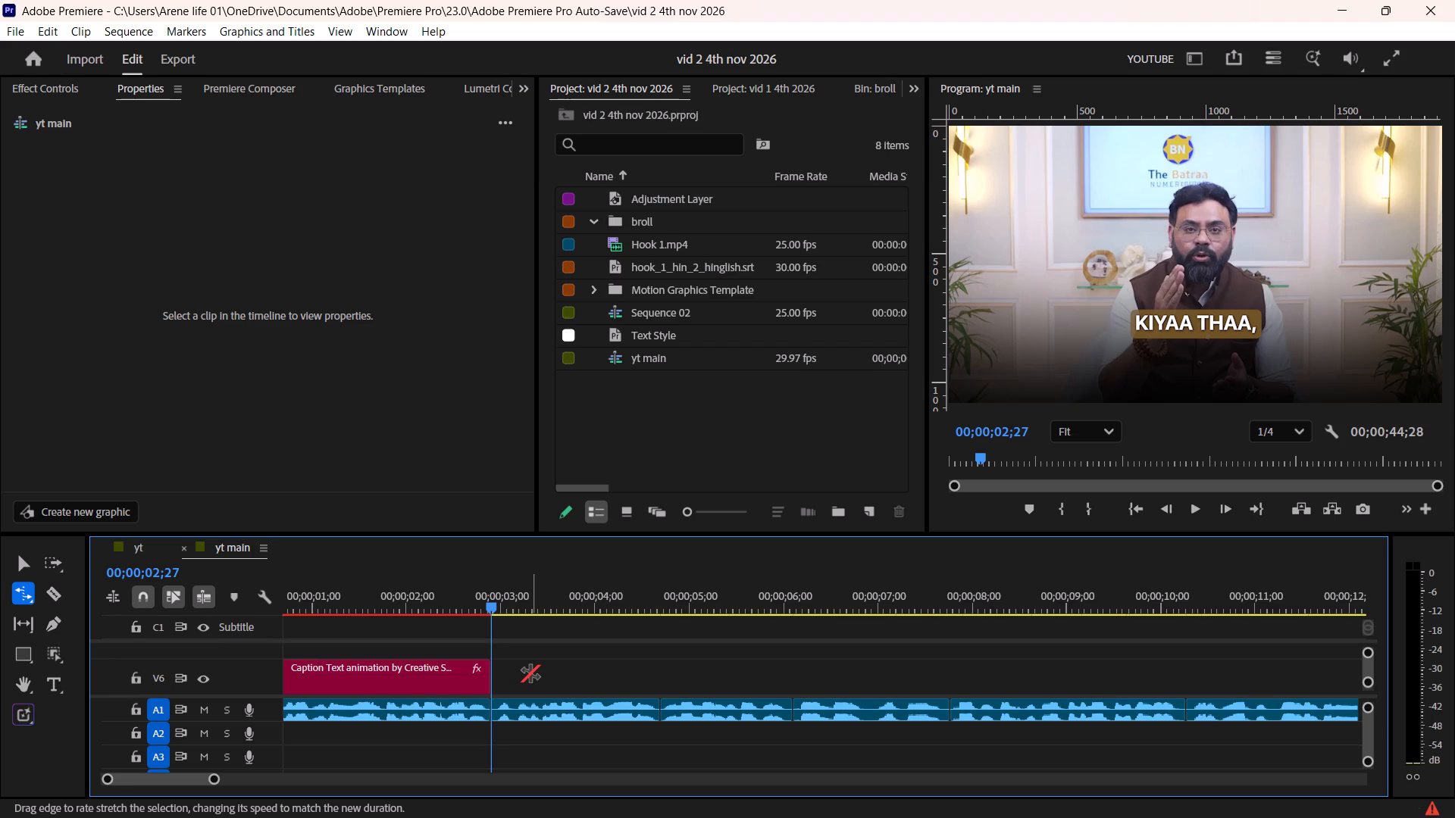
# Return to the Selection tool, save the project and place the playhead at 00;00;02;20.
pyautogui.press('v')
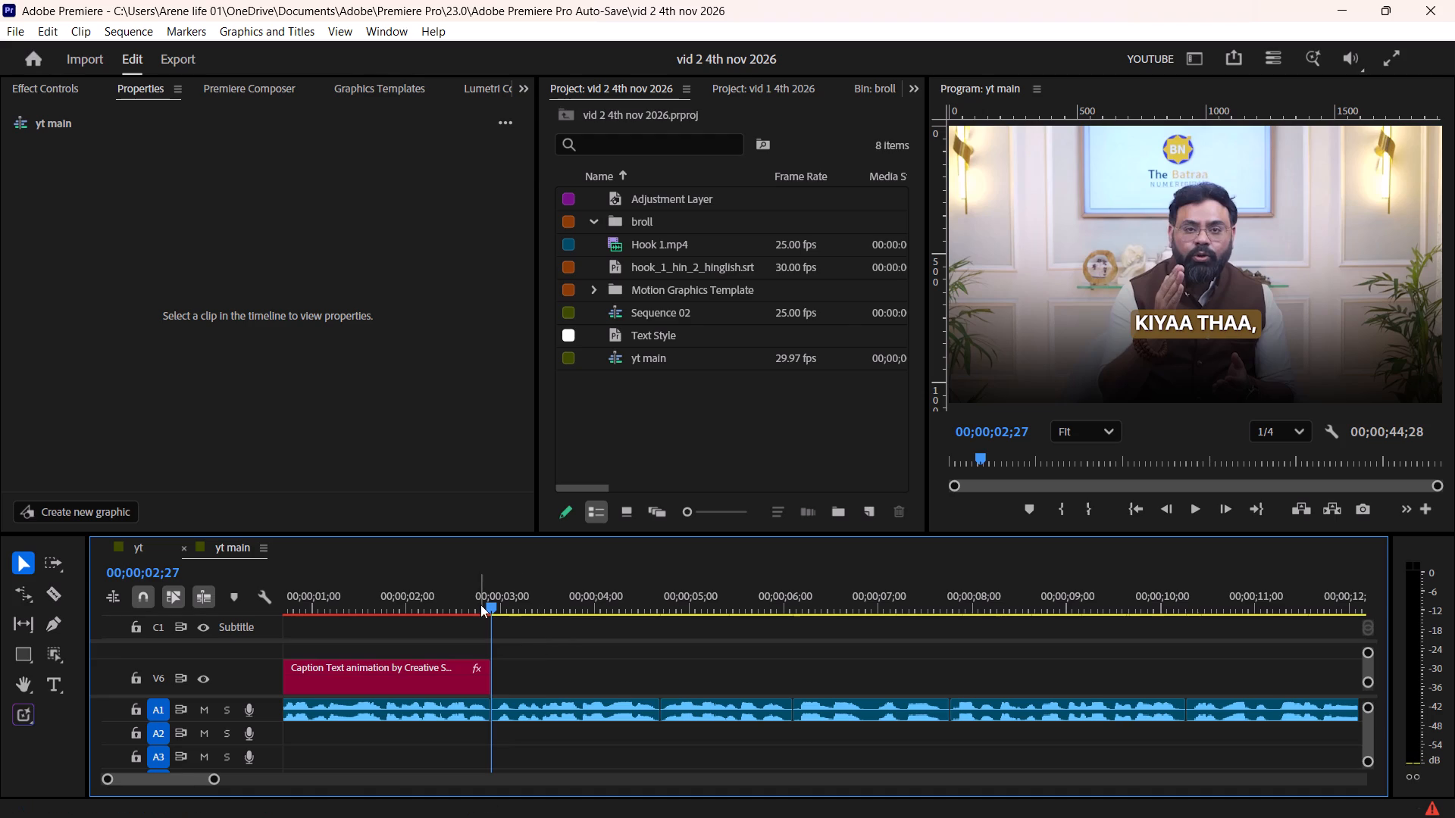
pyautogui.hotkey('ctrl', 's')
pyautogui.hotkey('ctrl', 's')
pyautogui.click(471, 600)
pyautogui.hotkey('ctrl', 's')
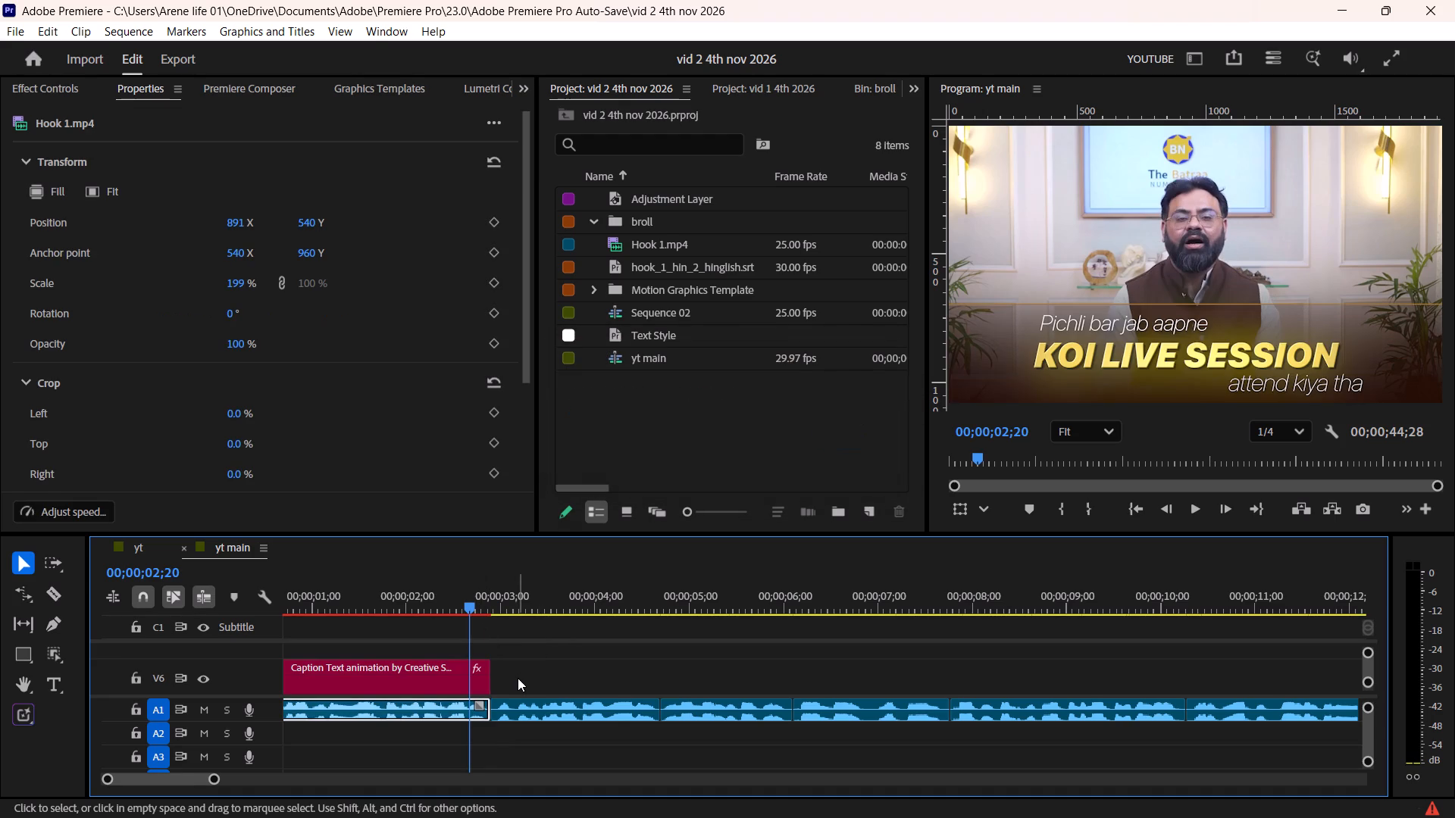
# Play from 00;00;02;20 past the end of the caption template to review the speech that follows, and save the project.
pyautogui.keyDown('alt'); pyautogui.scroll(3, 518, 675); pyautogui.keyUp('alt')
pyautogui.keyDown('alt'); pyautogui.scroll(-3, 518, 675); pyautogui.keyUp('alt')
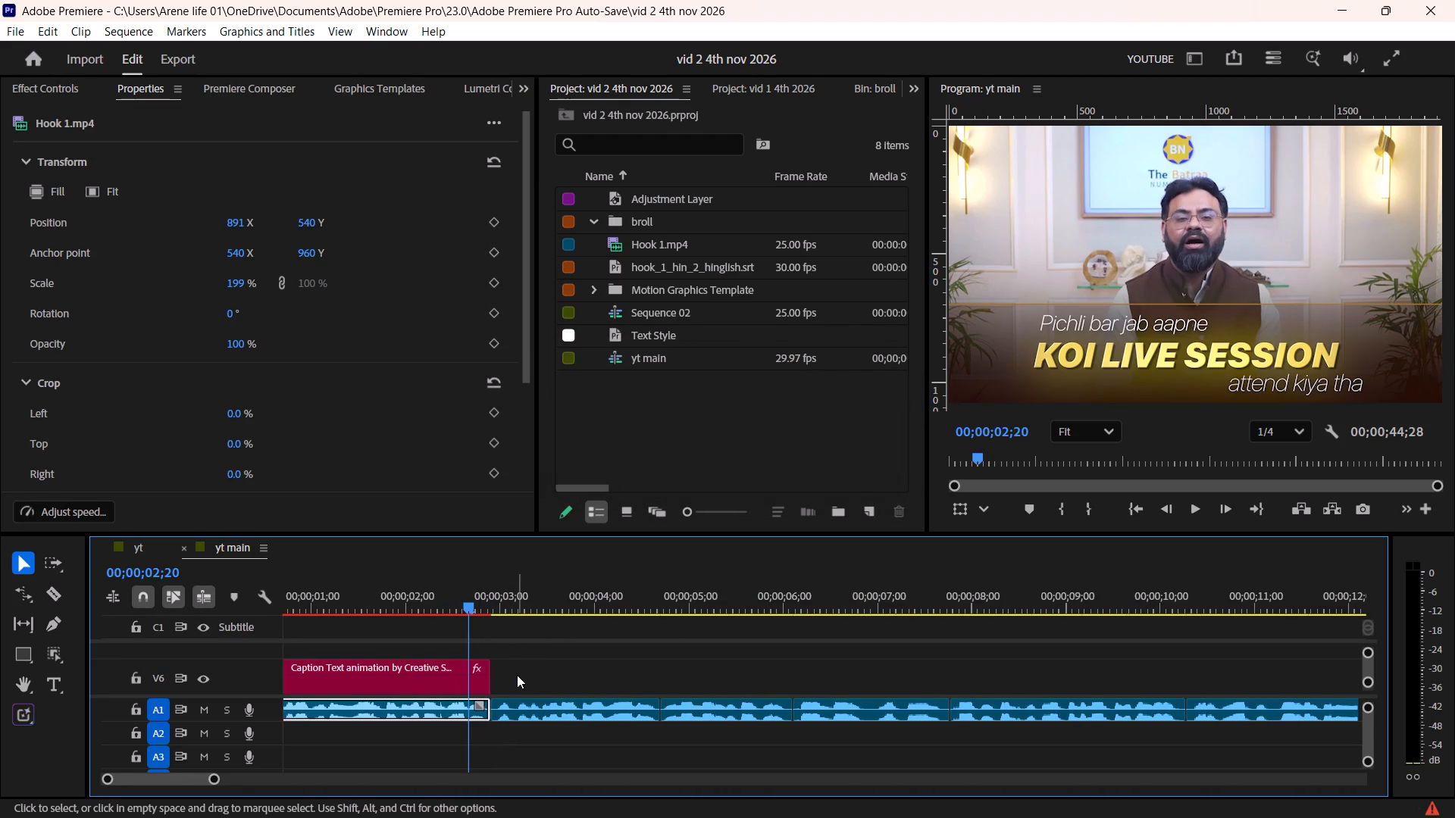
pyautogui.press('space')
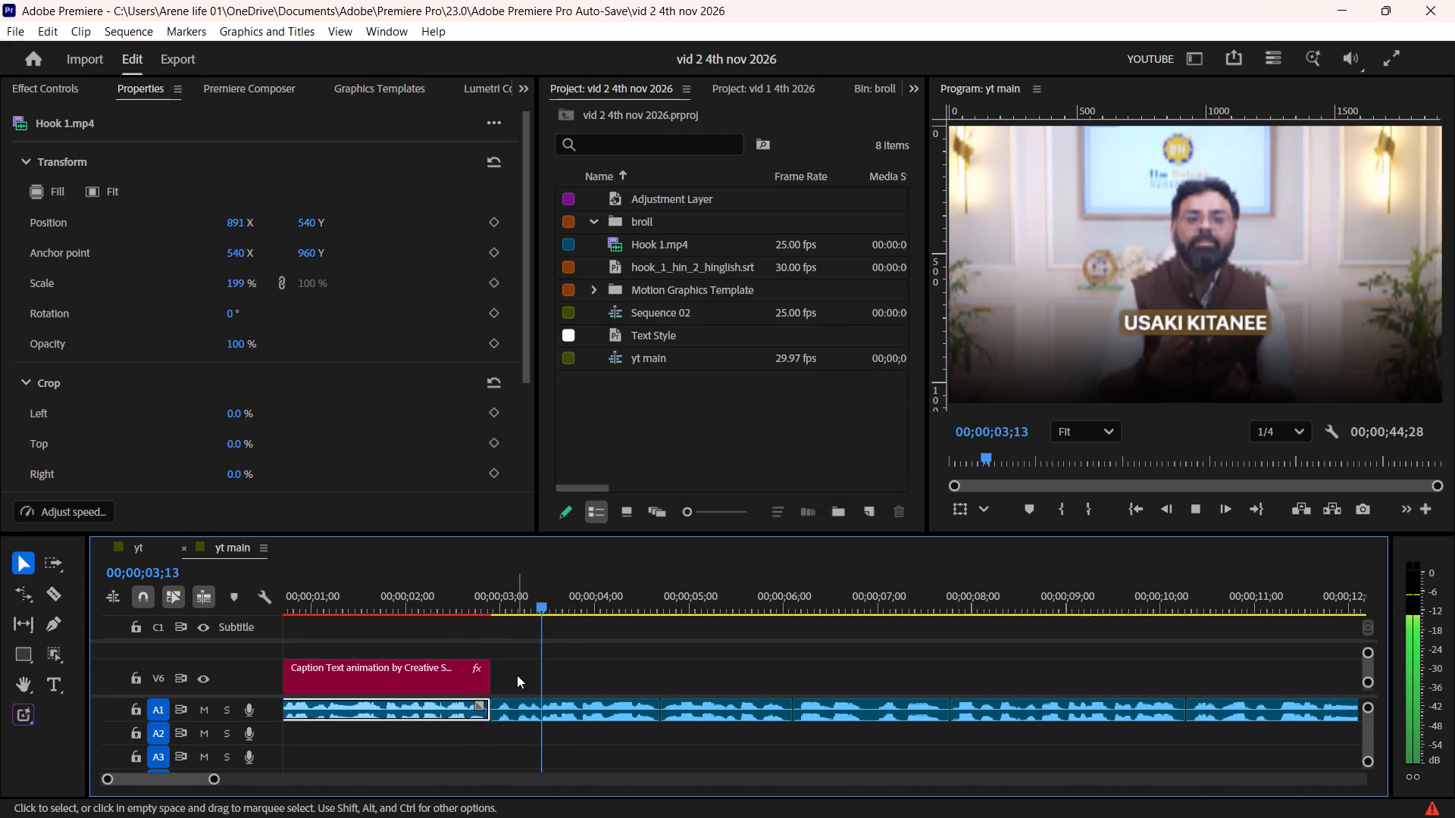
pyautogui.press('space')
pyautogui.keyDown('alt'); pyautogui.scroll(5, 517, 675); pyautogui.keyUp('alt')
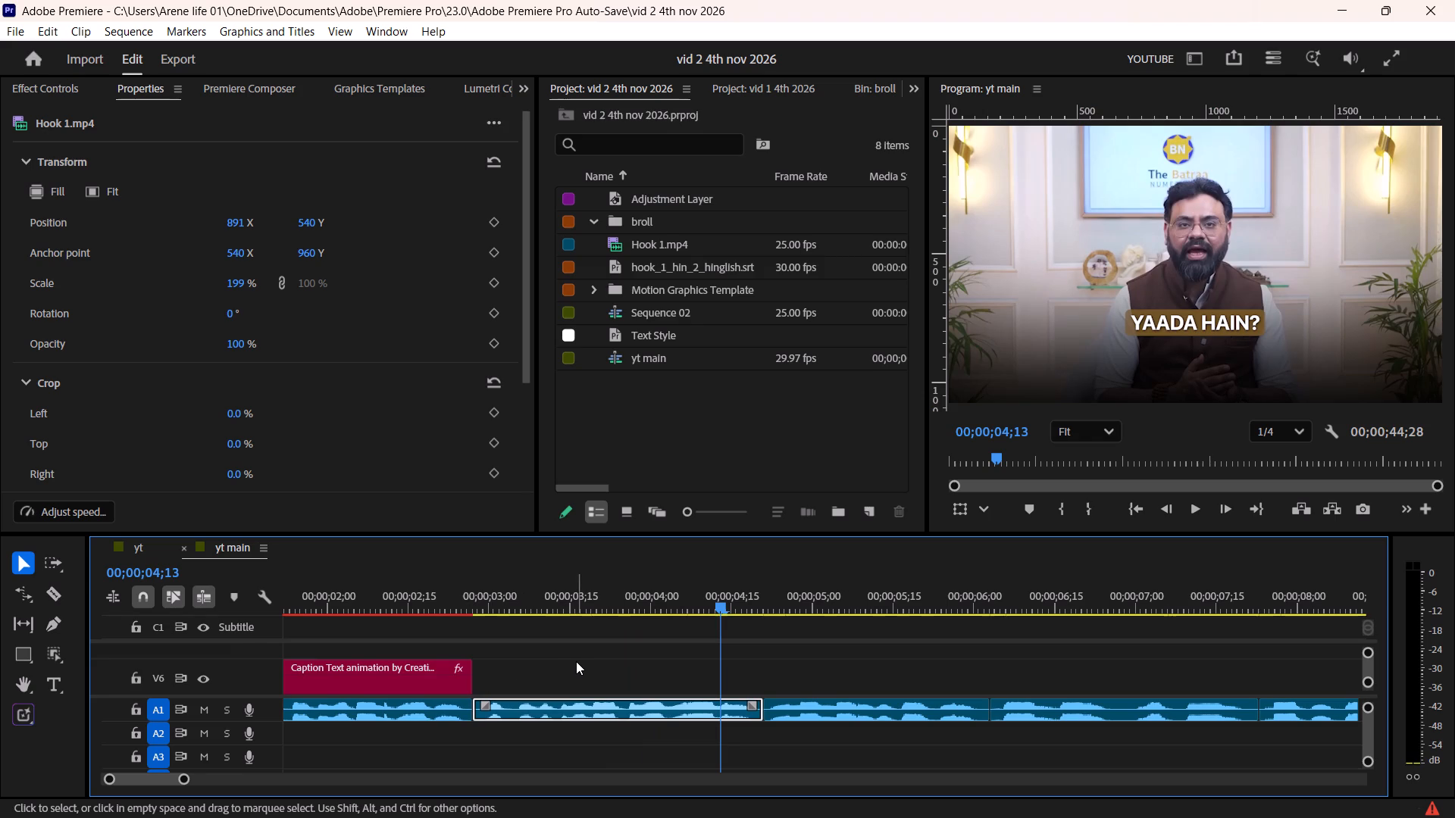
pyautogui.hotkey('ctrl', 's')
pyautogui.hotkey('ctrl', 's')
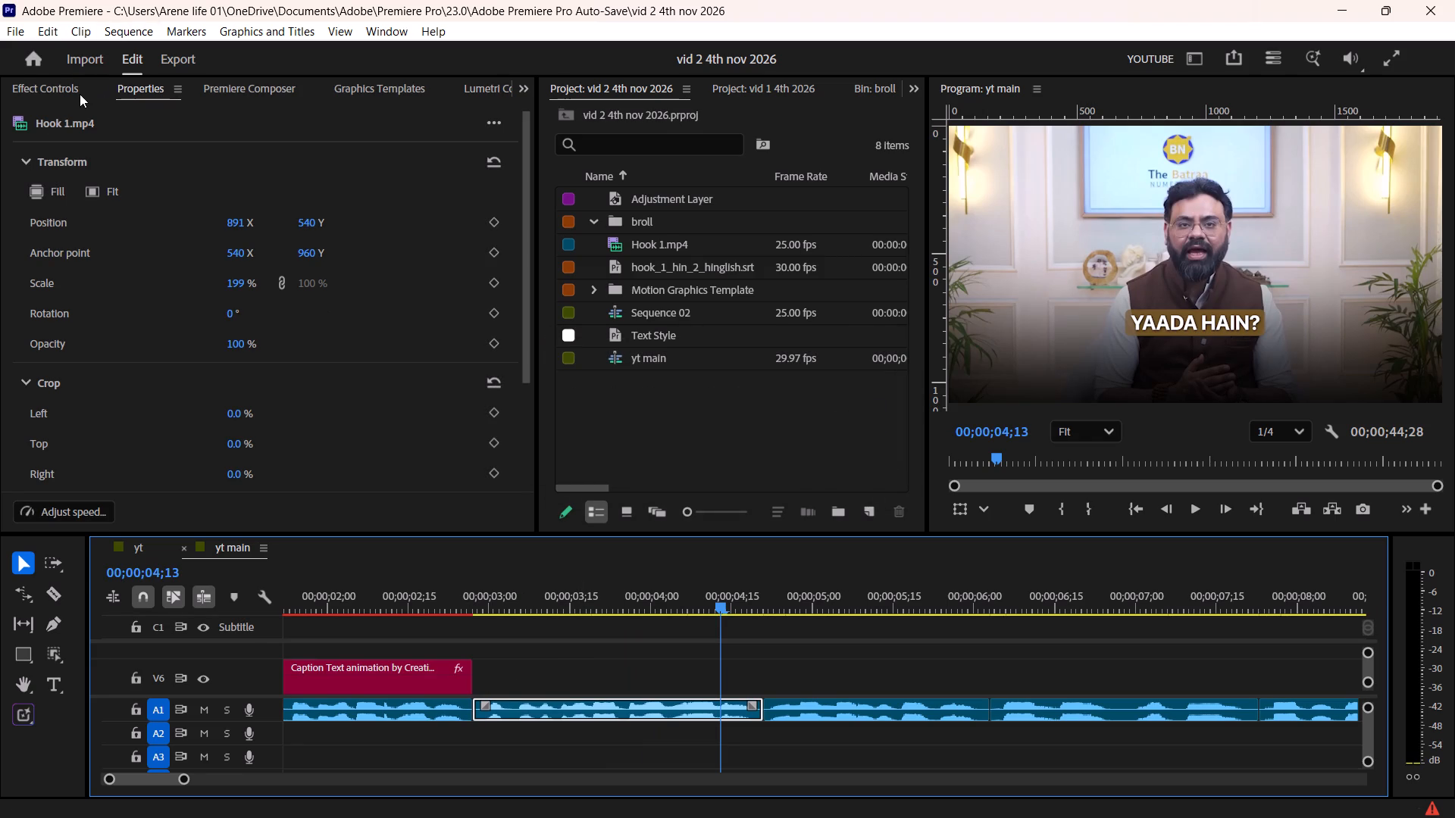
# Animate the scale of the Hook 1.mp4 segment after the caption template with keyframes of 199 at 00;00;03;01 and 227 at 00;00;04;16.
pyautogui.scroll(2, 70, 94)
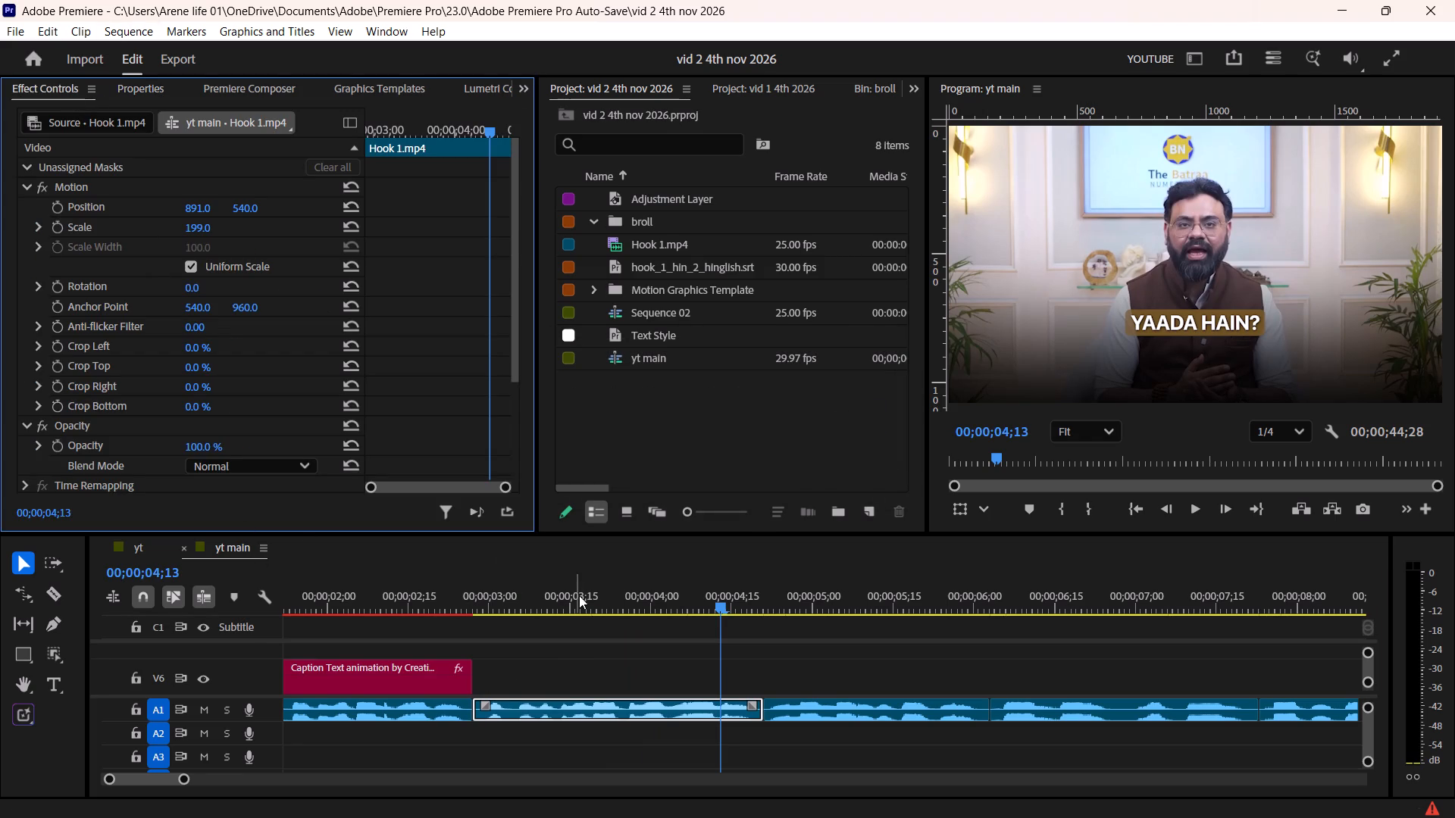
pyautogui.moveTo(534, 587); pyautogui.dragTo(499, 615)
pyautogui.click(60, 231)
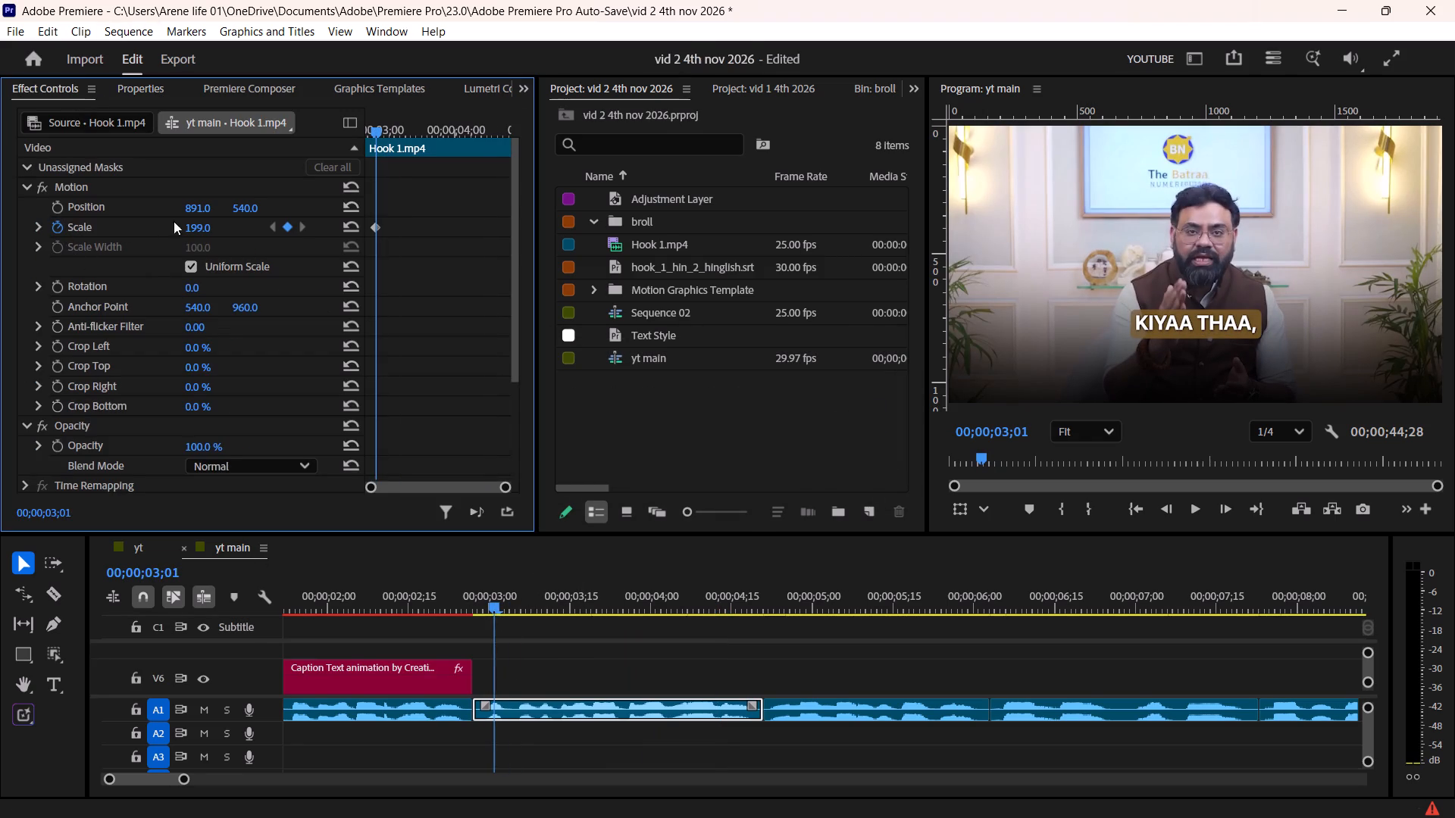
pyautogui.press('space')
pyautogui.press('space')
pyautogui.moveTo(399, 133); pyautogui.dragTo(500, 131)
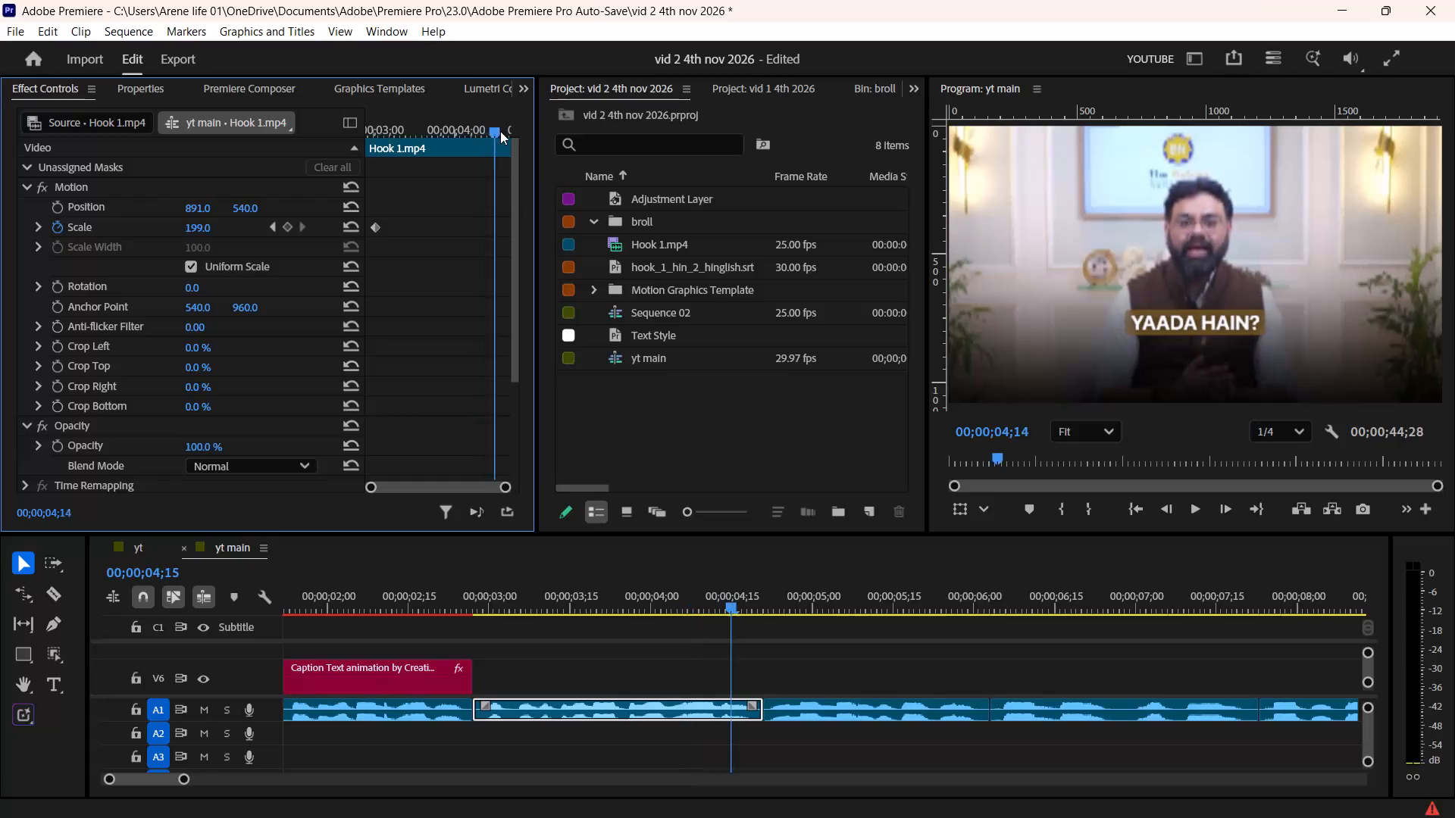
pyautogui.moveTo(500, 131); pyautogui.dragTo(502, 131)
pyautogui.moveTo(199, 229); pyautogui.dragTo(224, 226)
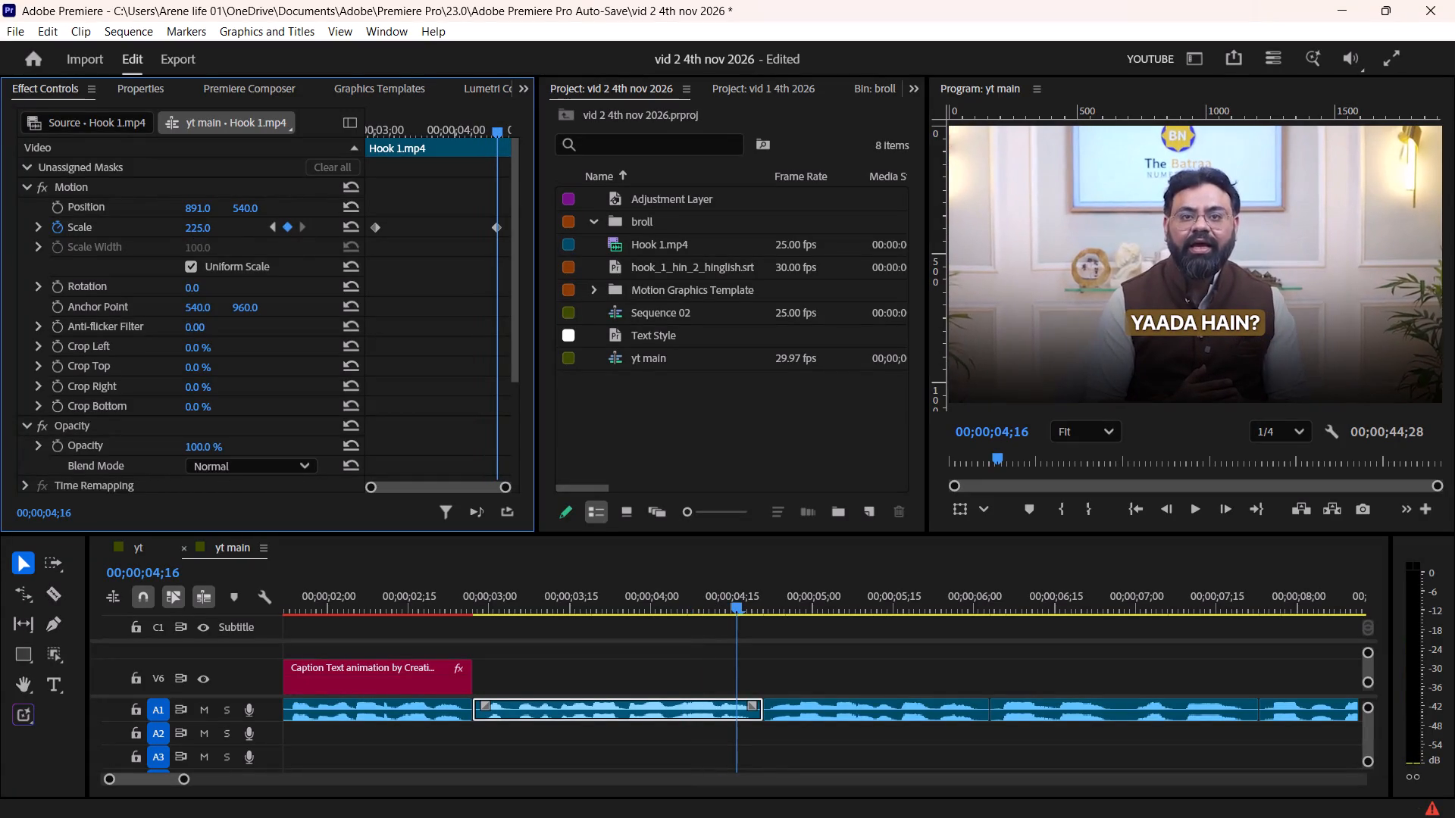
pyautogui.moveTo(224, 226); pyautogui.dragTo(225, 226)
# Move the first Scale keyframe earlier, close to the start of the segment at 00;00;02;27.
pyautogui.moveTo(430, 125); pyautogui.dragTo(349, 145)
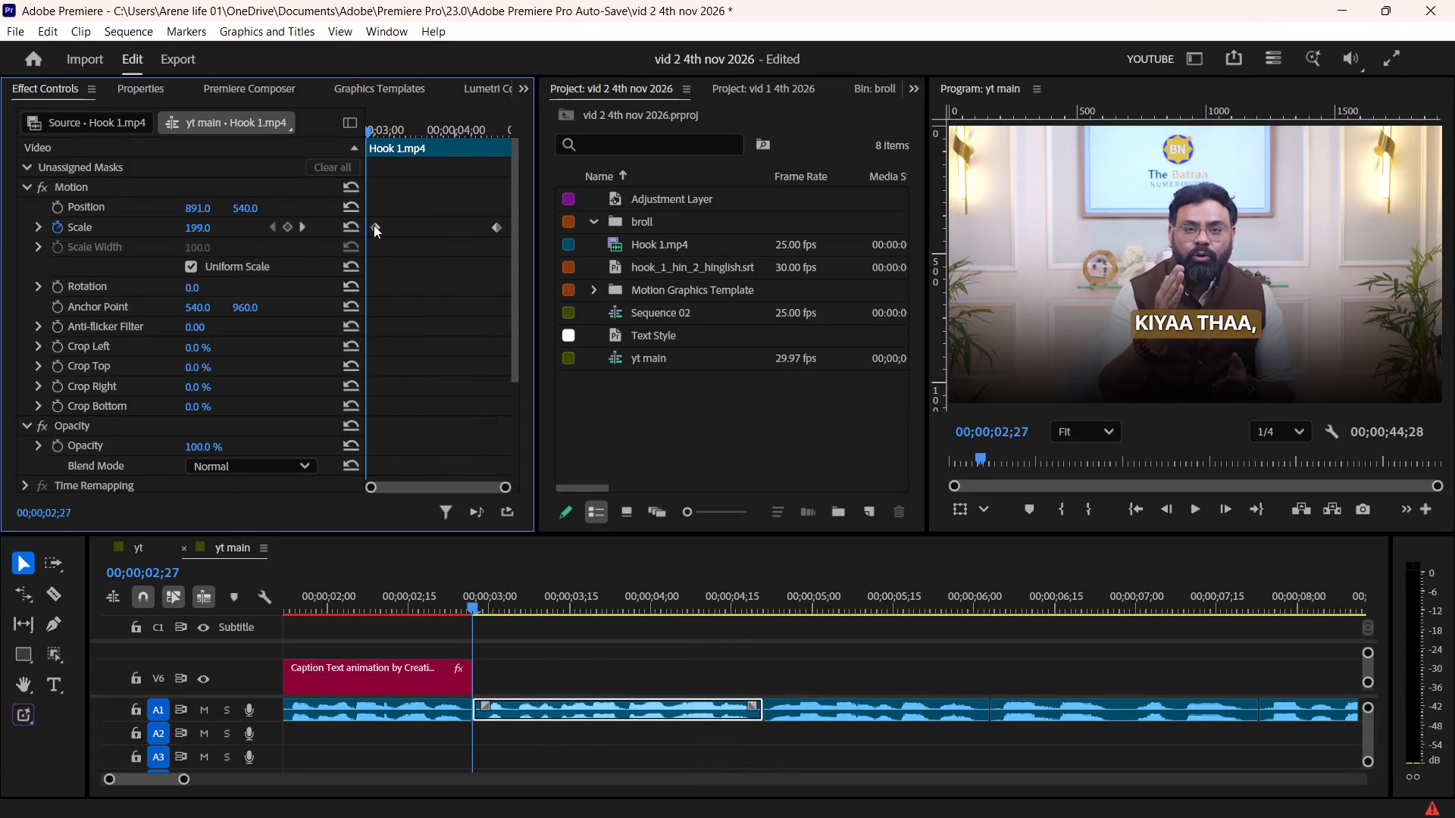
pyautogui.click(374, 225)
# Apply Ease In and Ease Out to both Scale keyframes of the segment.
pyautogui.moveTo(503, 214); pyautogui.dragTo(370, 251)
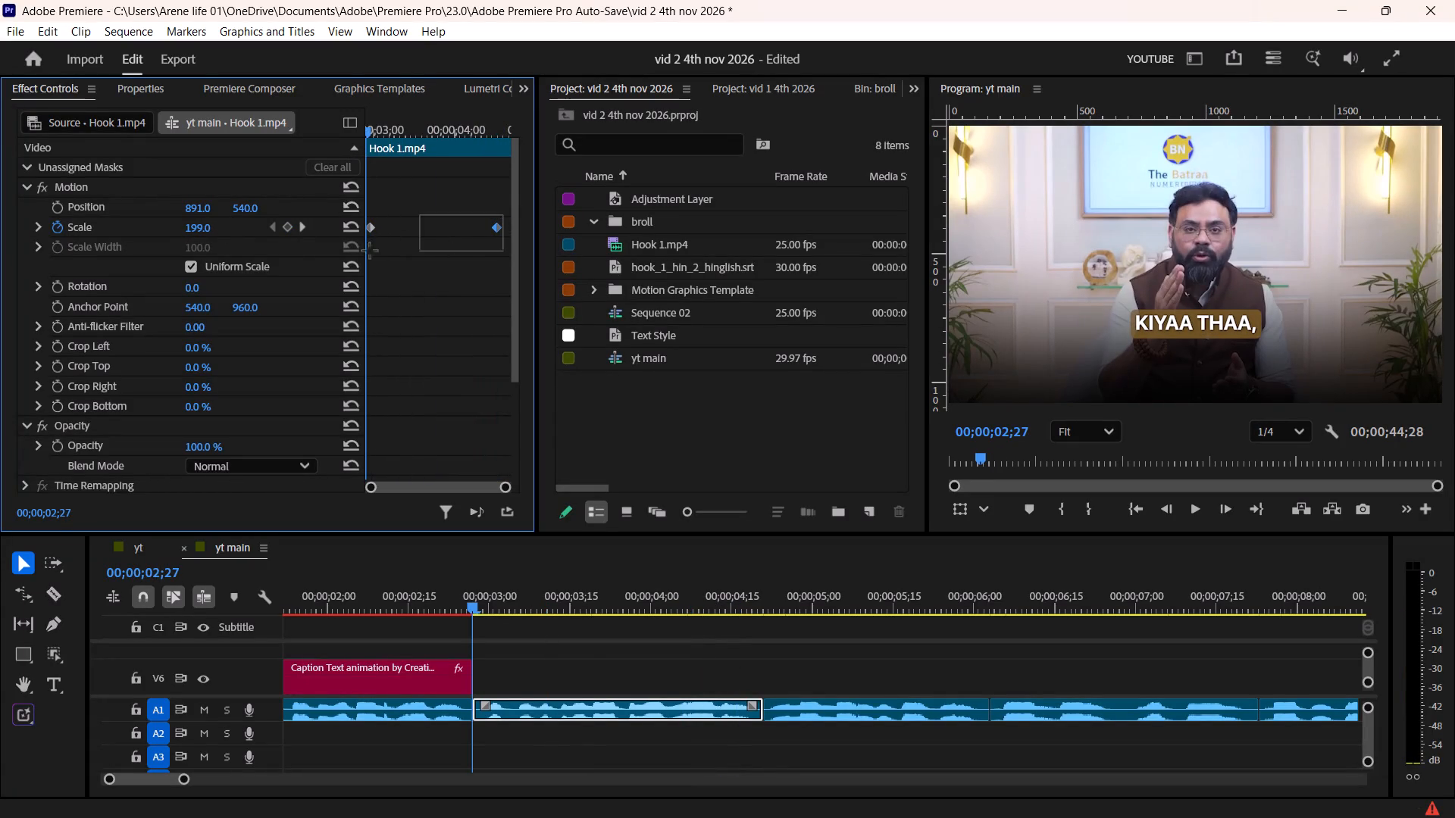
pyautogui.moveTo(370, 251); pyautogui.dragTo(365, 251)
pyautogui.rightClick(494, 226)
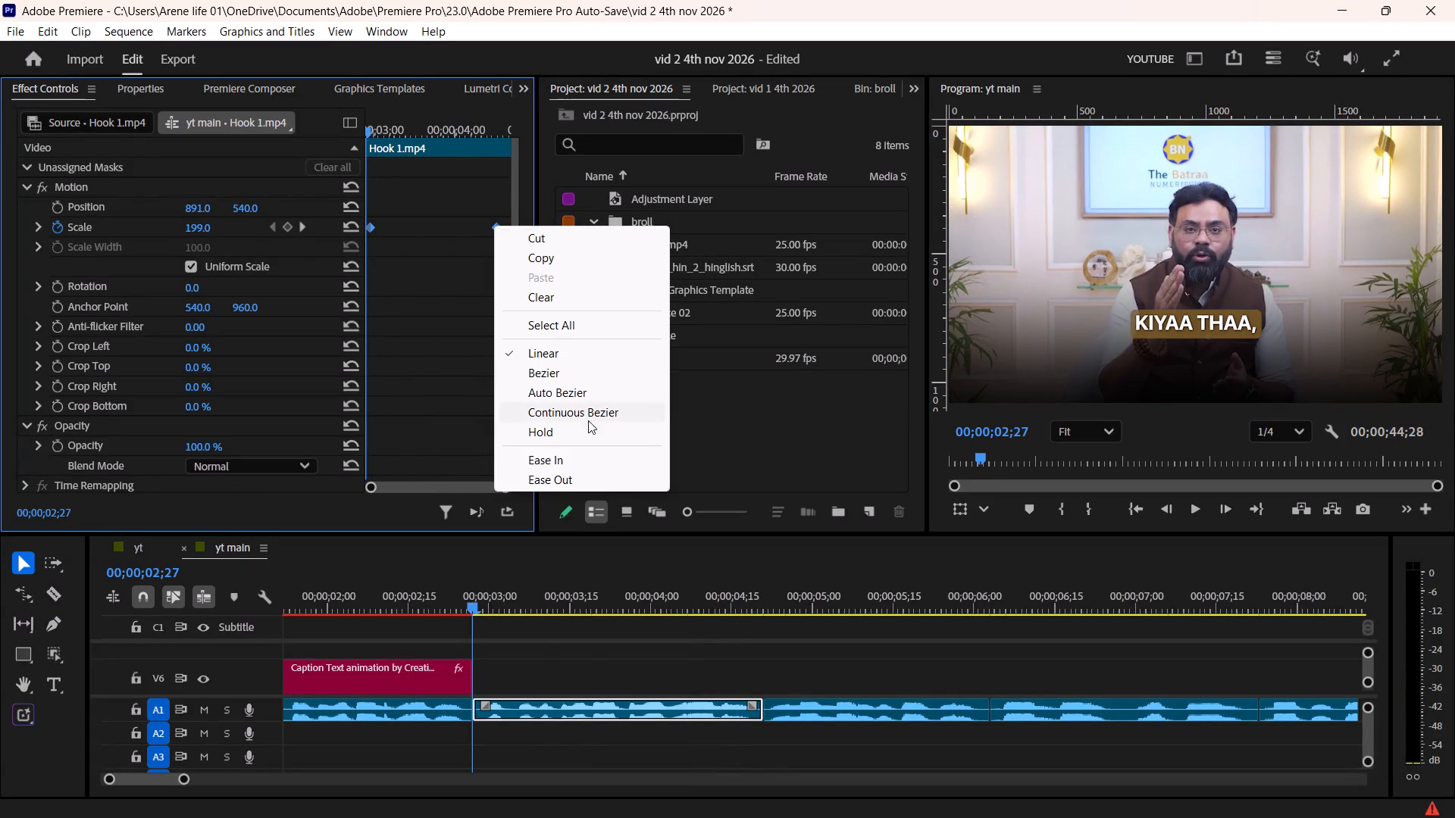
pyautogui.click(565, 456)
pyautogui.rightClick(498, 226)
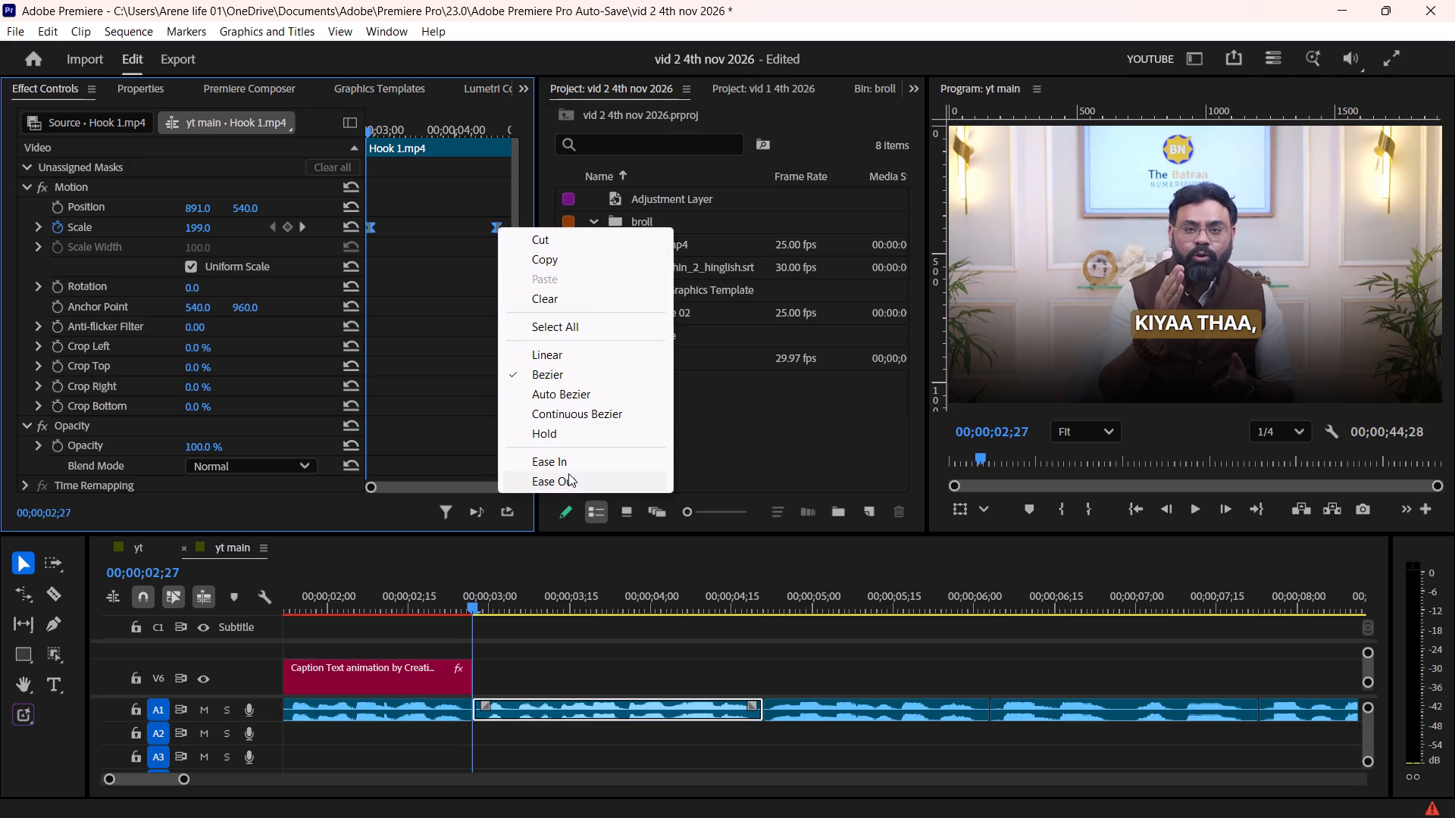
pyautogui.click(566, 479)
# Shape the Scale velocity curve into a fast start with a long slow finish, and play the zoom back.
pyautogui.click(39, 229)
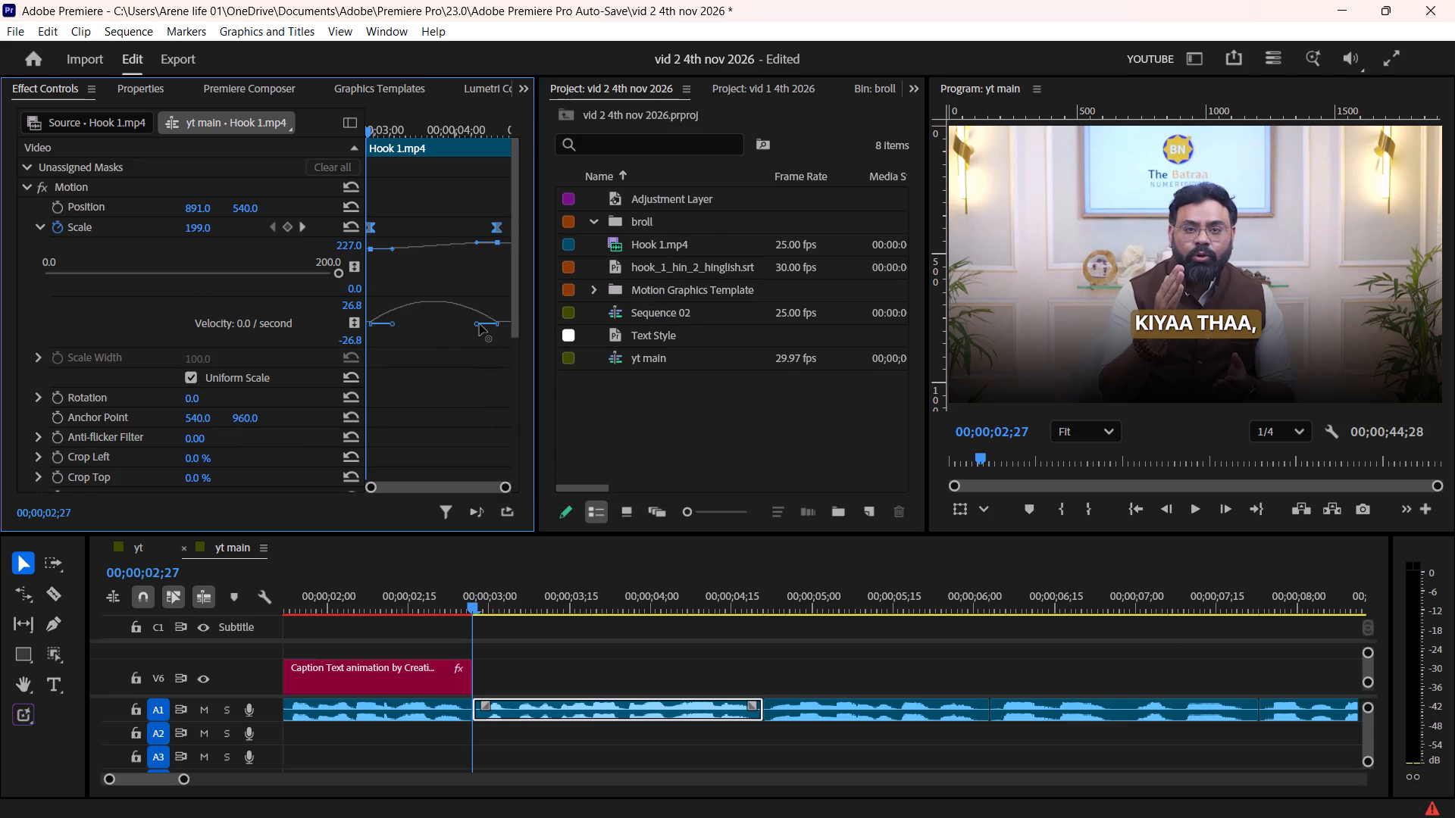
pyautogui.moveTo(480, 323); pyautogui.dragTo(441, 323)
pyautogui.moveTo(394, 323); pyautogui.dragTo(389, 324)
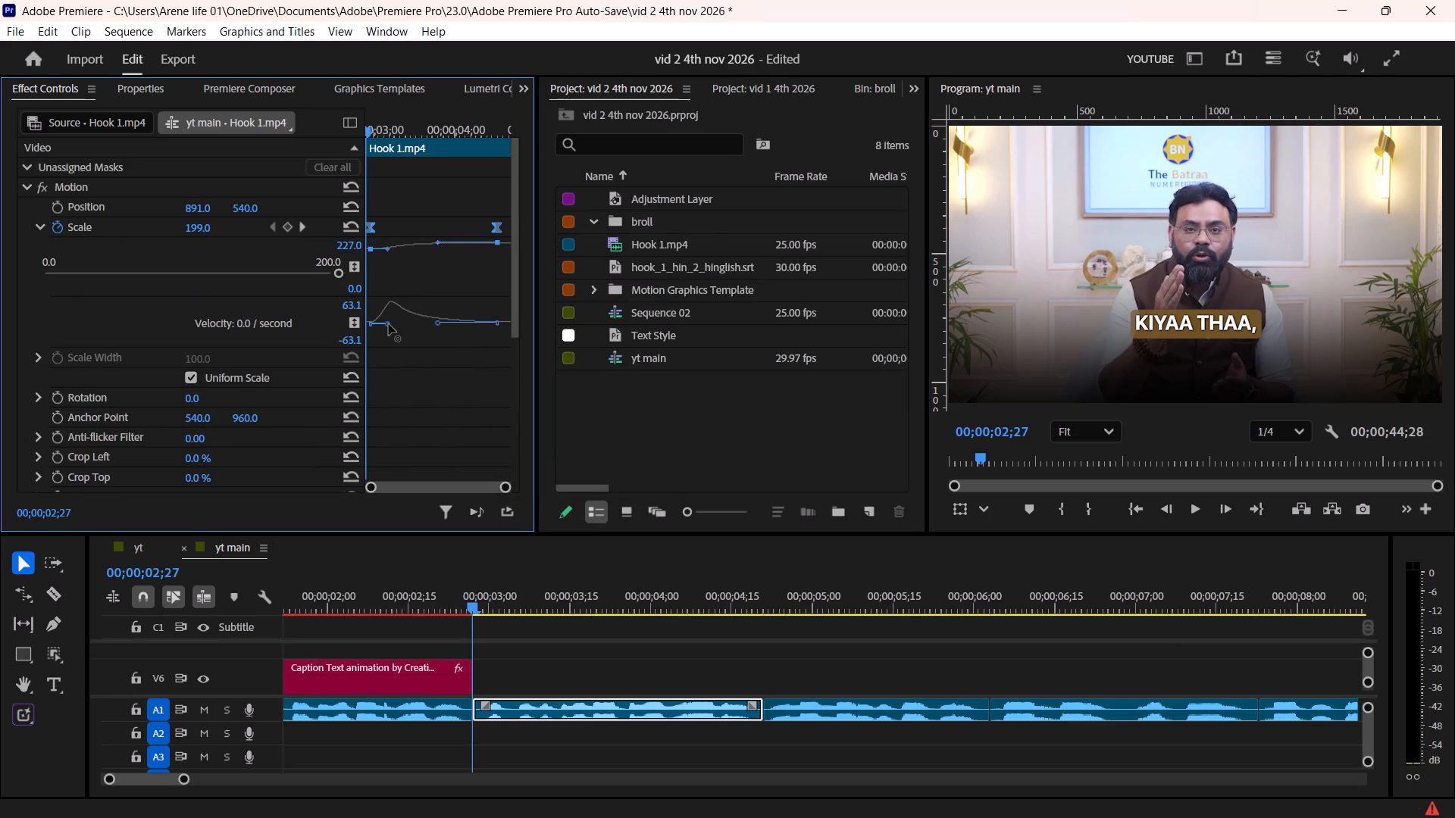
pyautogui.moveTo(389, 324); pyautogui.dragTo(379, 324)
pyautogui.press('space')
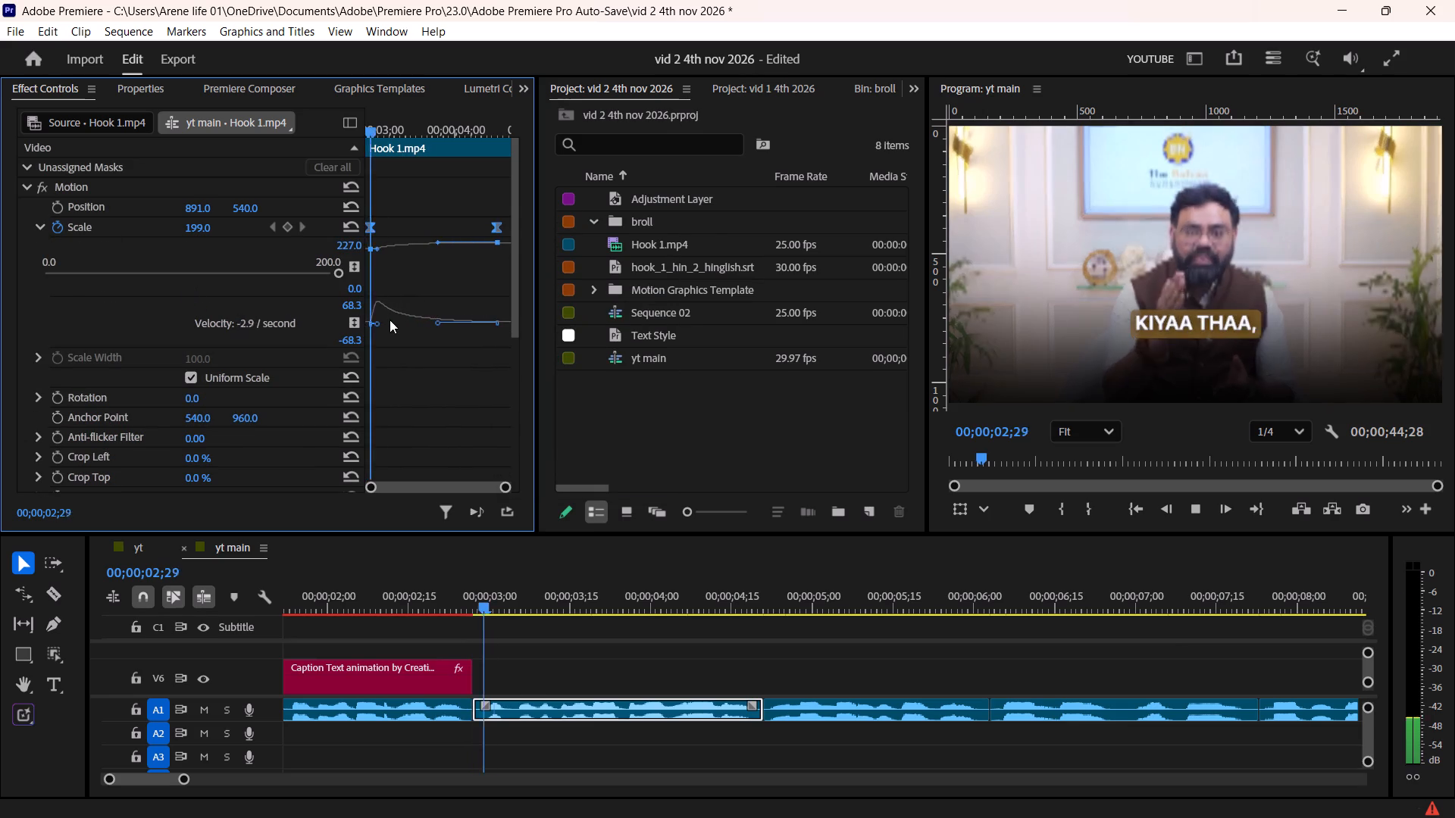
pyautogui.press('space')
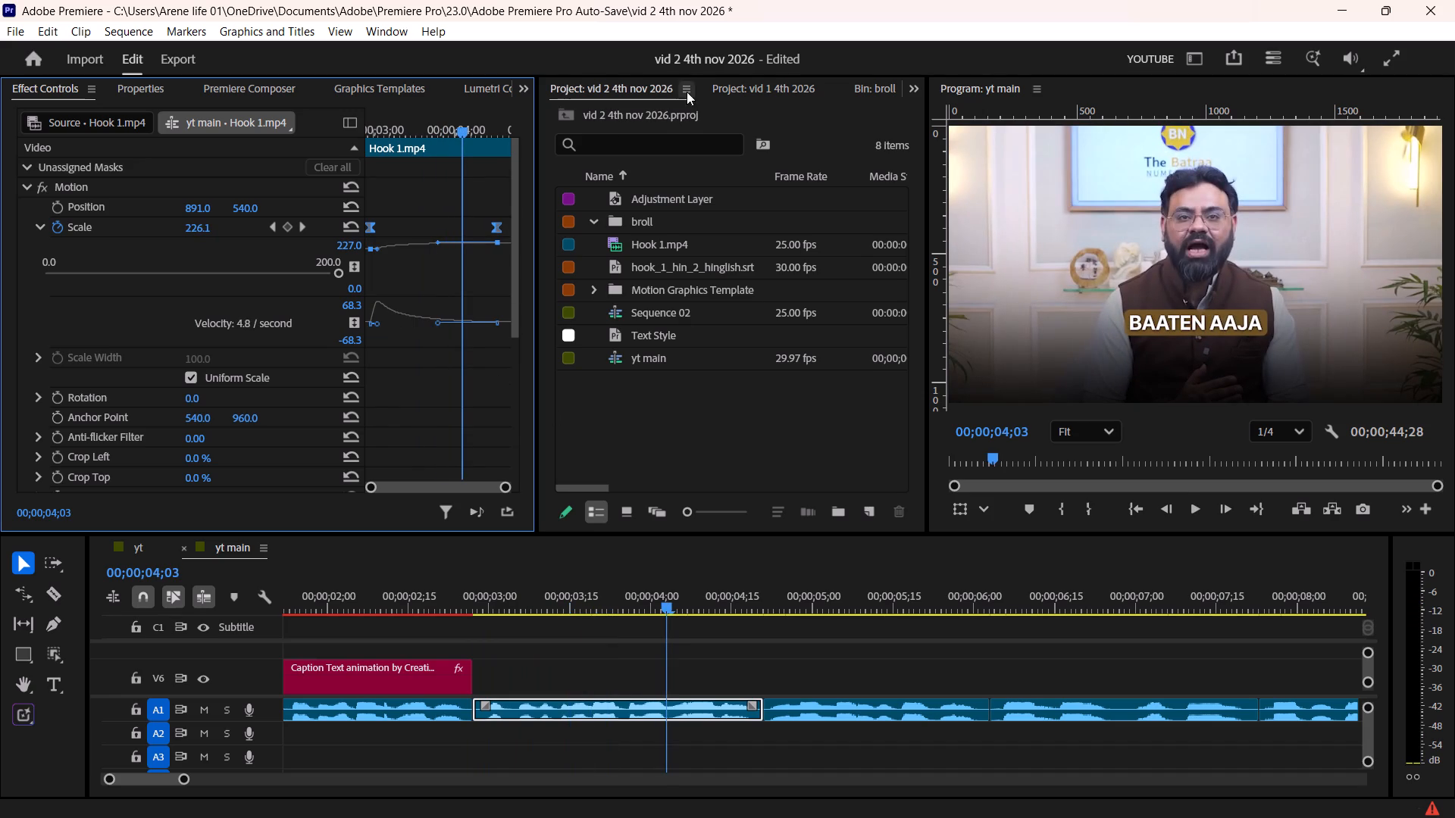
# Close the vid 1 4th 2026 project panel and the broll bin panel.
pyautogui.scroll(-2, 783, 102)
pyautogui.scroll(2, 778, 94)
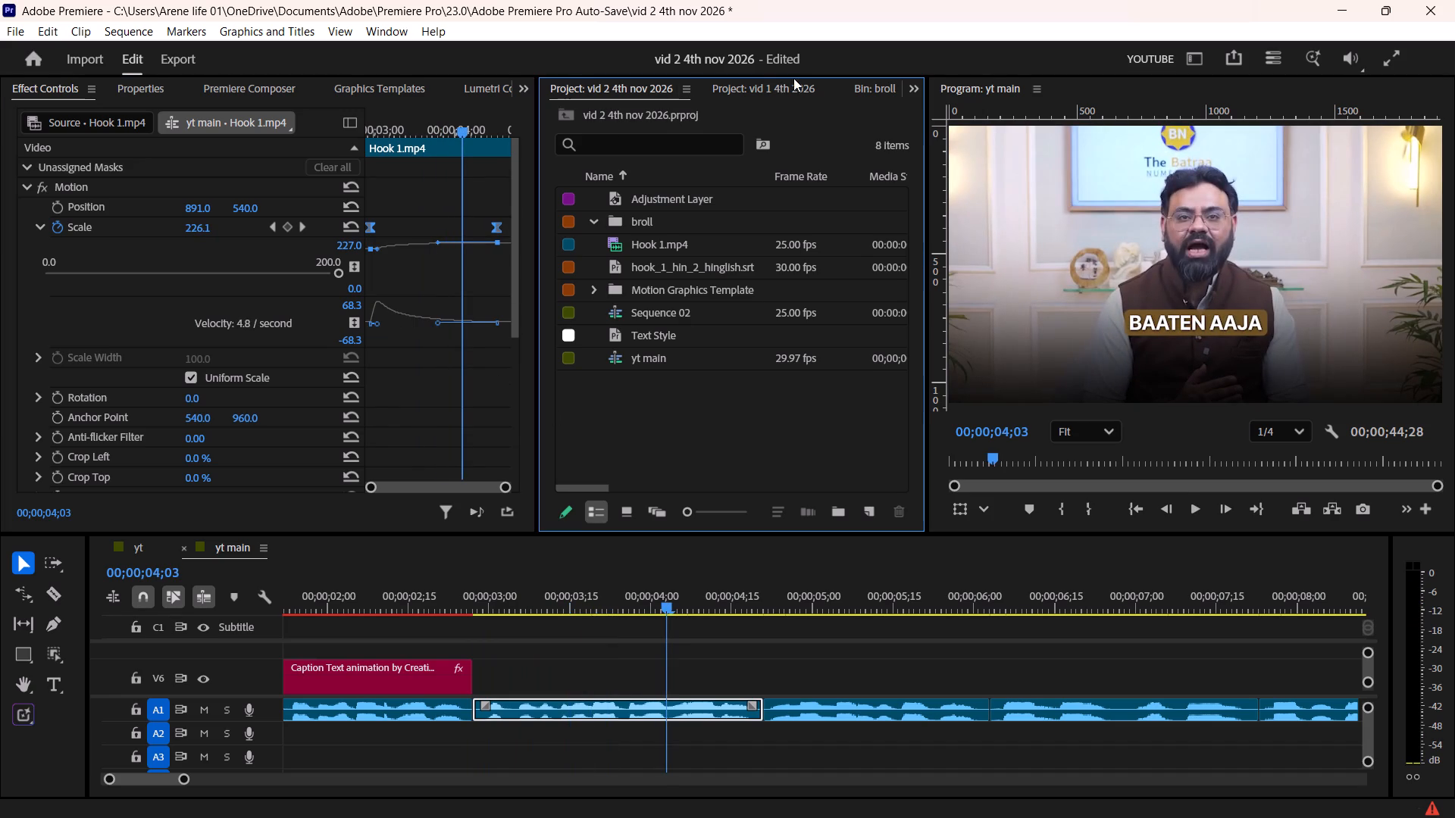
pyautogui.click(857, 89)
pyautogui.scroll(-1, 839, 91)
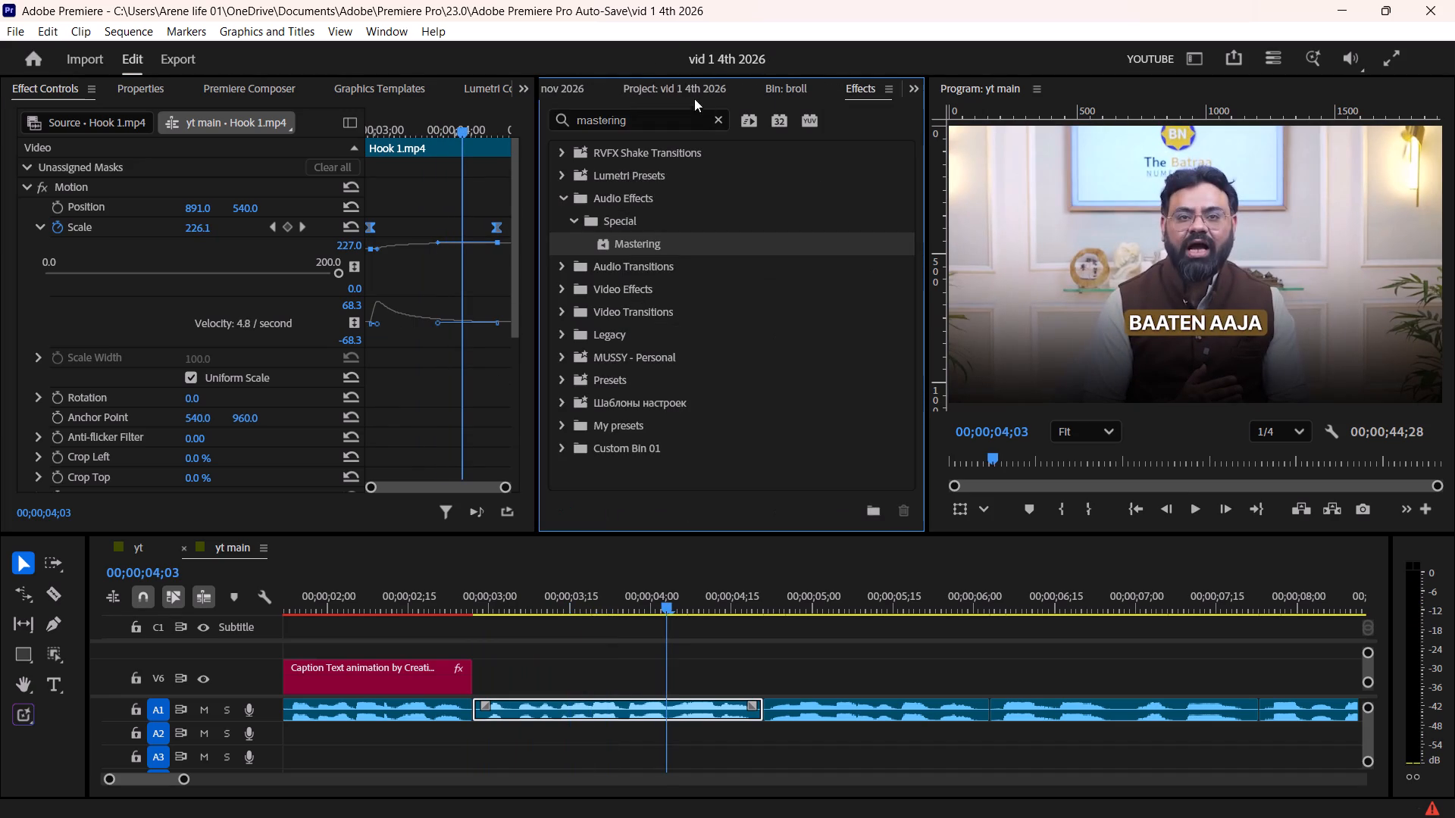
pyautogui.scroll(1, 671, 85)
pyautogui.click(703, 88)
pyautogui.click(738, 85)
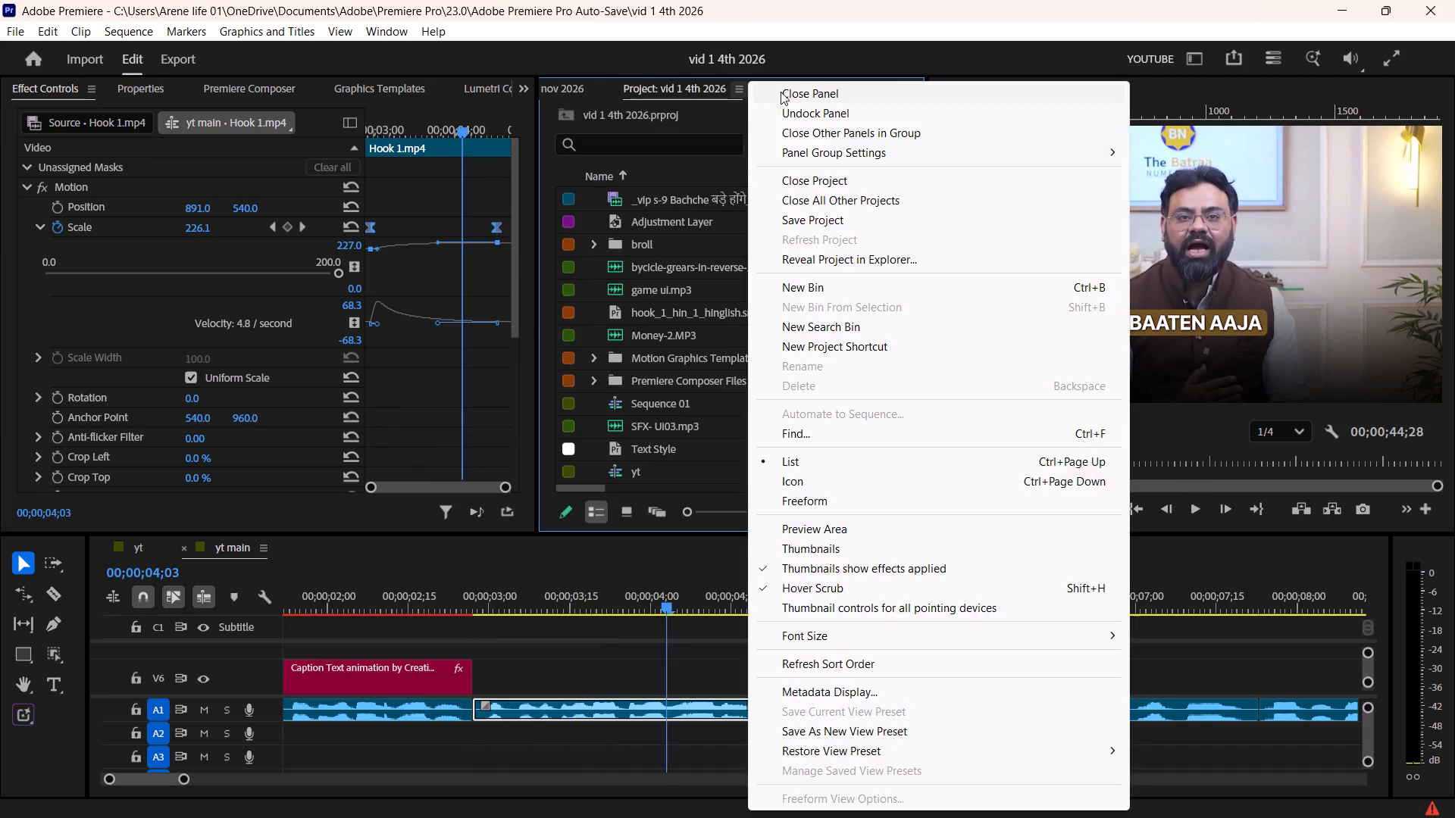
pyautogui.click(785, 91)
pyautogui.click(765, 90)
pyautogui.click(803, 91)
pyautogui.scroll(2, 664, 89)
# Search the effects for "tint" and apply the Tint video effect to the zooming Hook 1.mp4 segment.
pyautogui.click(727, 89)
pyautogui.moveTo(654, 120); pyautogui.dragTo(558, 139)
pyautogui.write('tin')
pyautogui.press('t')
pyautogui.moveTo(634, 288); pyautogui.dragTo(587, 708)
# Play from the end of the caption template through the tinted segment to check the look, and save the project.
pyautogui.click(449, 597)
pyautogui.press('space')
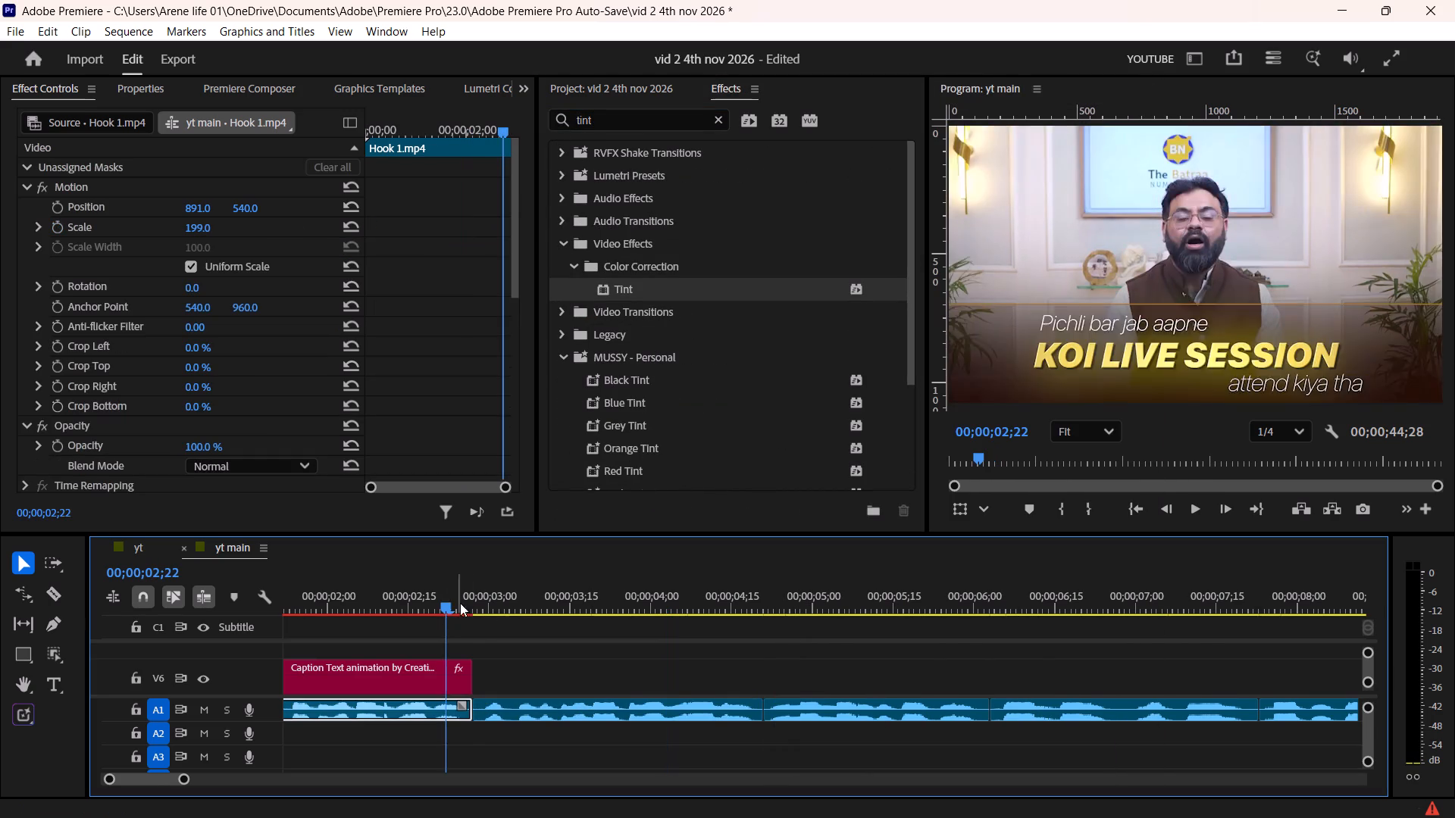
pyautogui.keyDown('alt'); pyautogui.scroll(3, 508, 631); pyautogui.keyUp('alt')
pyautogui.scroll(-3, 508, 632)
pyautogui.press('space')
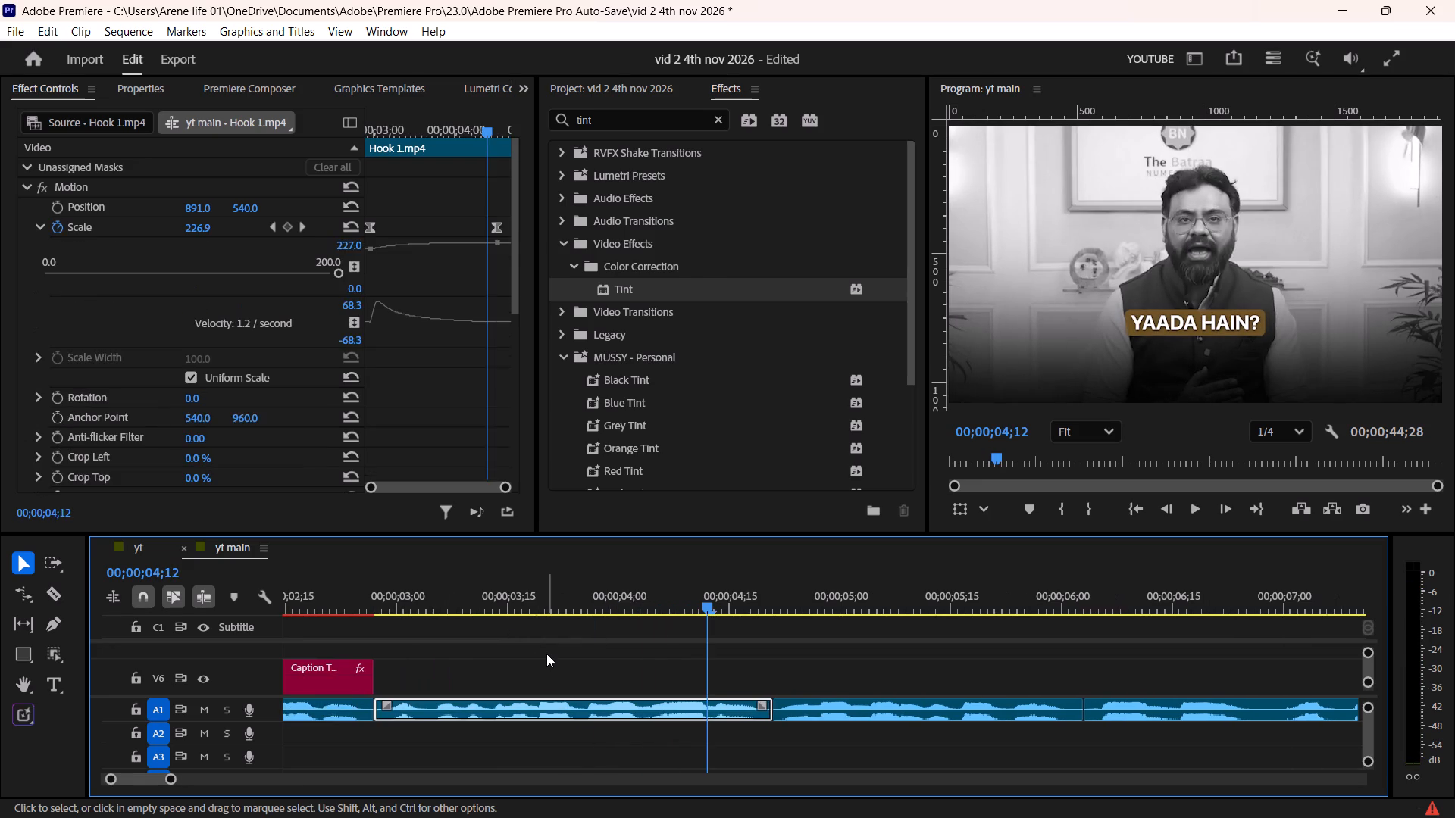
pyautogui.hotkey('ctrl', 's')
pyautogui.hotkey('ctrl', 's')
# Copy the opening Clean Style Text Animation clip from the yt sequence.
pyautogui.keyDown('alt'); pyautogui.scroll(-9, 546, 654); pyautogui.keyUp('alt')
pyautogui.click(139, 546)
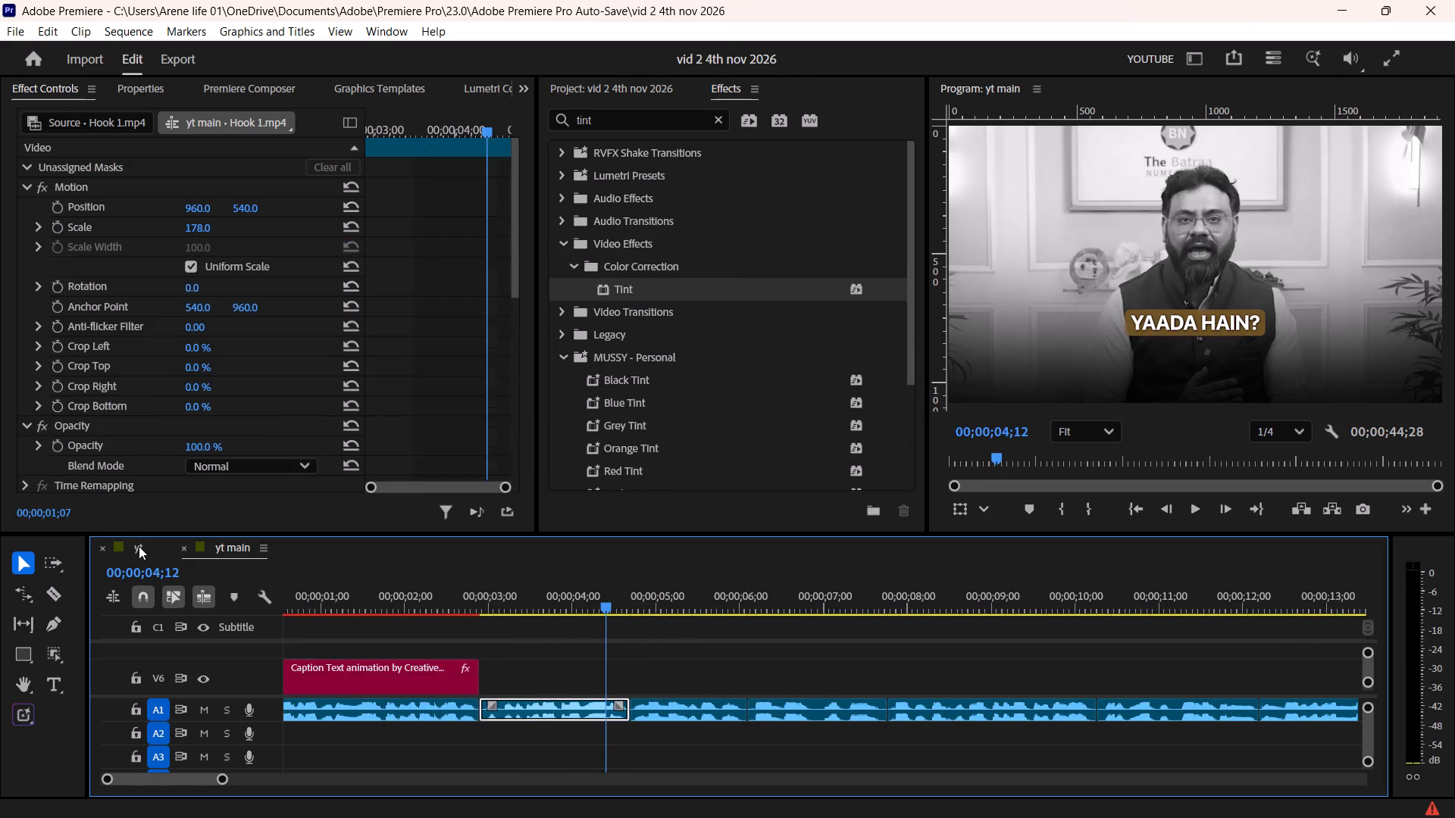
pyautogui.keyDown('alt'); pyautogui.scroll(-5, 408, 657); pyautogui.keyUp('alt')
pyautogui.keyDown('ctrl'); pyautogui.scroll(13, 360, 661); pyautogui.keyUp('ctrl')
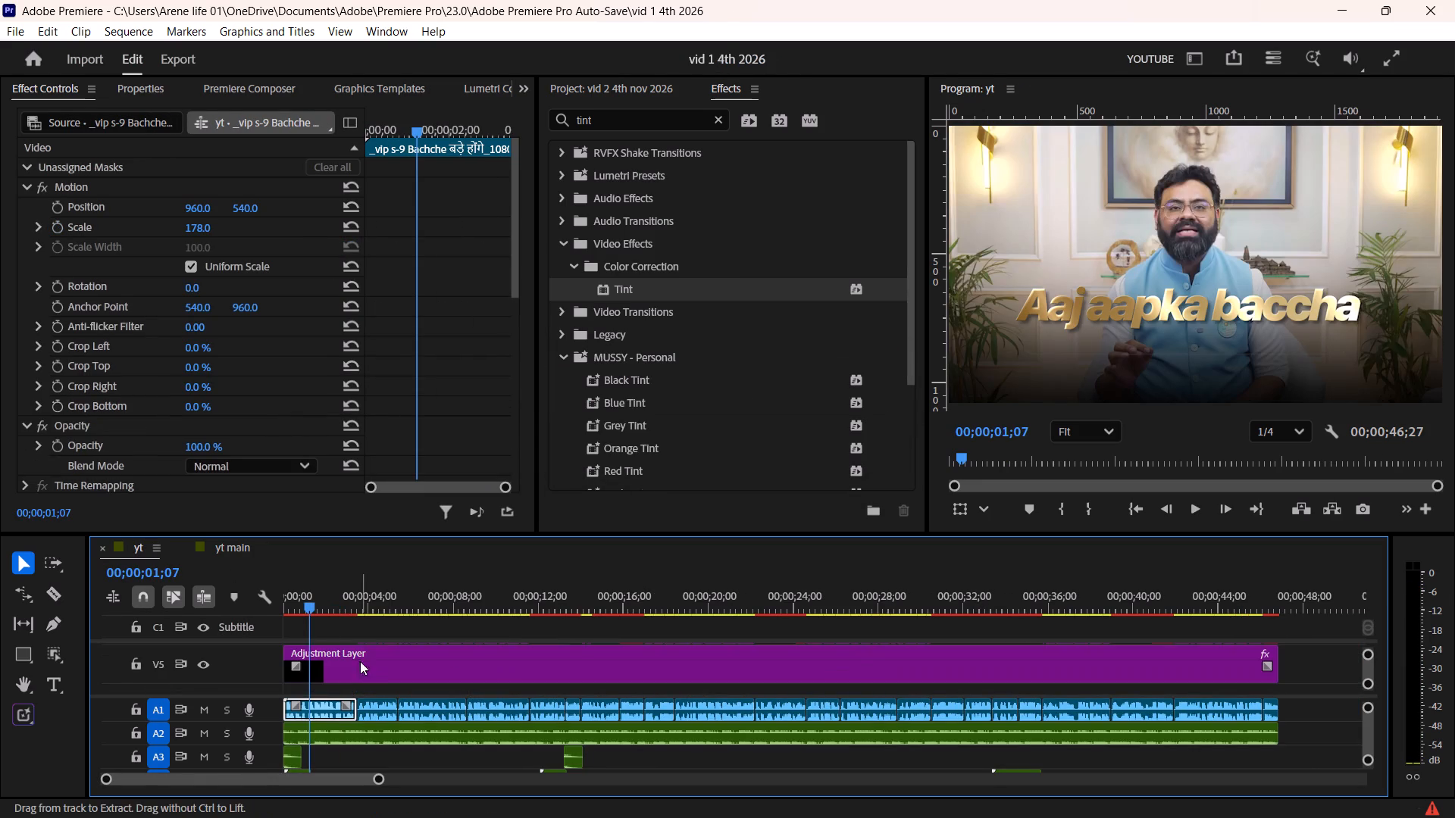
pyautogui.click(336, 660)
pyautogui.hotkey('ctrl', 'c')
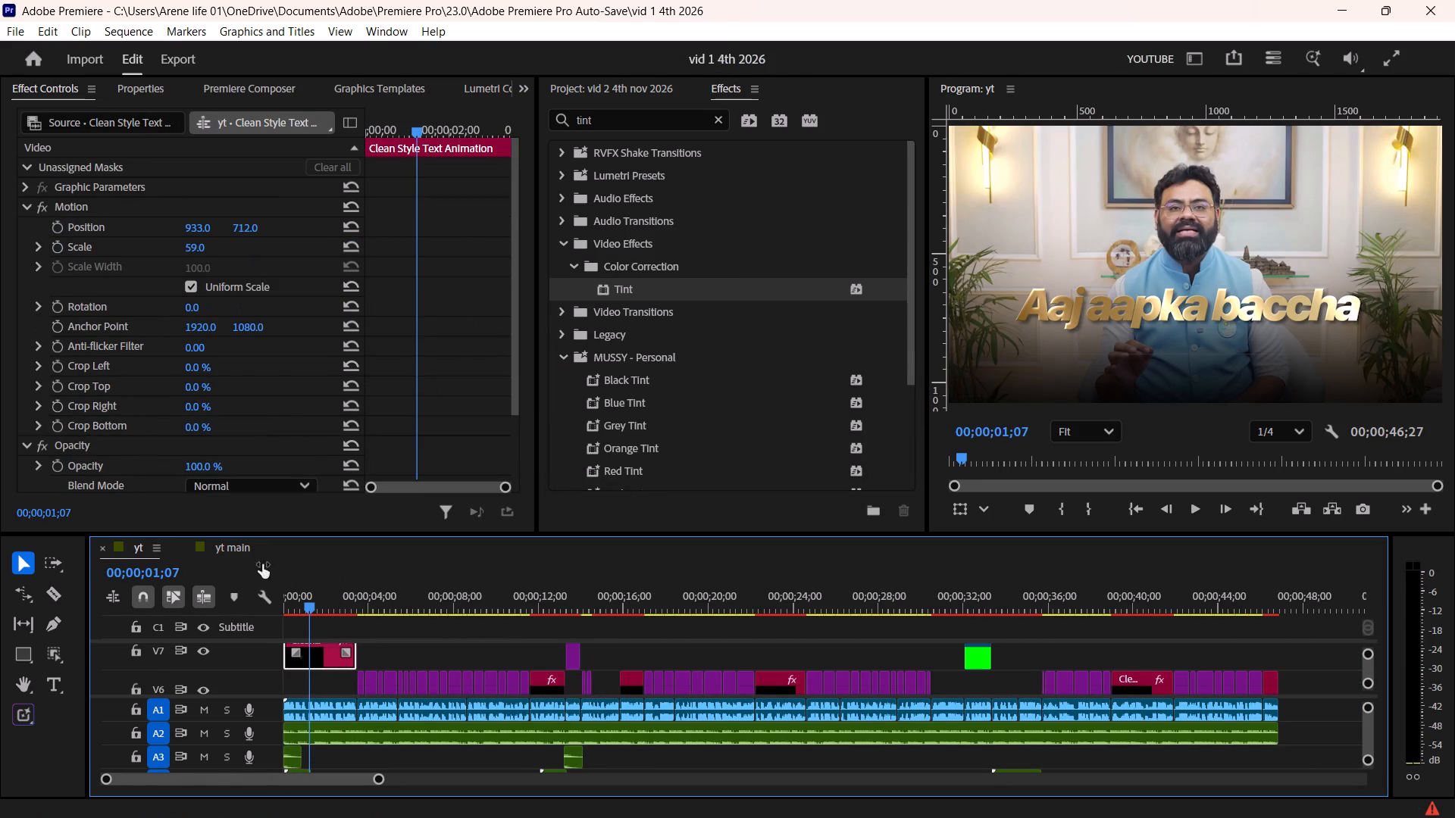
# Paste the copied text animation clip into the yt main sequence at 00;00;03;06.
pyautogui.click(245, 545)
pyautogui.keyDown('ctrl'); pyautogui.scroll(4, 380, 638); pyautogui.keyUp('ctrl')
pyautogui.click(516, 597)
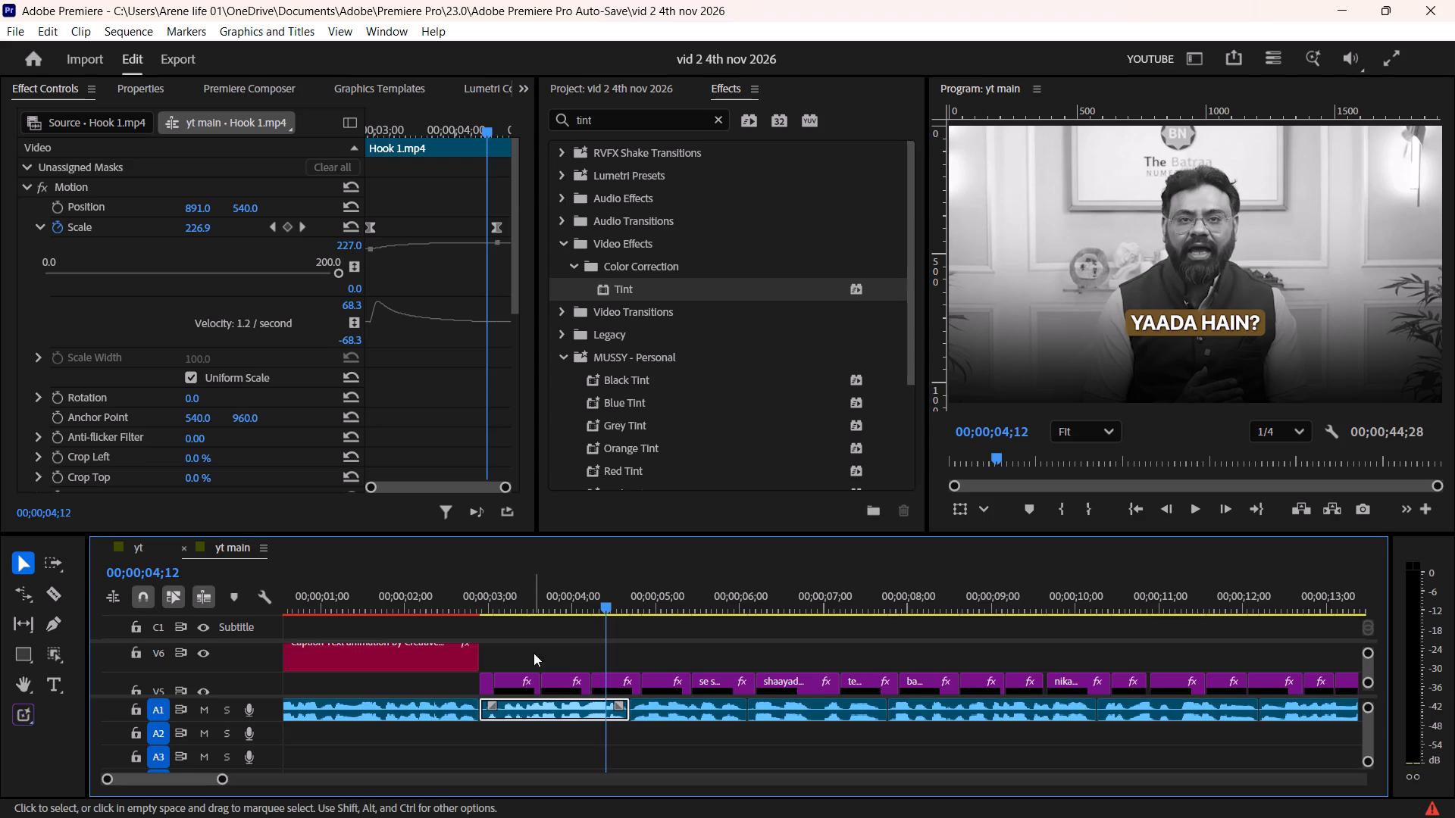
pyautogui.moveTo(518, 607); pyautogui.dragTo(508, 611)
pyautogui.click(533, 663)
pyautogui.keyDown('ctrl'); pyautogui.scroll(3, 531, 654); pyautogui.keyUp('ctrl')
pyautogui.hotkey('ctrl', 'v')
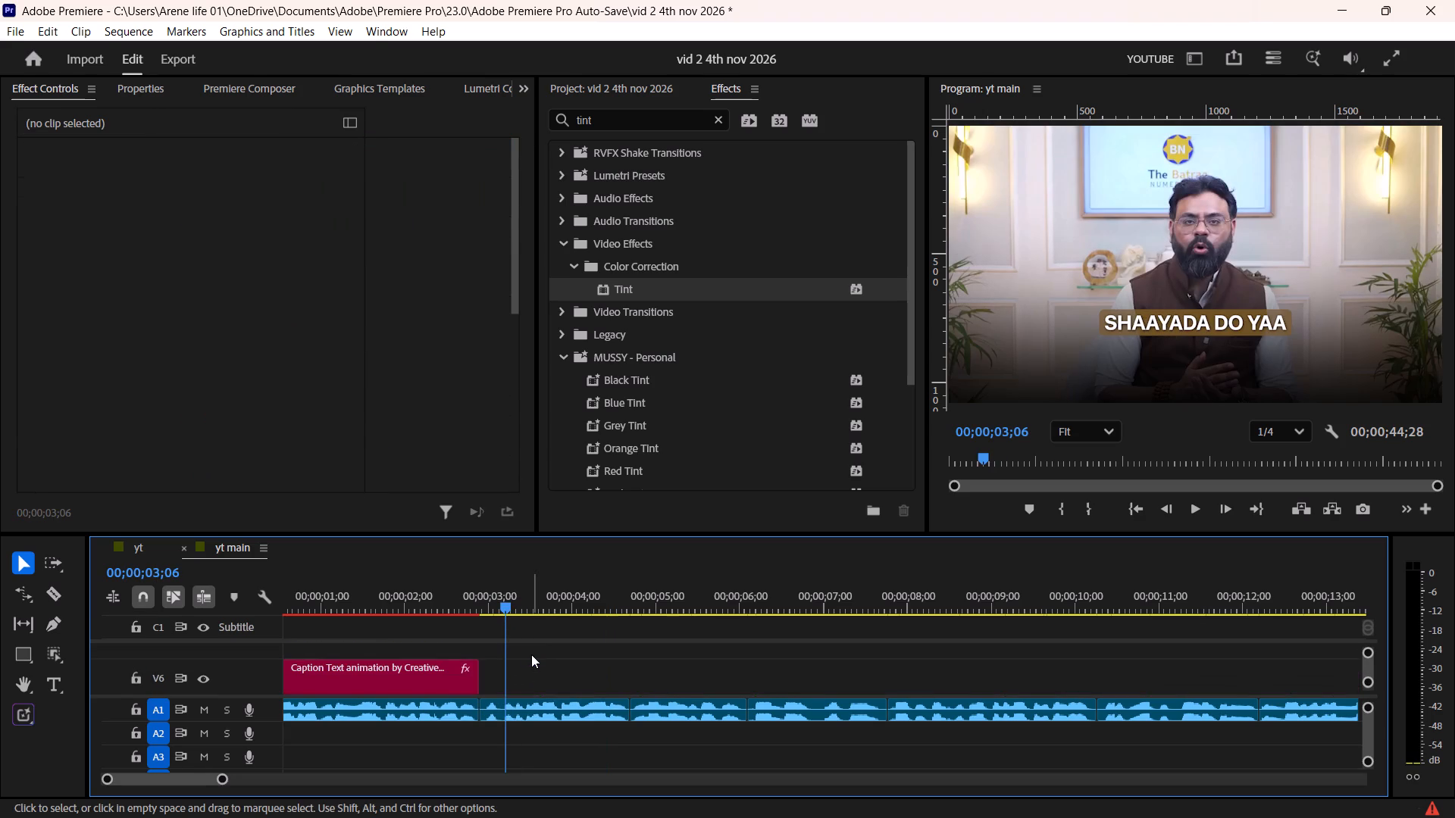
# Move the pasted Clean Style Text Animation clip earlier so it starts where the caption template ends.
pyautogui.keyDown('alt'); pyautogui.scroll(18, 531, 654); pyautogui.keyUp('alt')
pyautogui.keyDown('alt'); pyautogui.scroll(-3, 531, 654); pyautogui.keyUp('alt')
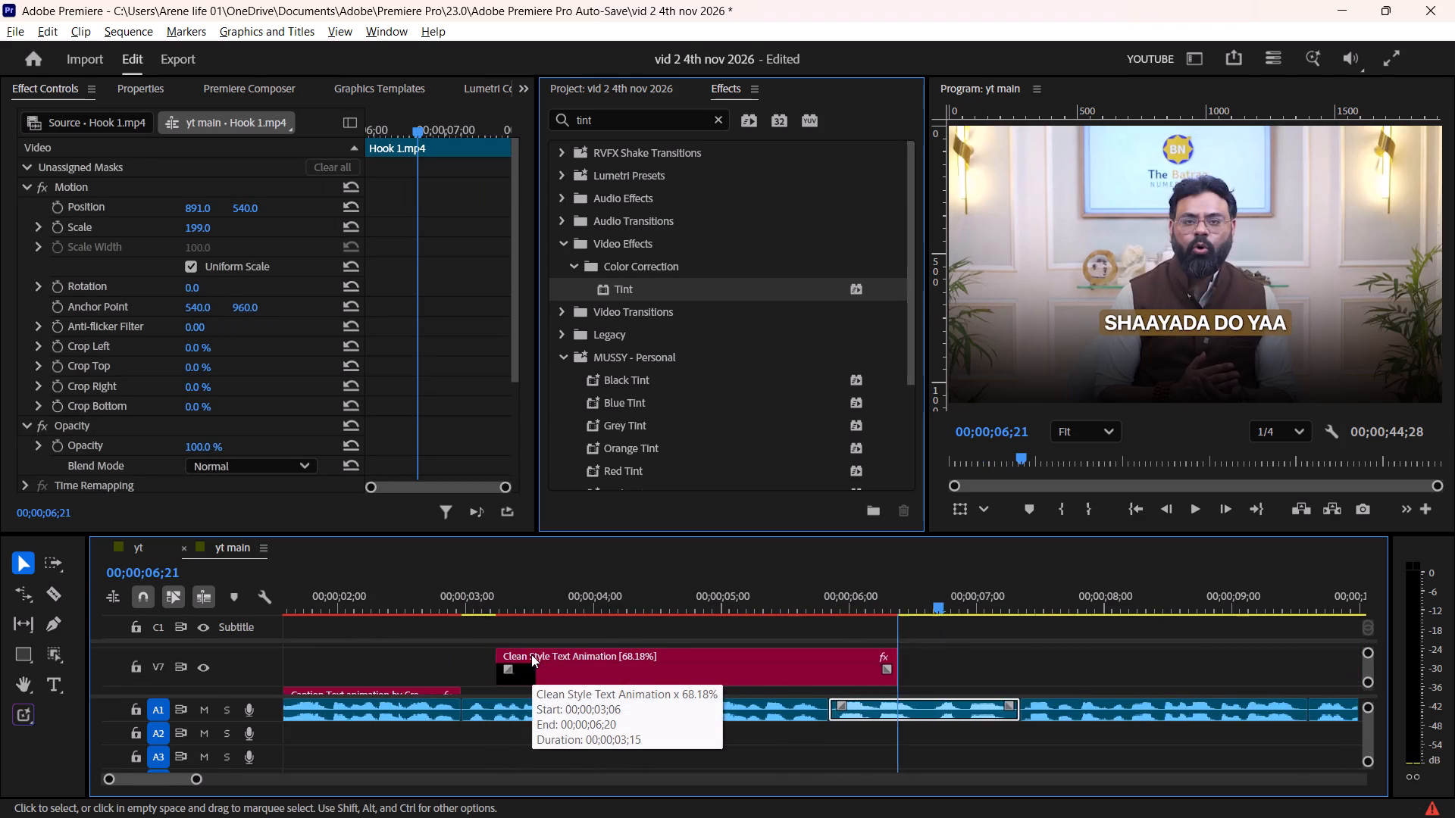
pyautogui.keyDown('alt'); pyautogui.scroll(-1, 531, 654); pyautogui.keyUp('alt')
pyautogui.moveTo(596, 669); pyautogui.dragTo(567, 672)
# With the playhead at 00;00;03;12, change Text 1 of the Clean Style Text Animation clip to "Uski kitni baatein".
pyautogui.moveTo(541, 606); pyautogui.dragTo(549, 606)
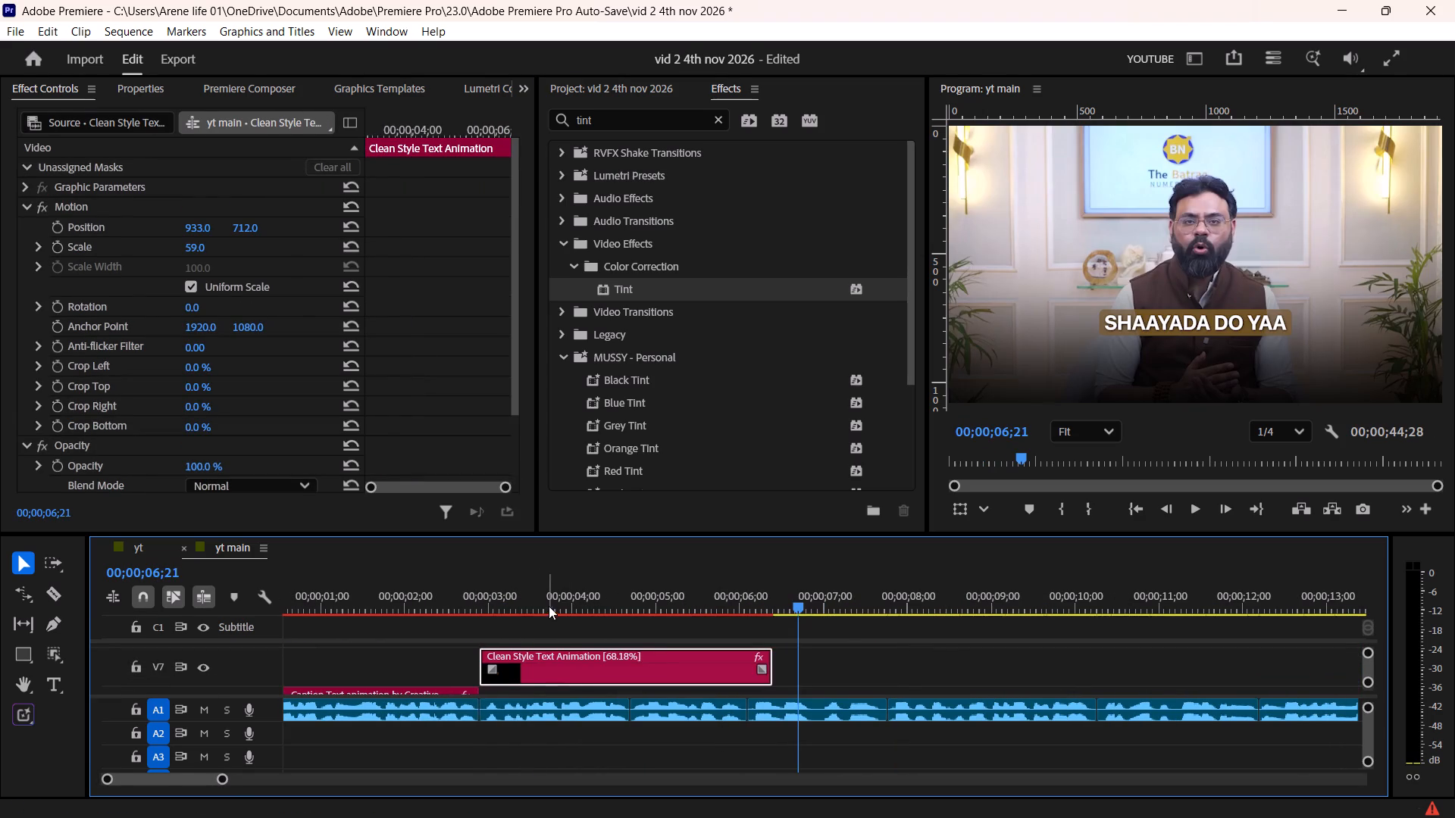
pyautogui.moveTo(549, 606); pyautogui.dragTo(524, 606)
pyautogui.click(549, 671)
pyautogui.click(155, 88)
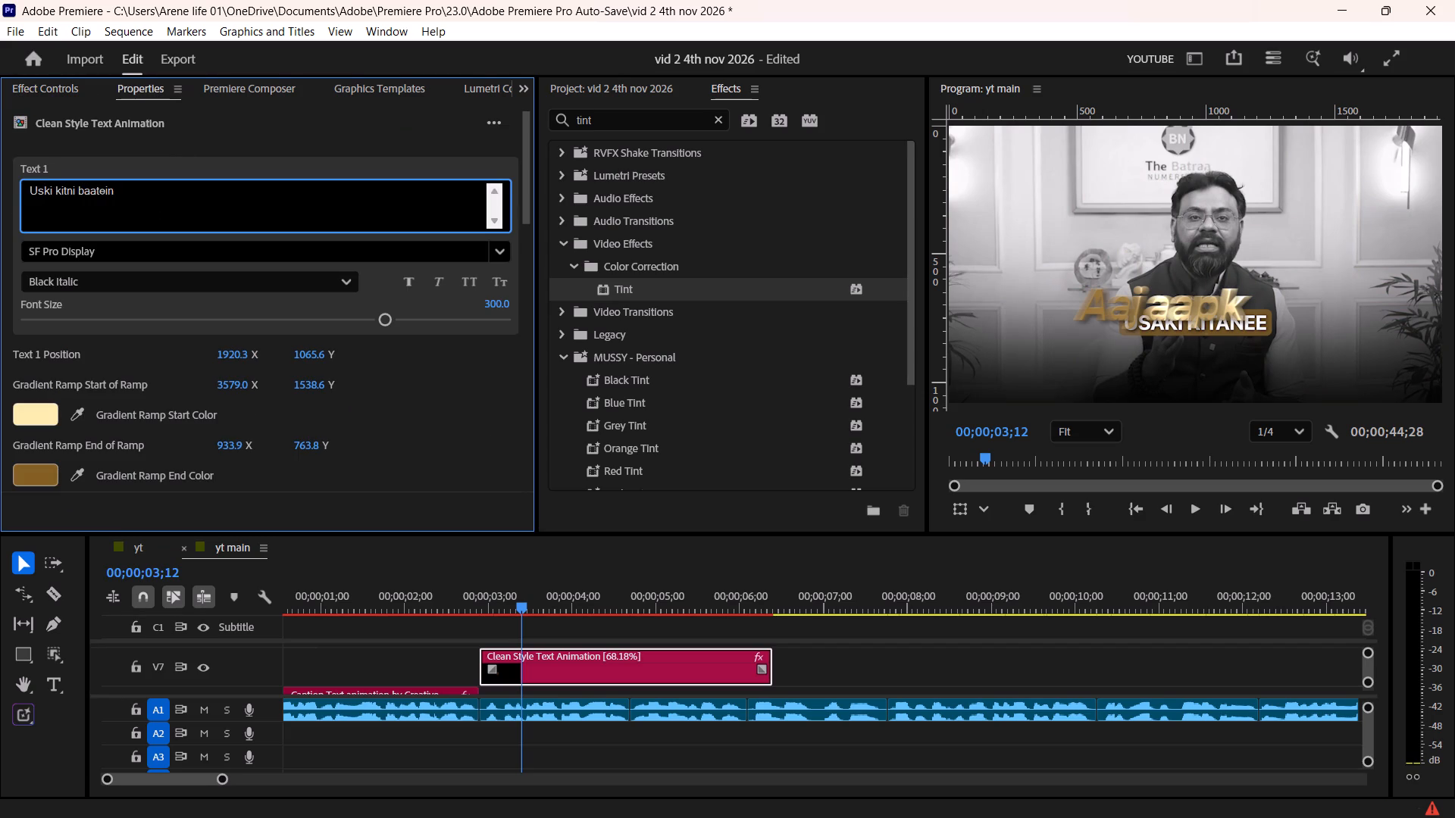
pyautogui.click(210, 145)
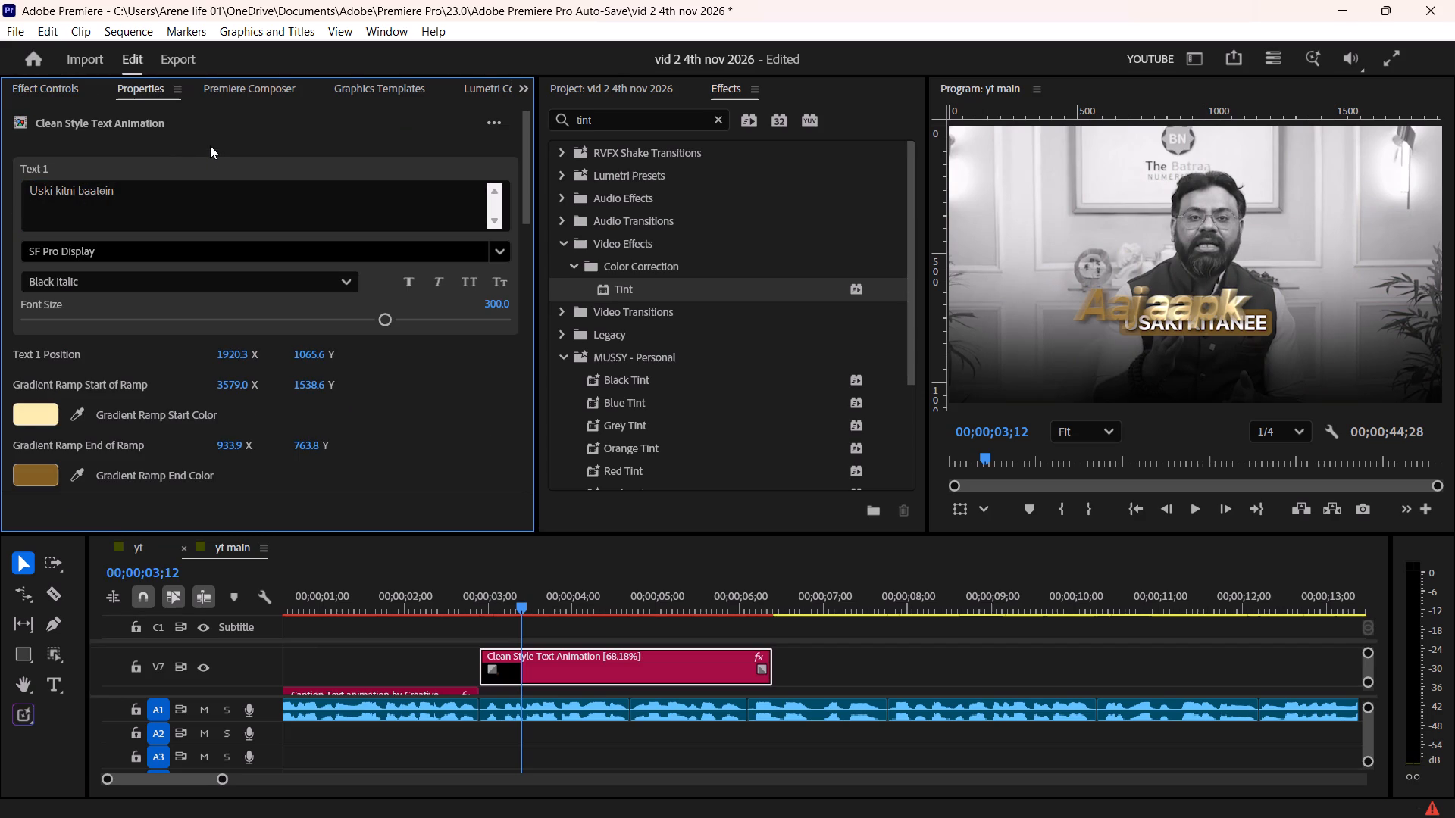
# Change Text 2 of the Clean Style Text Animation clip to "aaj yaad hai?".
pyautogui.scroll(-7, 211, 145)
pyautogui.moveTo(234, 457); pyautogui.dragTo(235, 457)
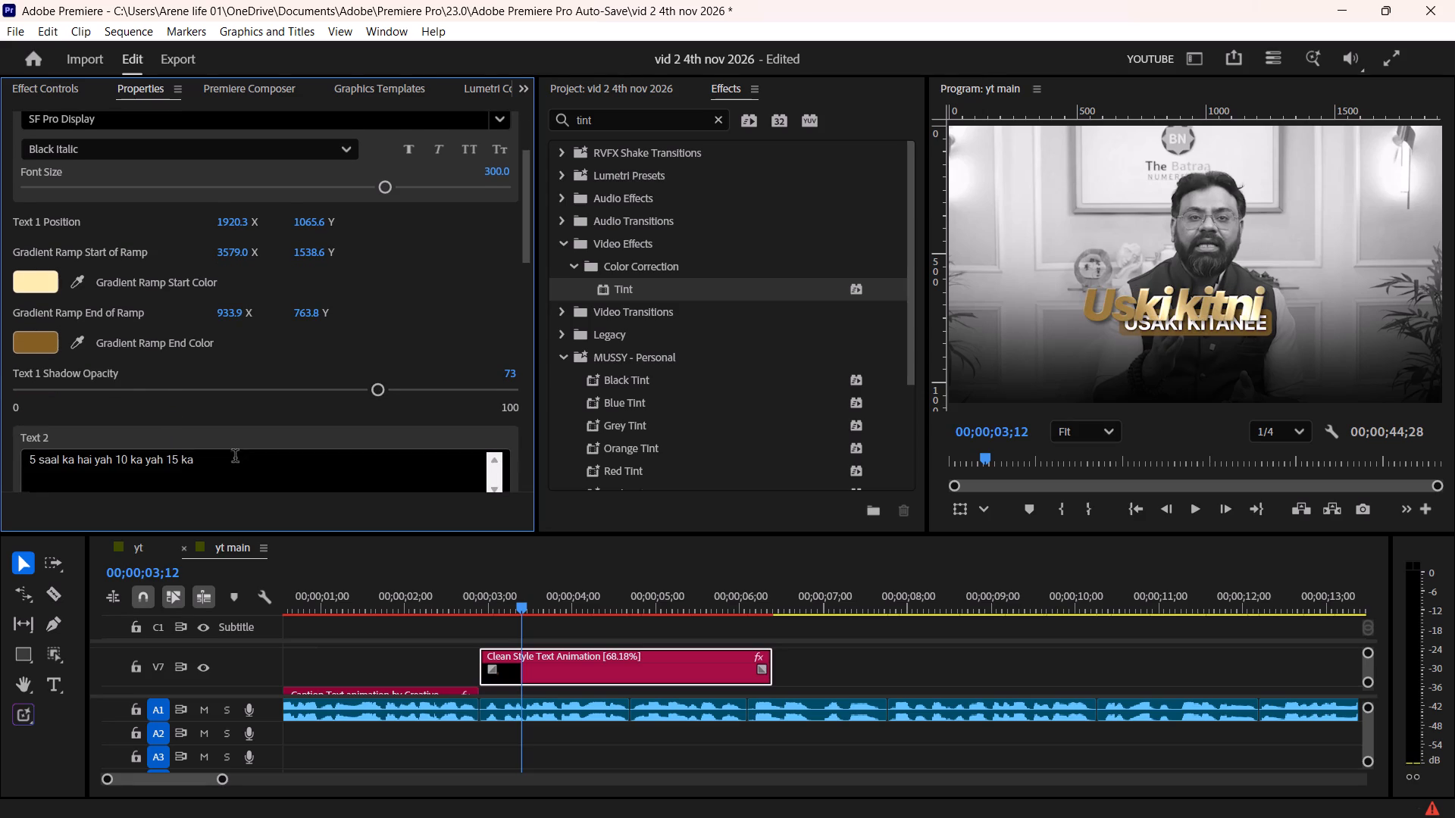
pyautogui.moveTo(235, 457); pyautogui.dragTo(14, 487)
pyautogui.write('aaj yaad hai')
pyautogui.hotkey('shift', '?')
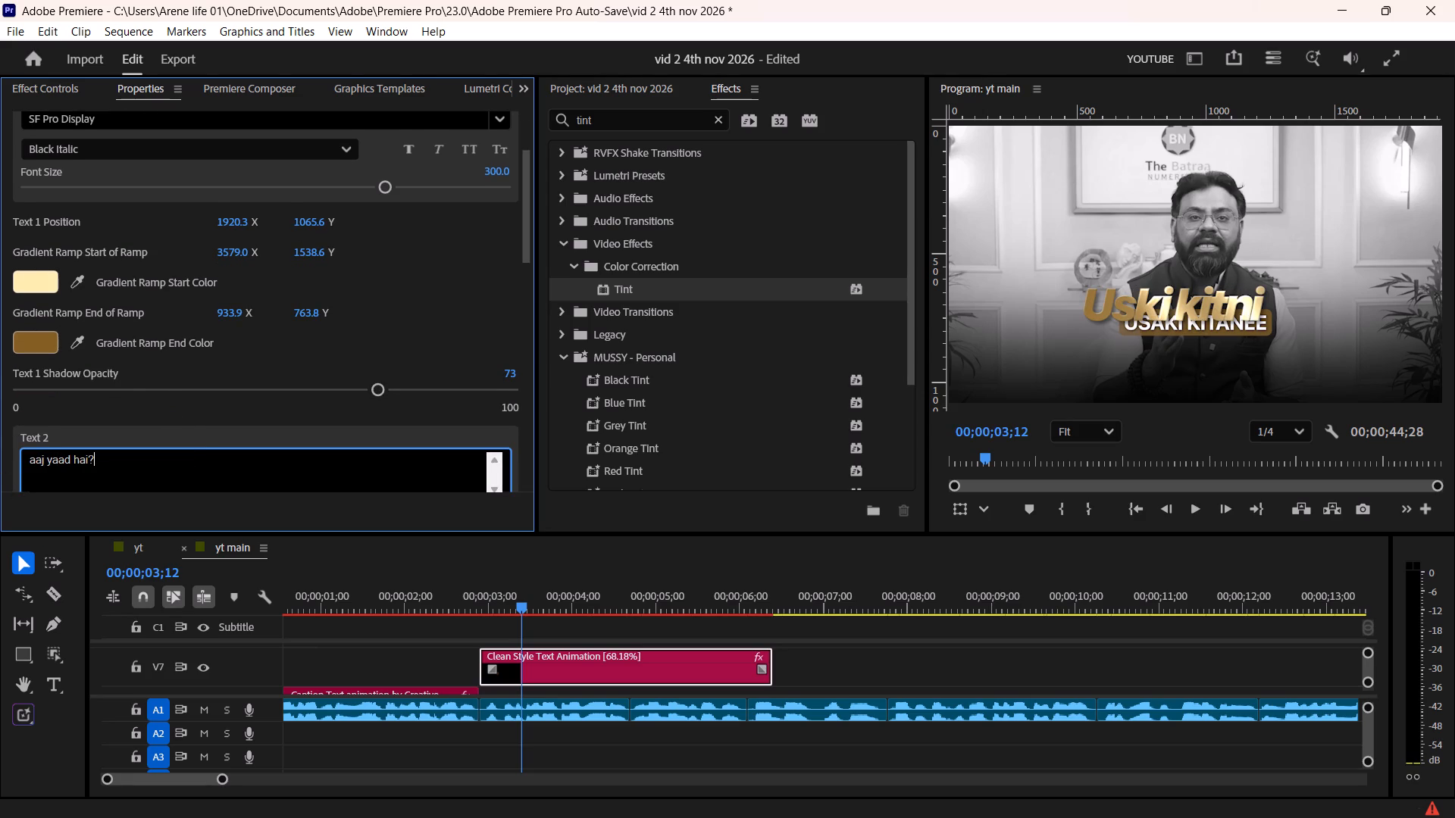
pyautogui.click(161, 419)
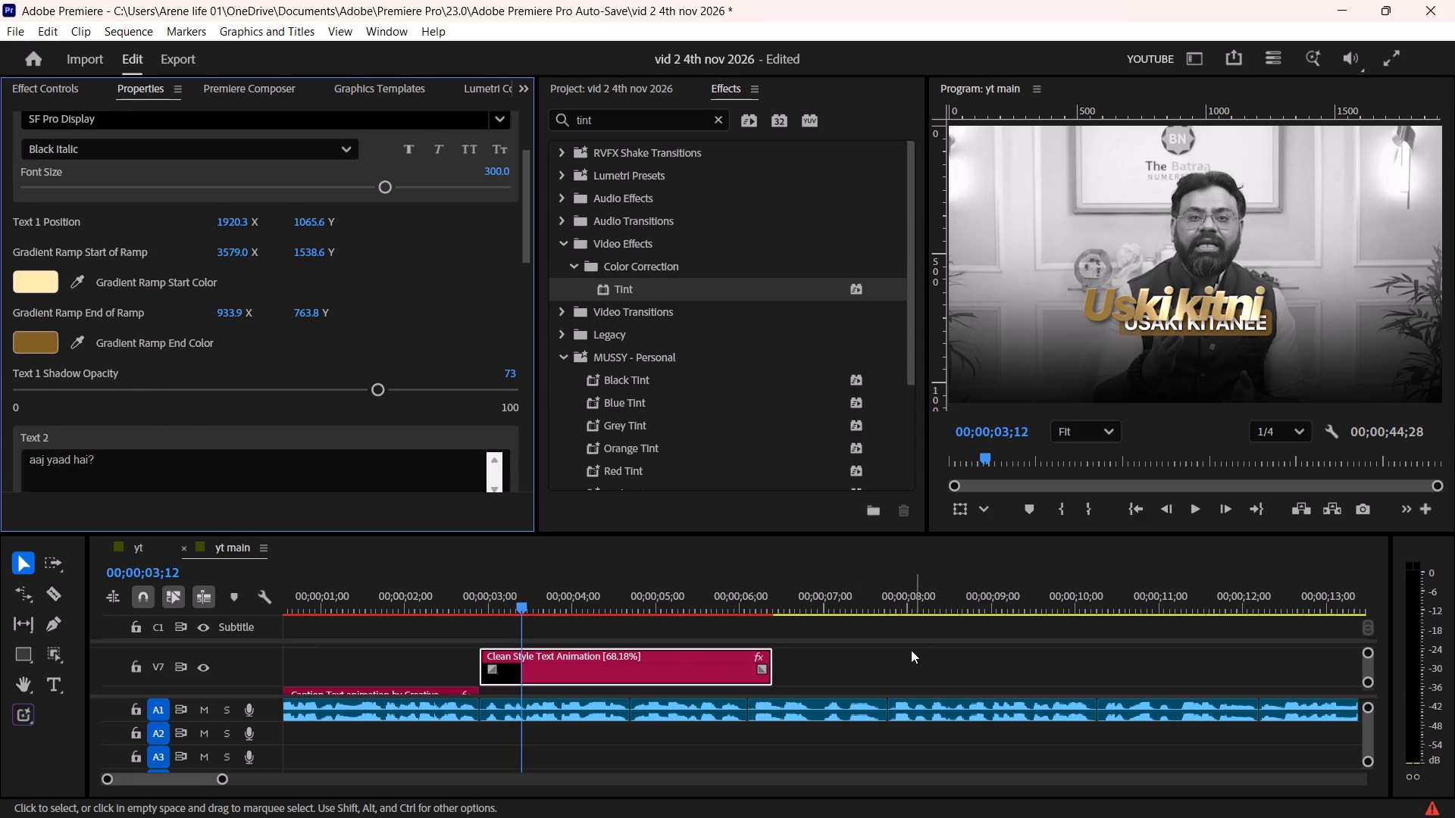
# Rate-stretch the Clean Style Text Animation clip to 132.58% so it ends with the Hook 1.mp4 segment beneath it.
pyautogui.click(840, 664)
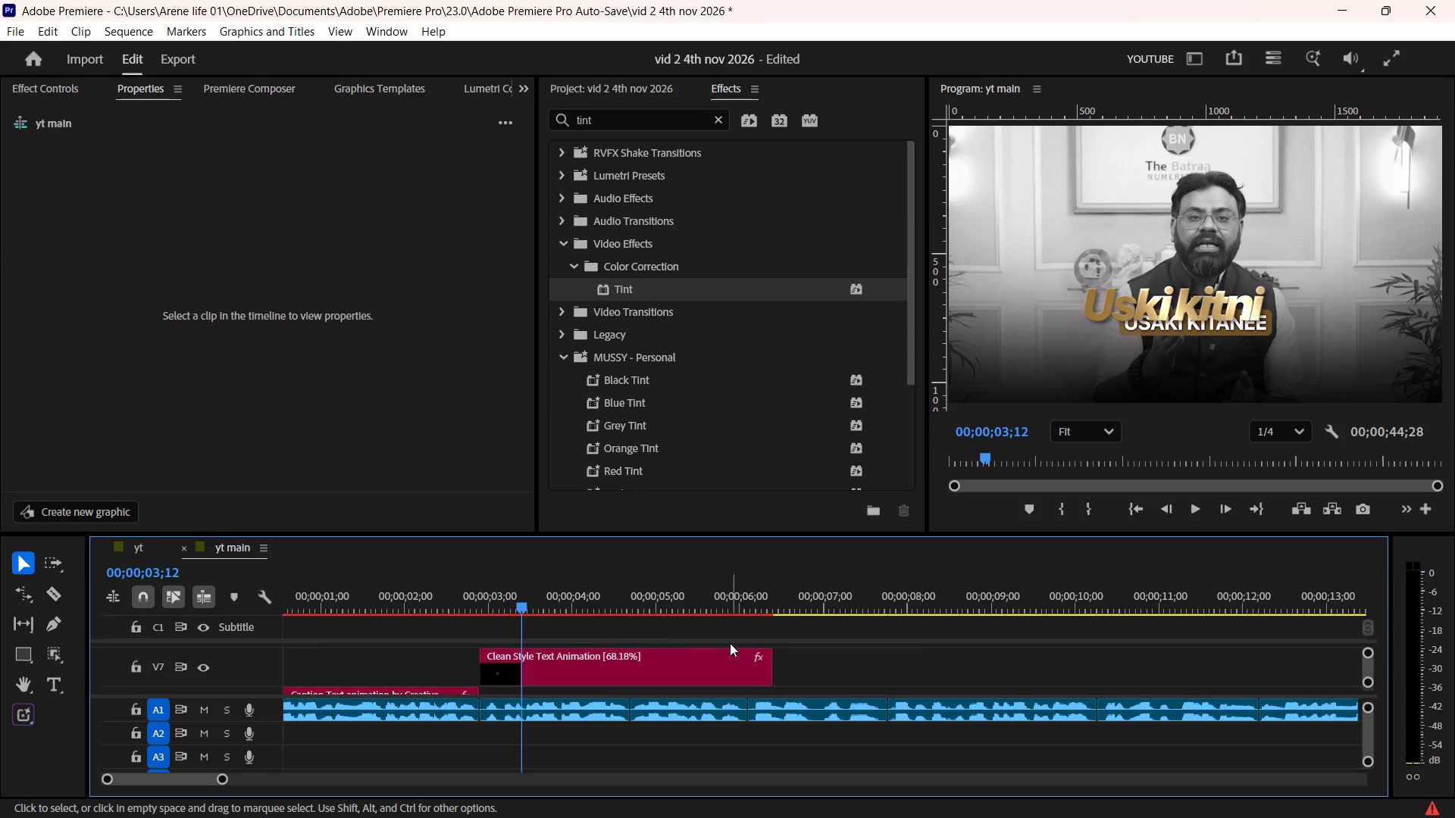
pyautogui.press('space')
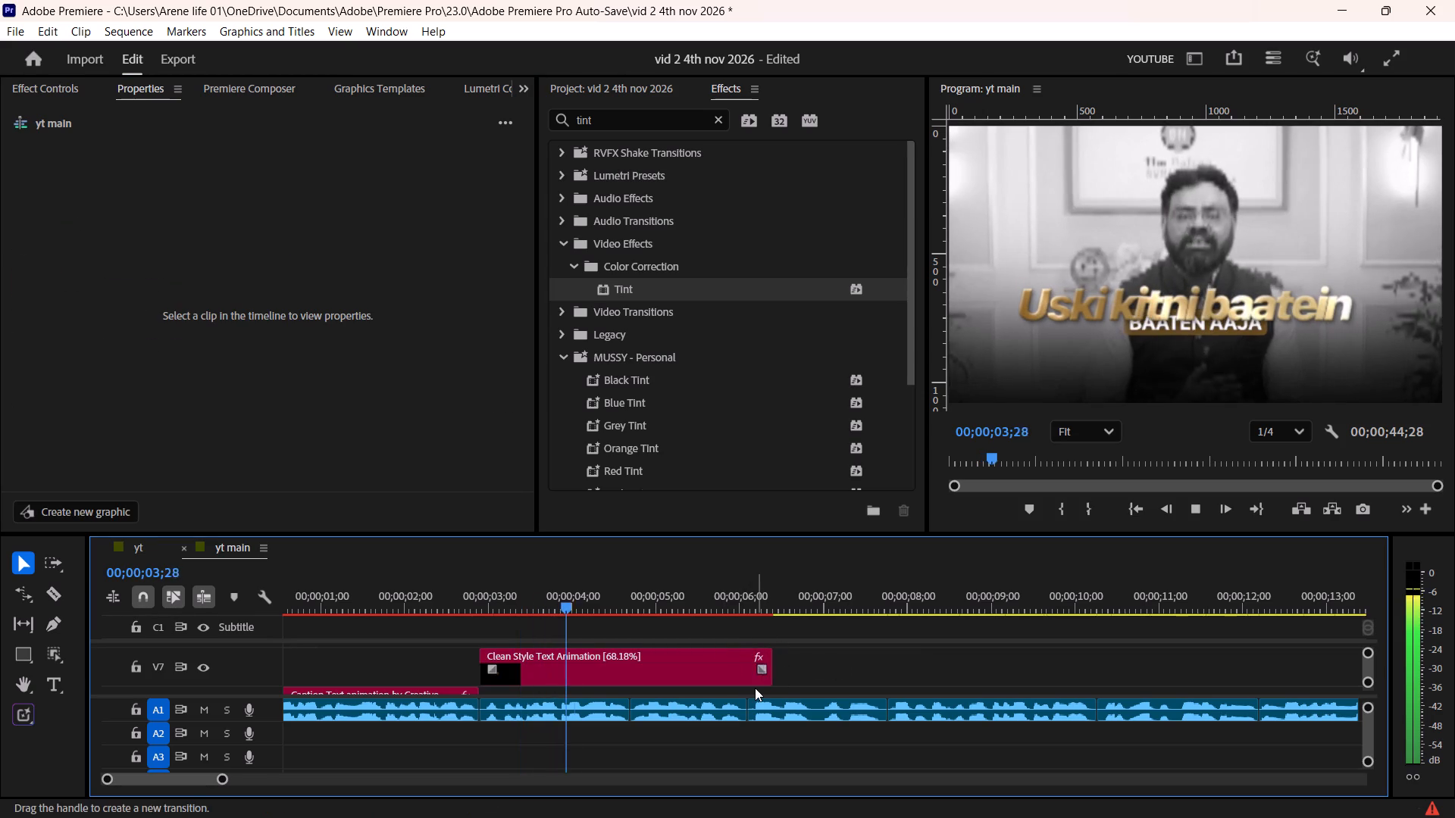
pyautogui.press('space')
pyautogui.press('space')
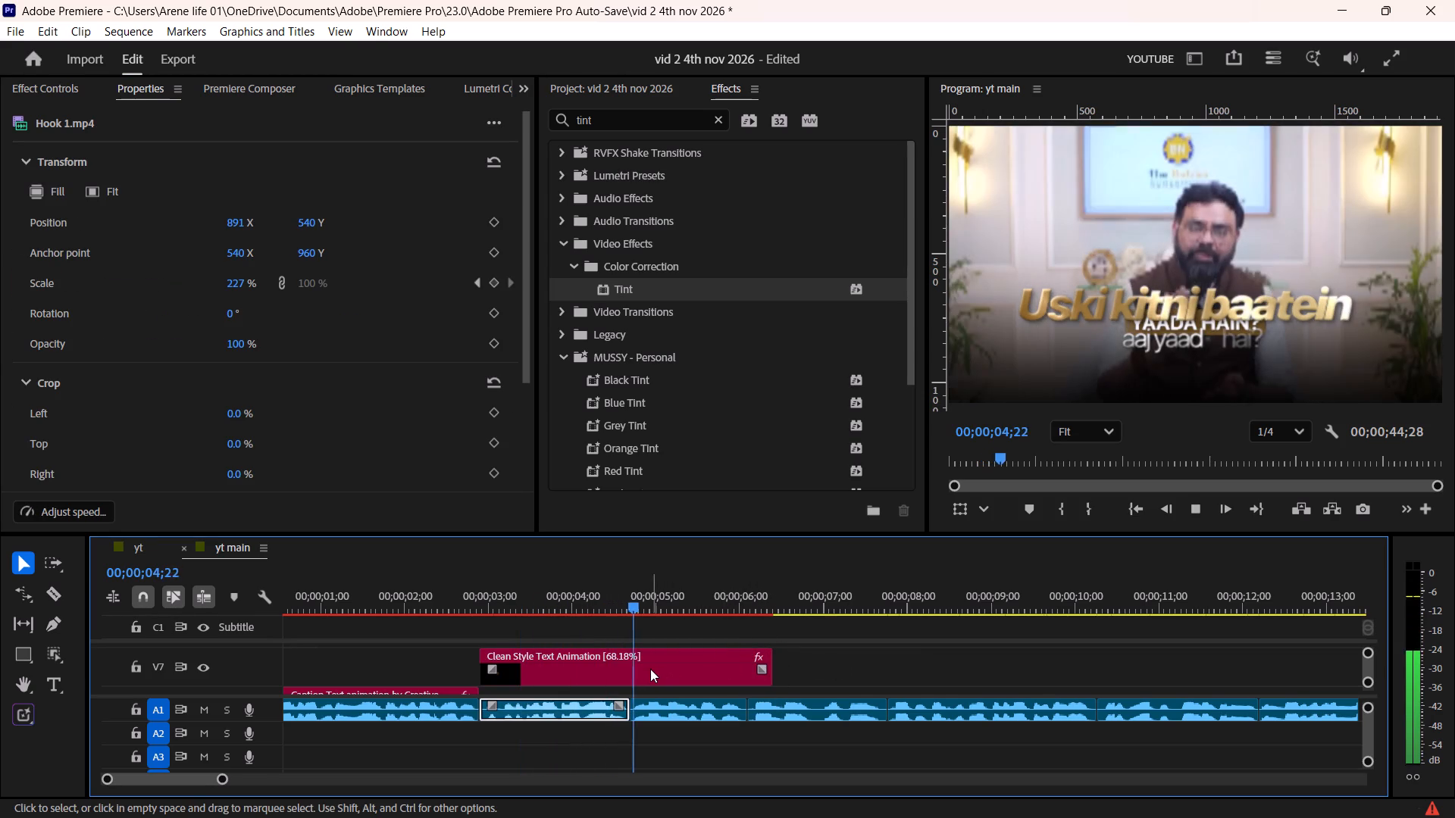
pyautogui.press('space')
pyautogui.keyDown('alt'); pyautogui.scroll(6, 640, 669); pyautogui.keyUp('alt')
pyautogui.keyDown('shift'); pyautogui.moveTo(633, 593); pyautogui.dragTo(562, 650); pyautogui.keyUp('shift')
pyautogui.click(599, 673)
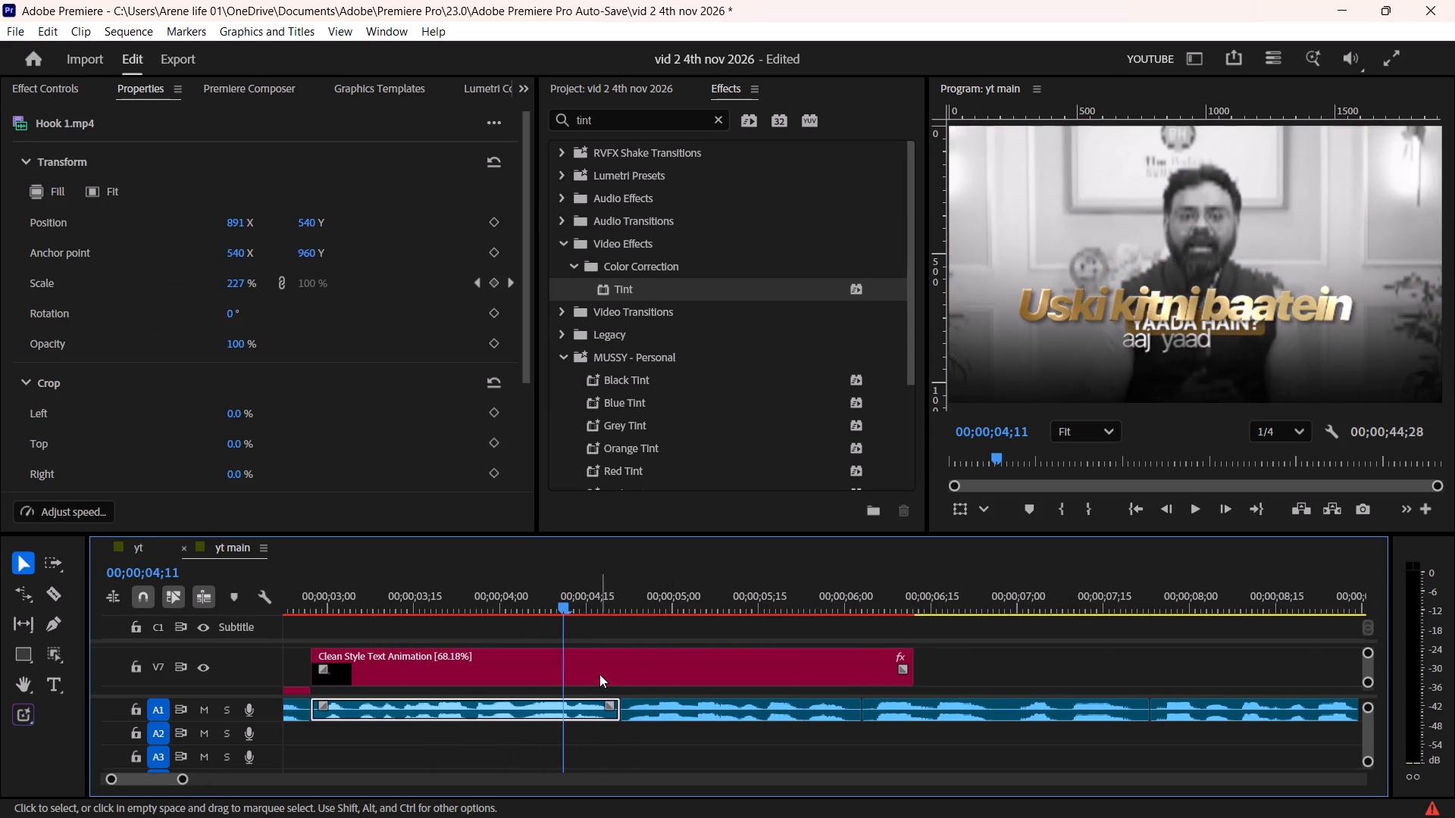
pyautogui.press('r')
pyautogui.moveTo(905, 661); pyautogui.dragTo(903, 660)
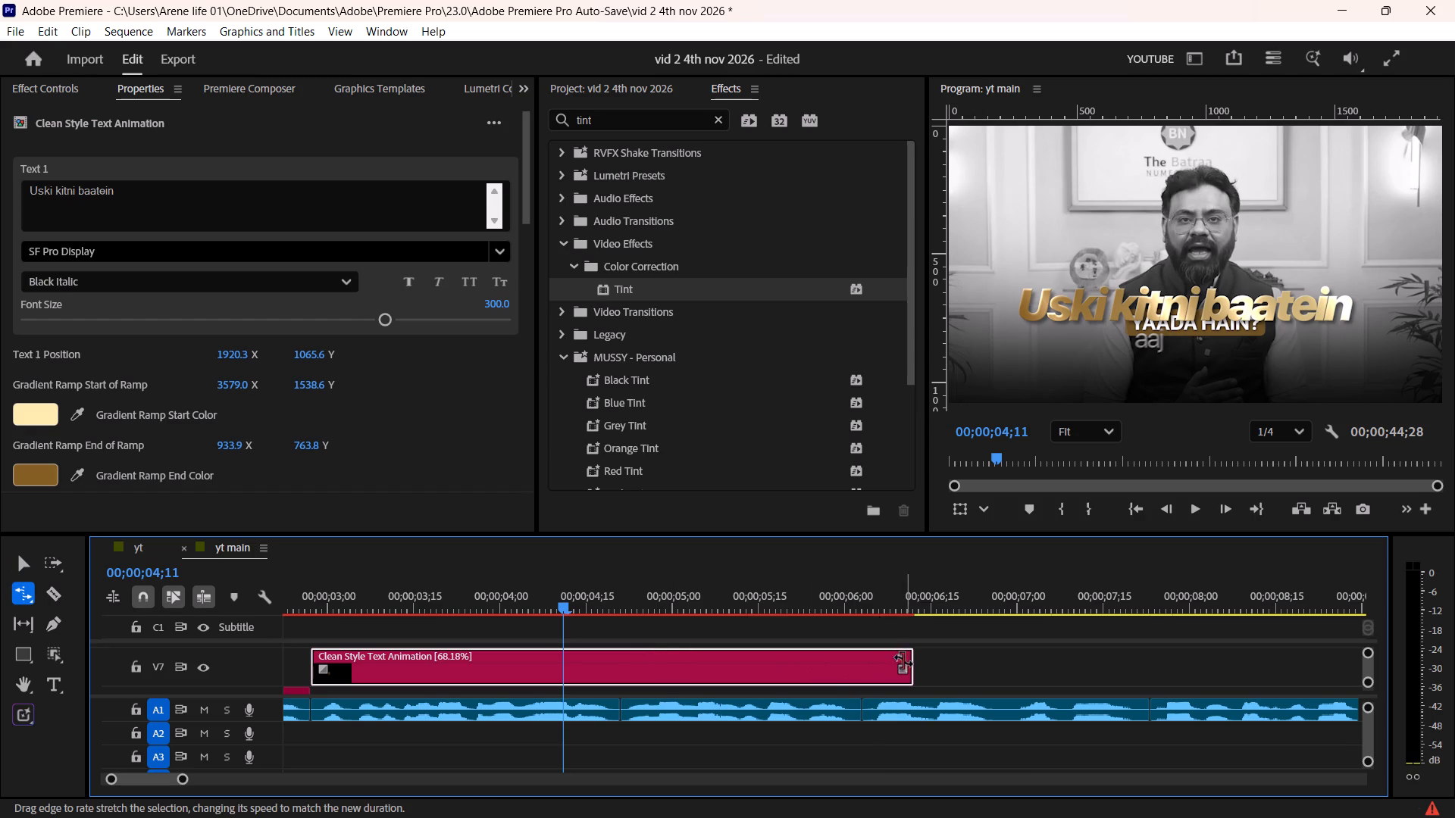
pyautogui.moveTo(903, 660); pyautogui.dragTo(611, 677)
# Move the word "baatein" from Text 1 to the start of Text 2, leaving "Uski kitni" and "baatein aaj yaad hai?".
pyautogui.click(536, 671)
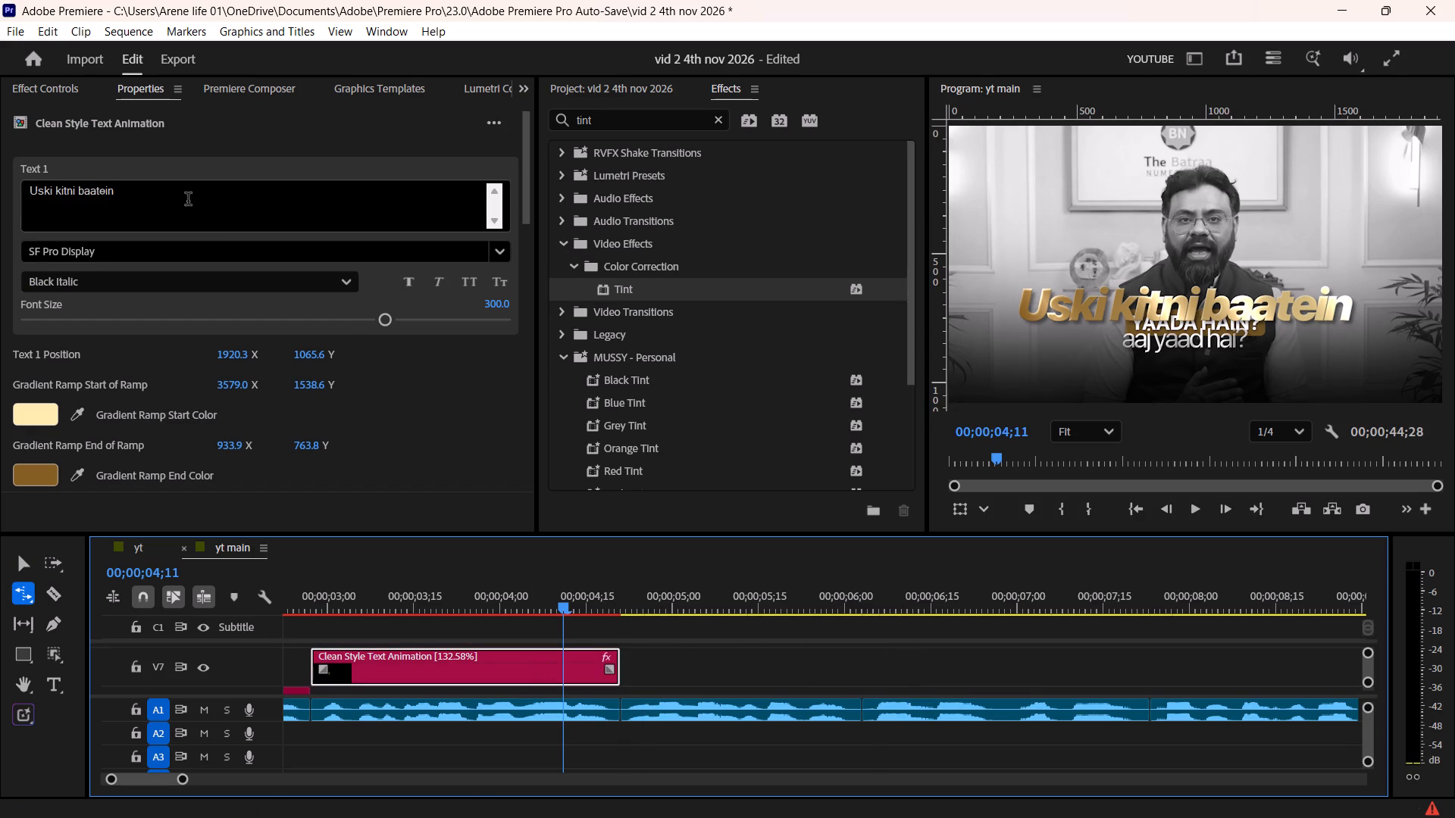
pyautogui.moveTo(174, 198); pyautogui.dragTo(80, 204)
pyautogui.hotkey('ctrl', 'x')
pyautogui.click(202, 138)
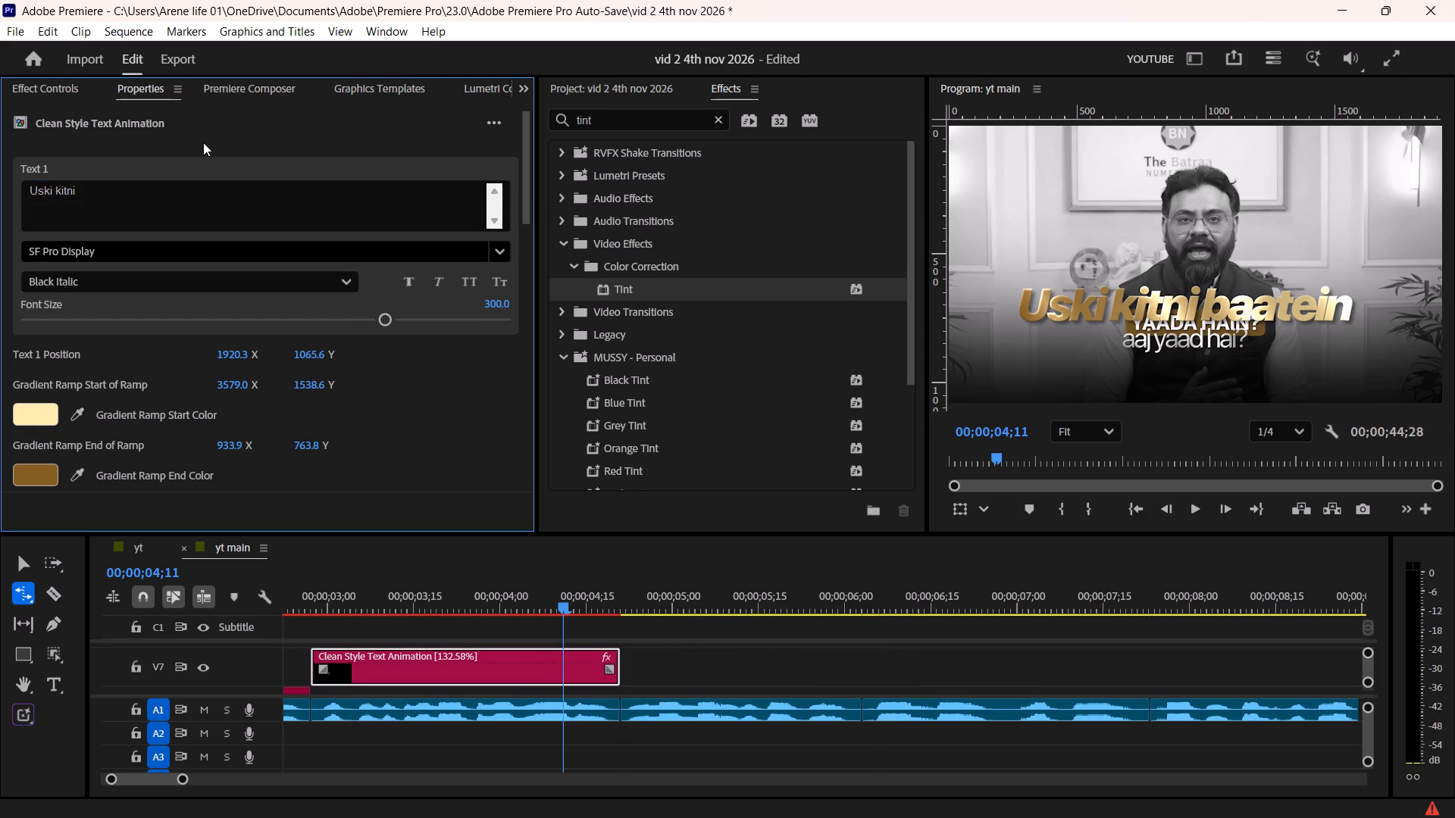
pyautogui.scroll(-9, 206, 149)
pyautogui.click(30, 423)
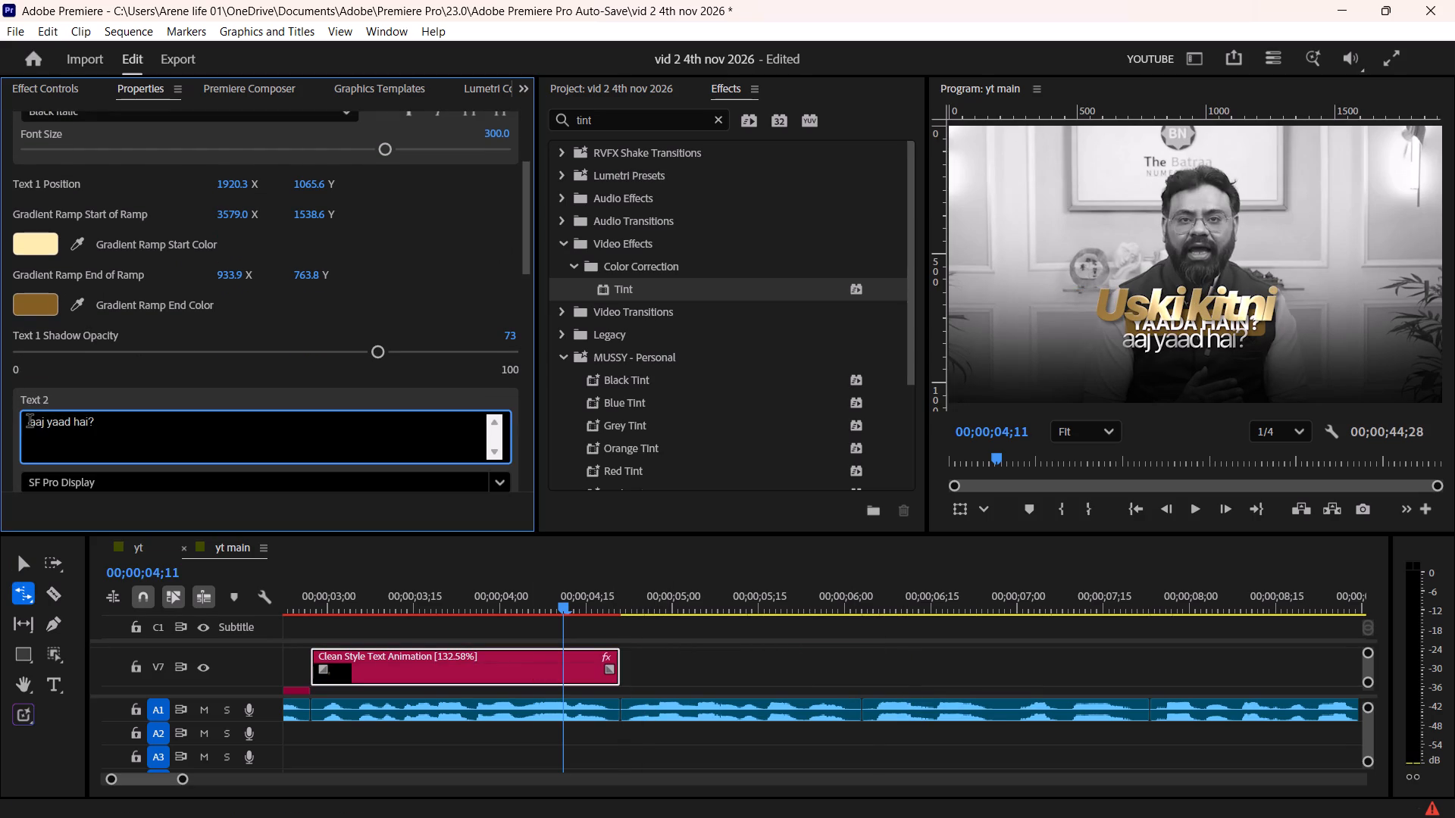
pyautogui.hotkey('ctrl', 'v')
pyautogui.press('space')
pyautogui.click(197, 384)
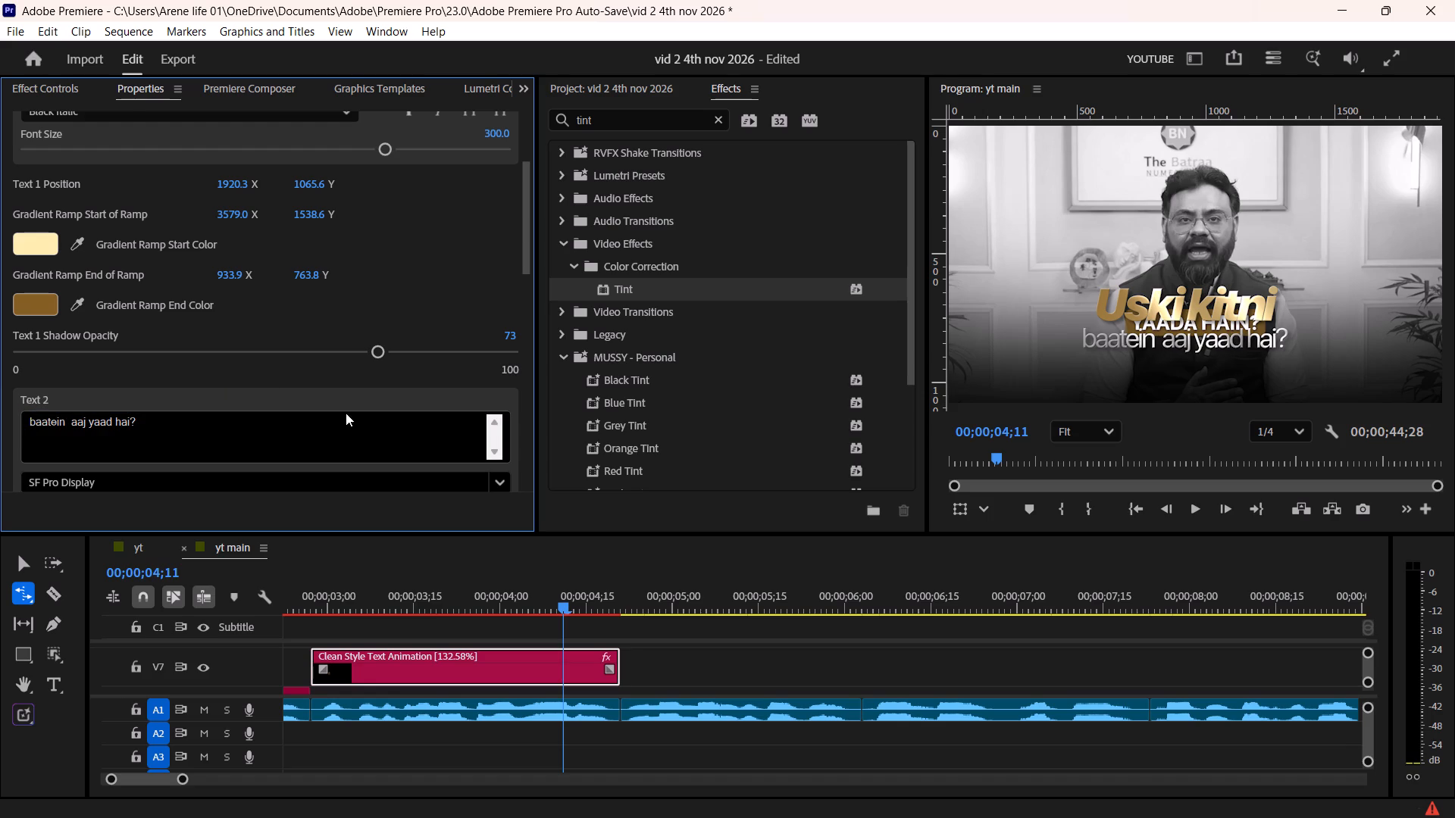
# Set Text 1's gradient ramp start color to red BE0A0A.
pyautogui.scroll(11, 365, 262)
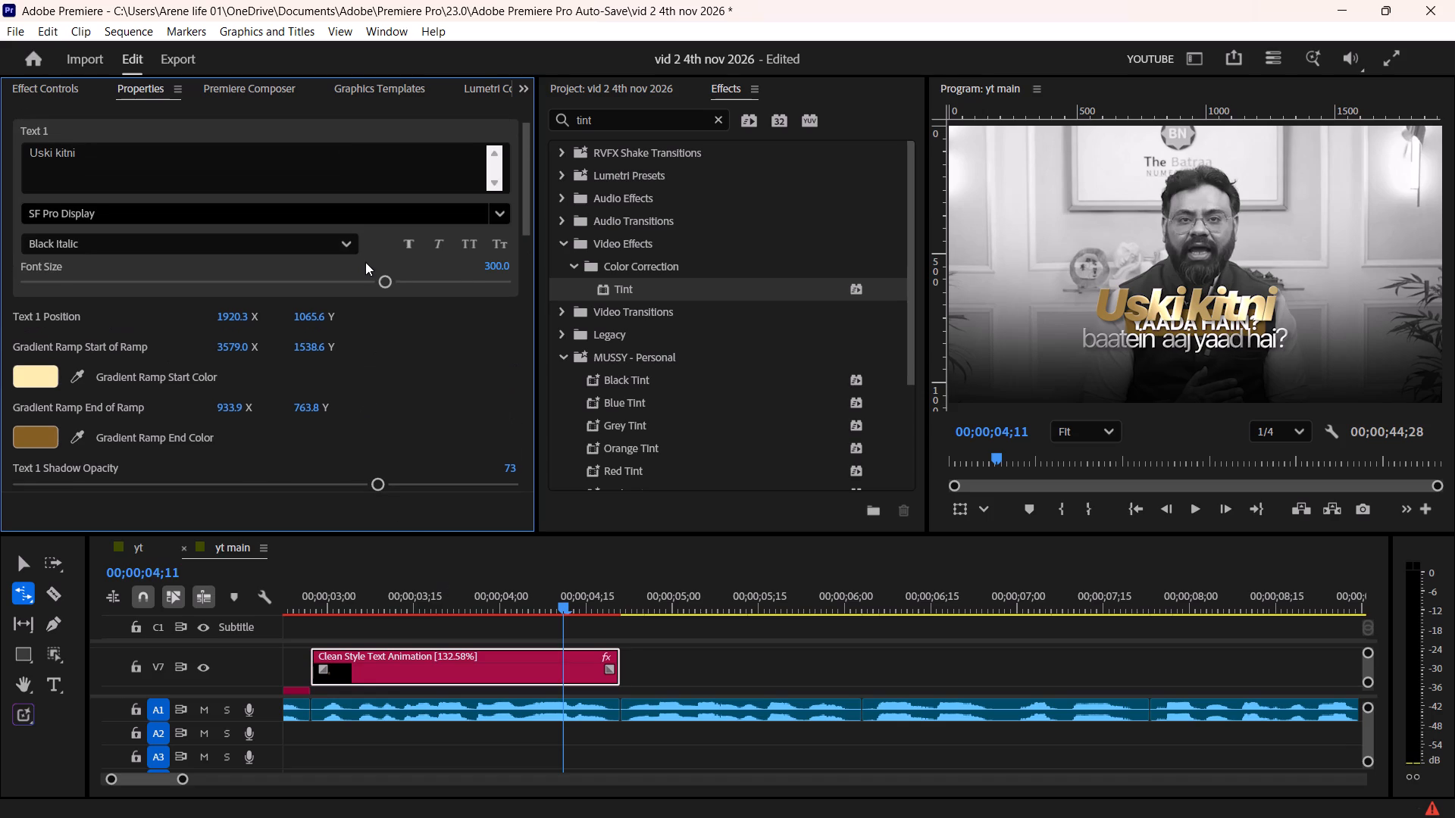
pyautogui.scroll(-7, 381, 366)
pyautogui.click(39, 283)
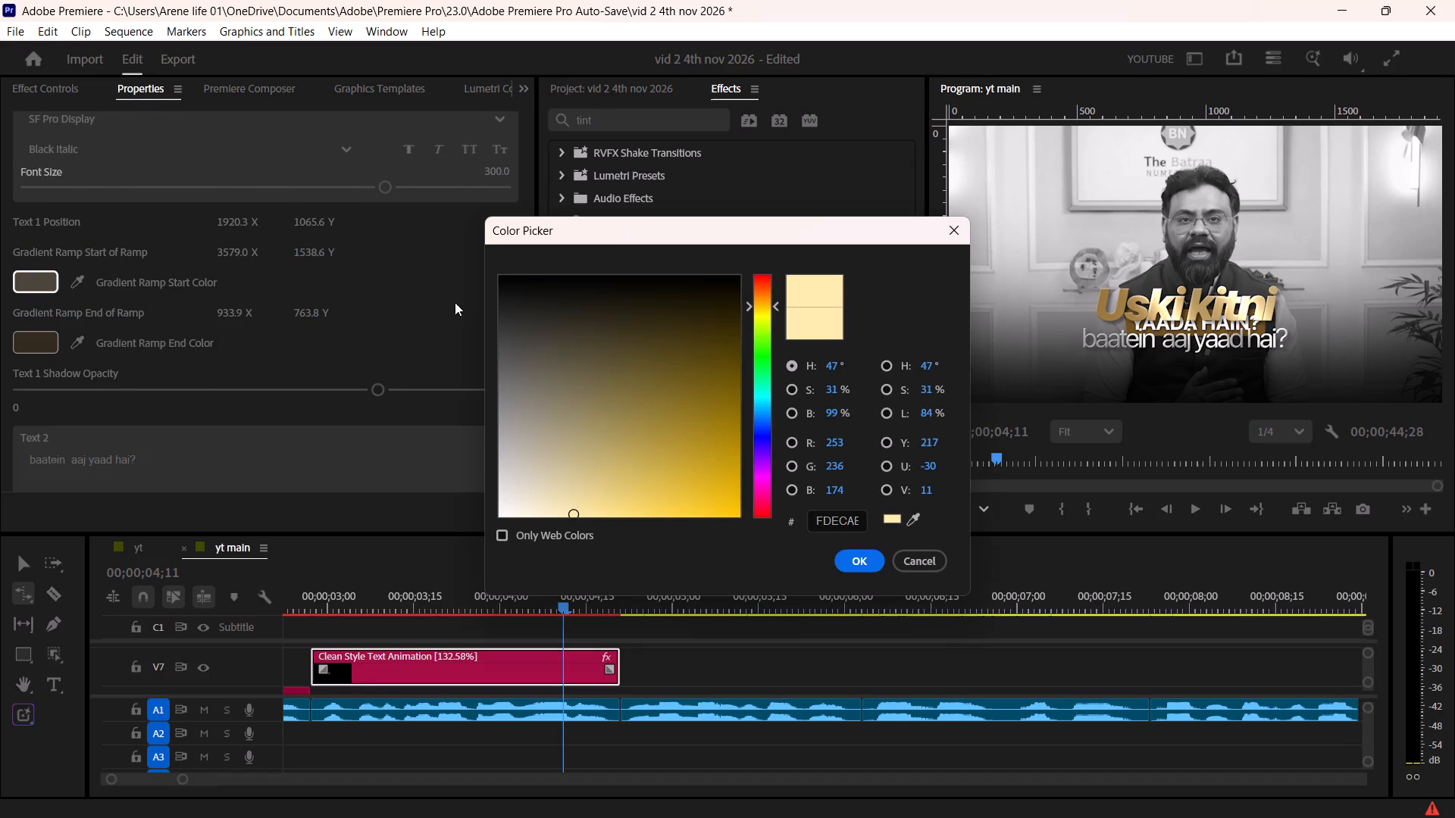
pyautogui.moveTo(765, 305); pyautogui.dragTo(754, 236)
pyautogui.moveTo(746, 382); pyautogui.dragTo(740, 393)
pyautogui.moveTo(727, 435); pyautogui.dragTo(727, 454)
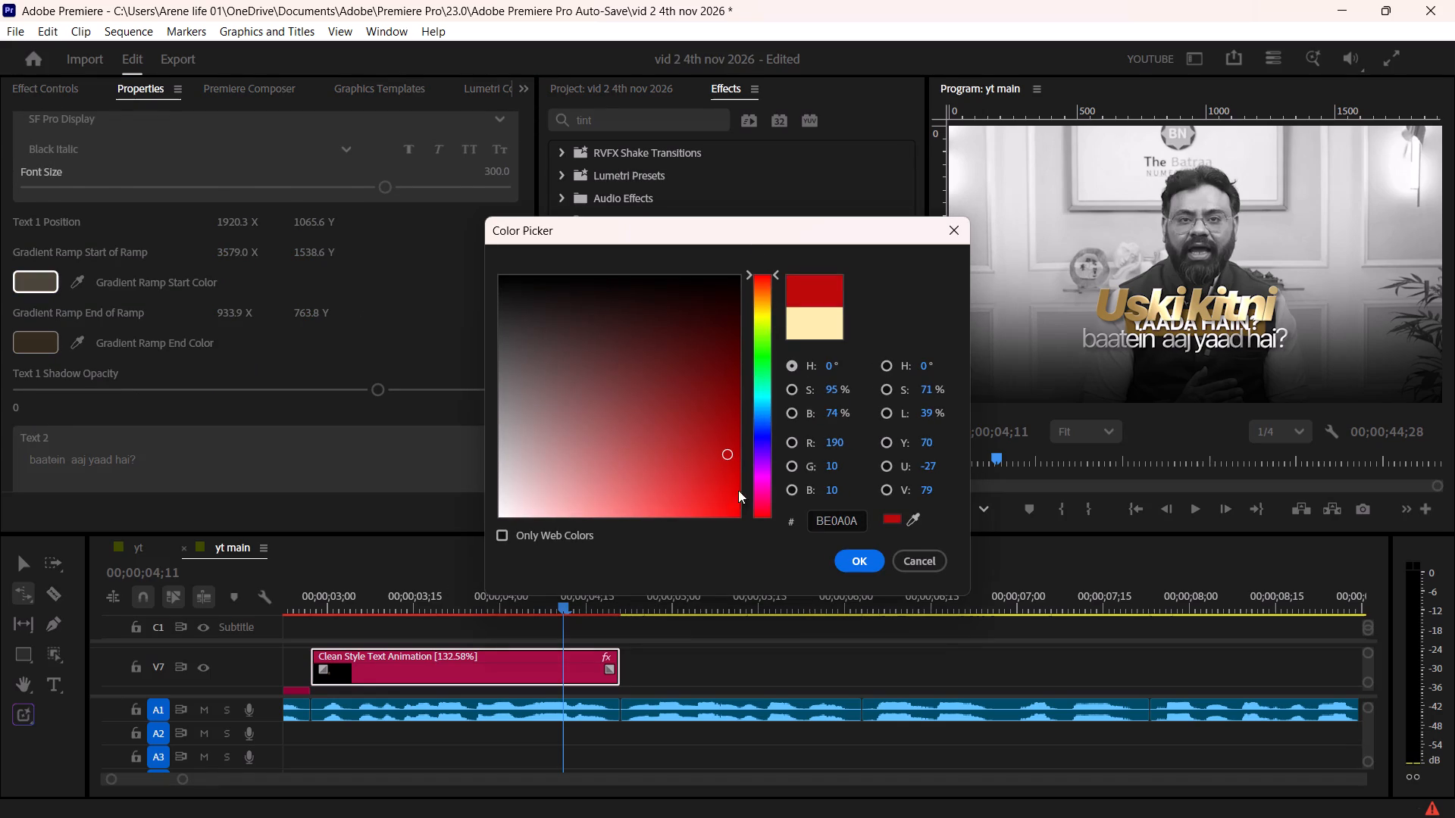
pyautogui.click(850, 559)
# Shift Text 1's gradient ramp end color from brown to dark red, and save the project.
pyautogui.click(37, 339)
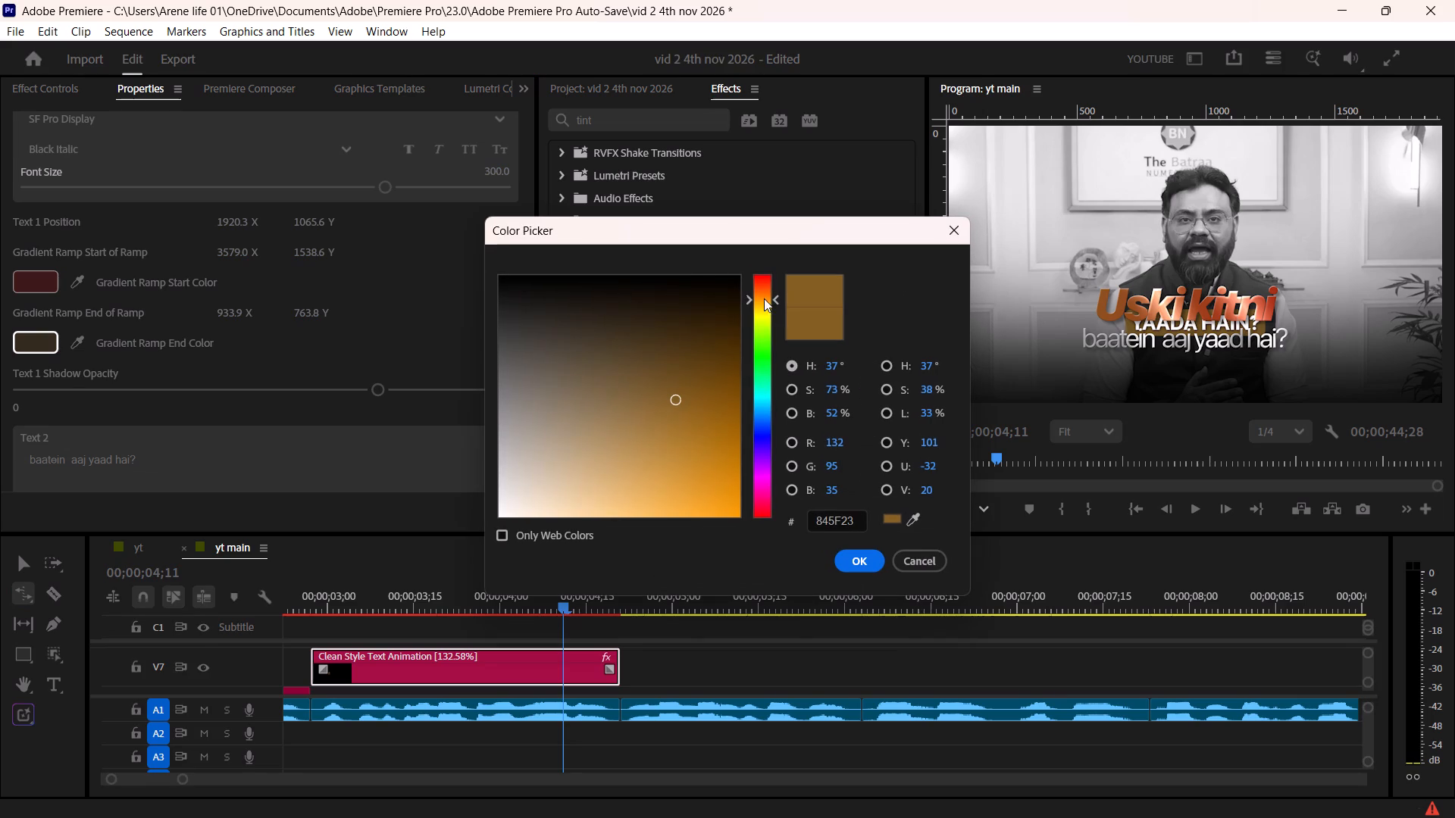
pyautogui.moveTo(767, 289); pyautogui.dragTo(759, 254)
pyautogui.click(858, 557)
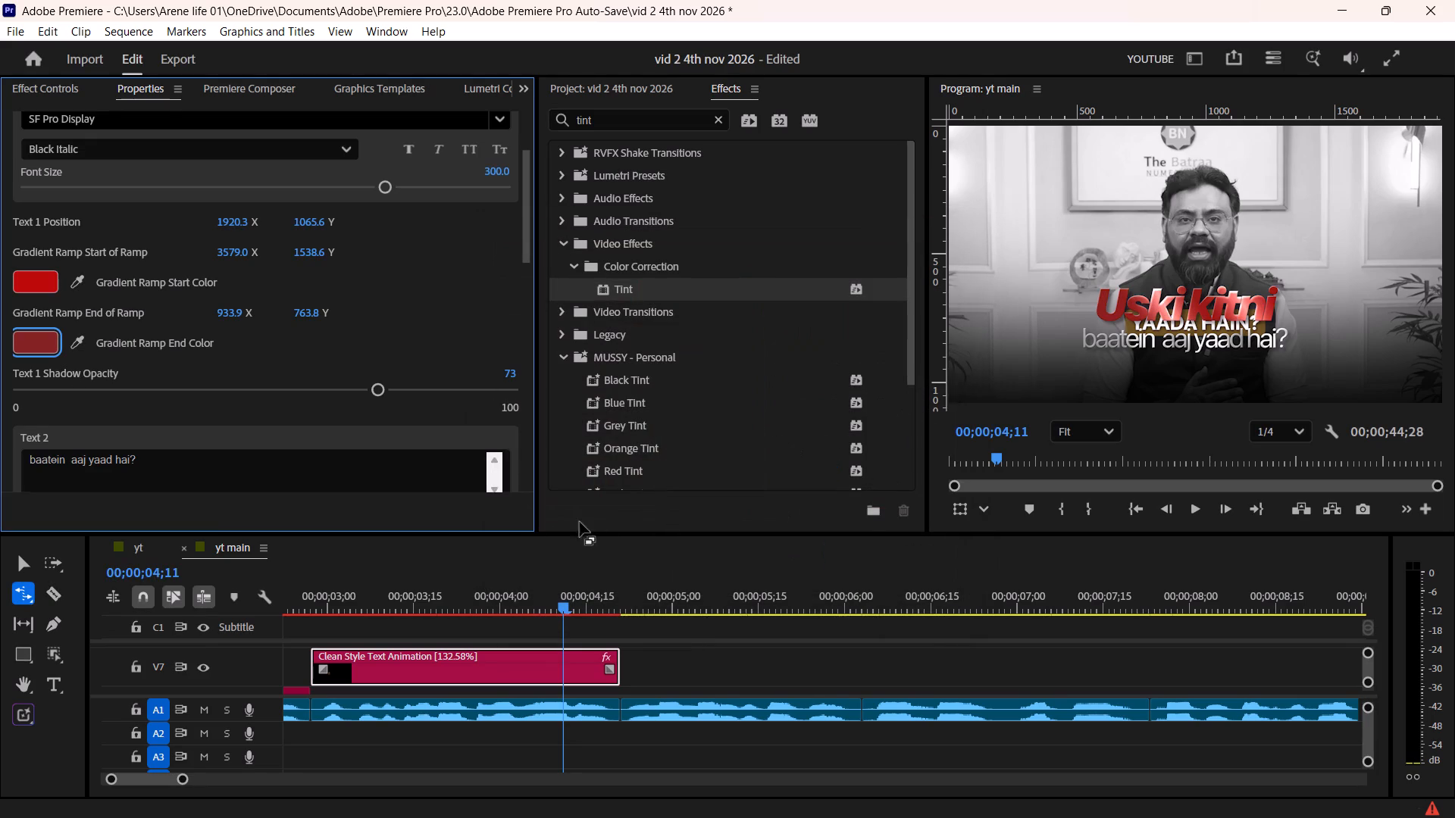
pyautogui.scroll(4, 391, 306)
pyautogui.hotkey('ctrl', 's')
pyautogui.hotkey('ctrl', 's')
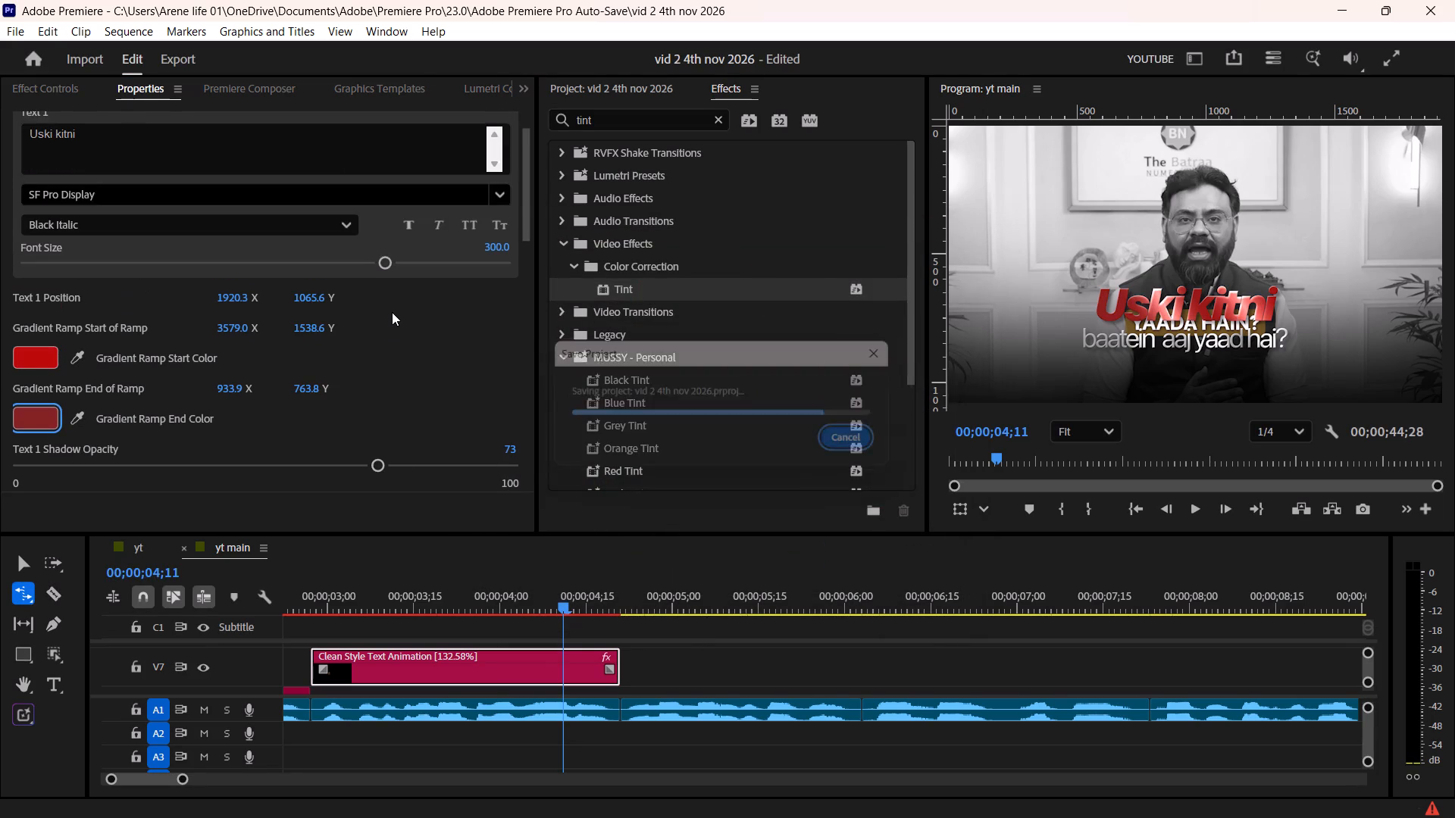
# Enlarge Text 1 to font size 315.8 and lower it to Y position 1209.0.
pyautogui.scroll(-8, 391, 321)
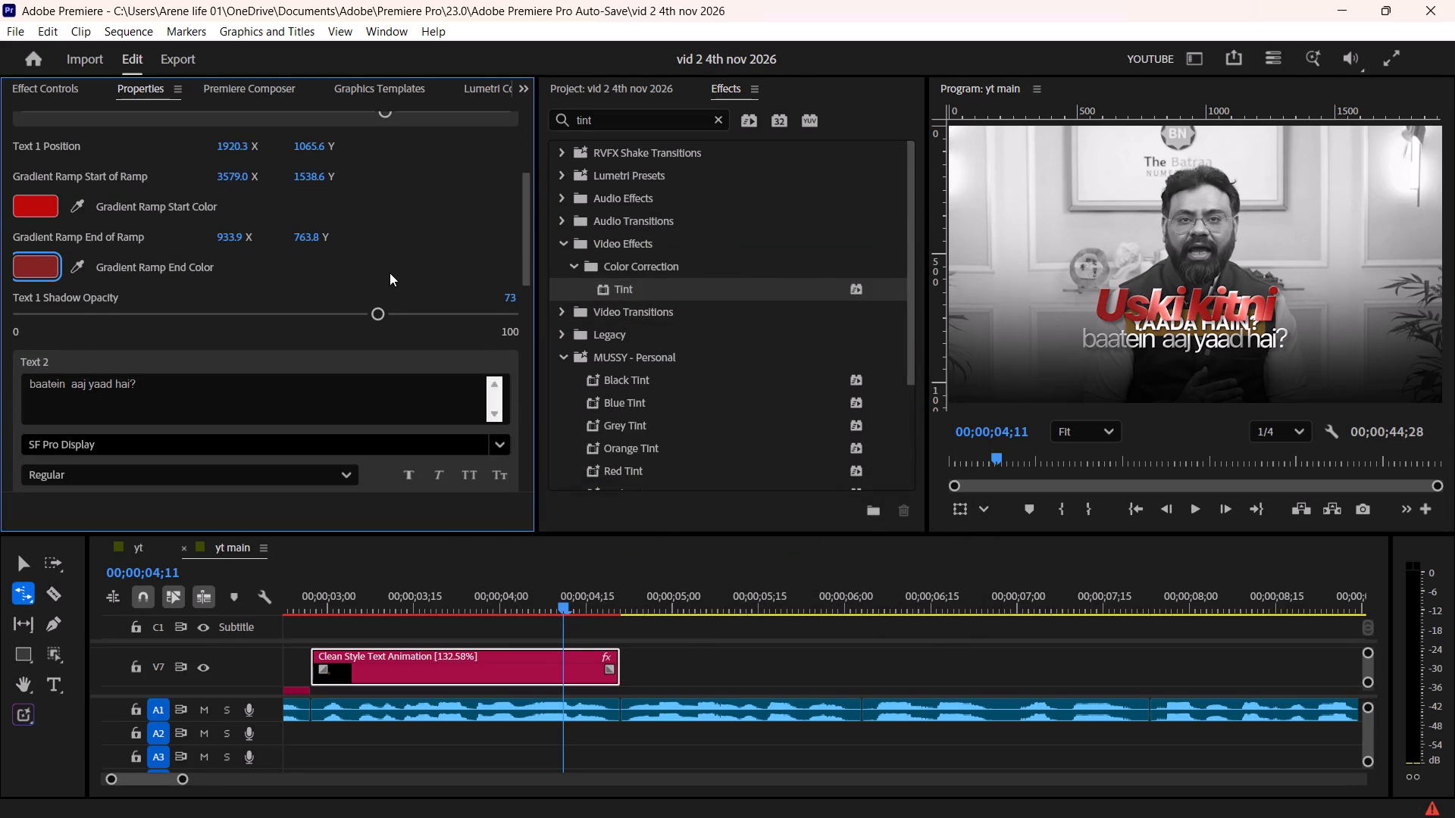
pyautogui.scroll(4, 384, 240)
pyautogui.moveTo(382, 191); pyautogui.dragTo(401, 185)
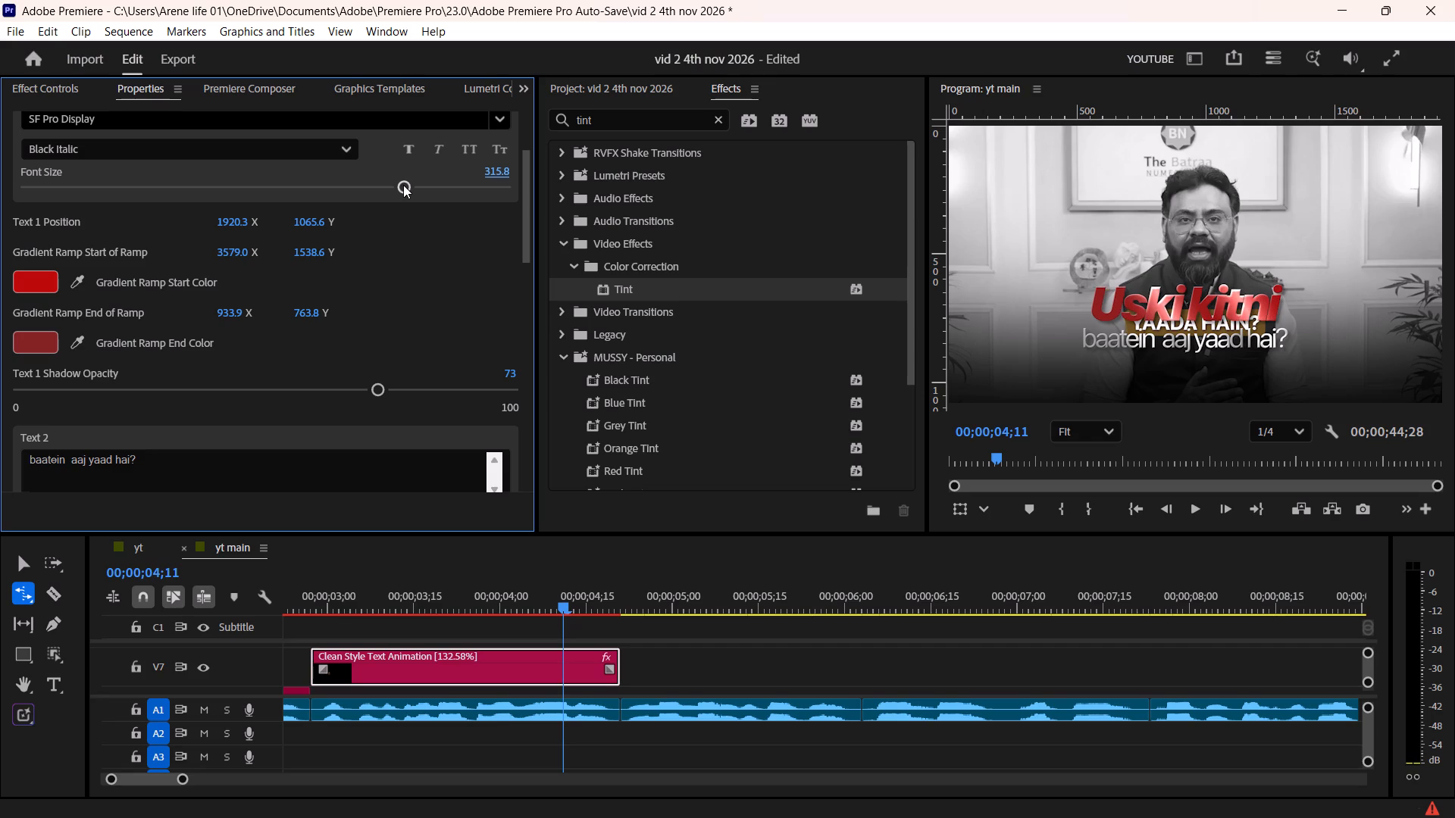
pyautogui.moveTo(309, 219); pyautogui.dragTo(340, 172)
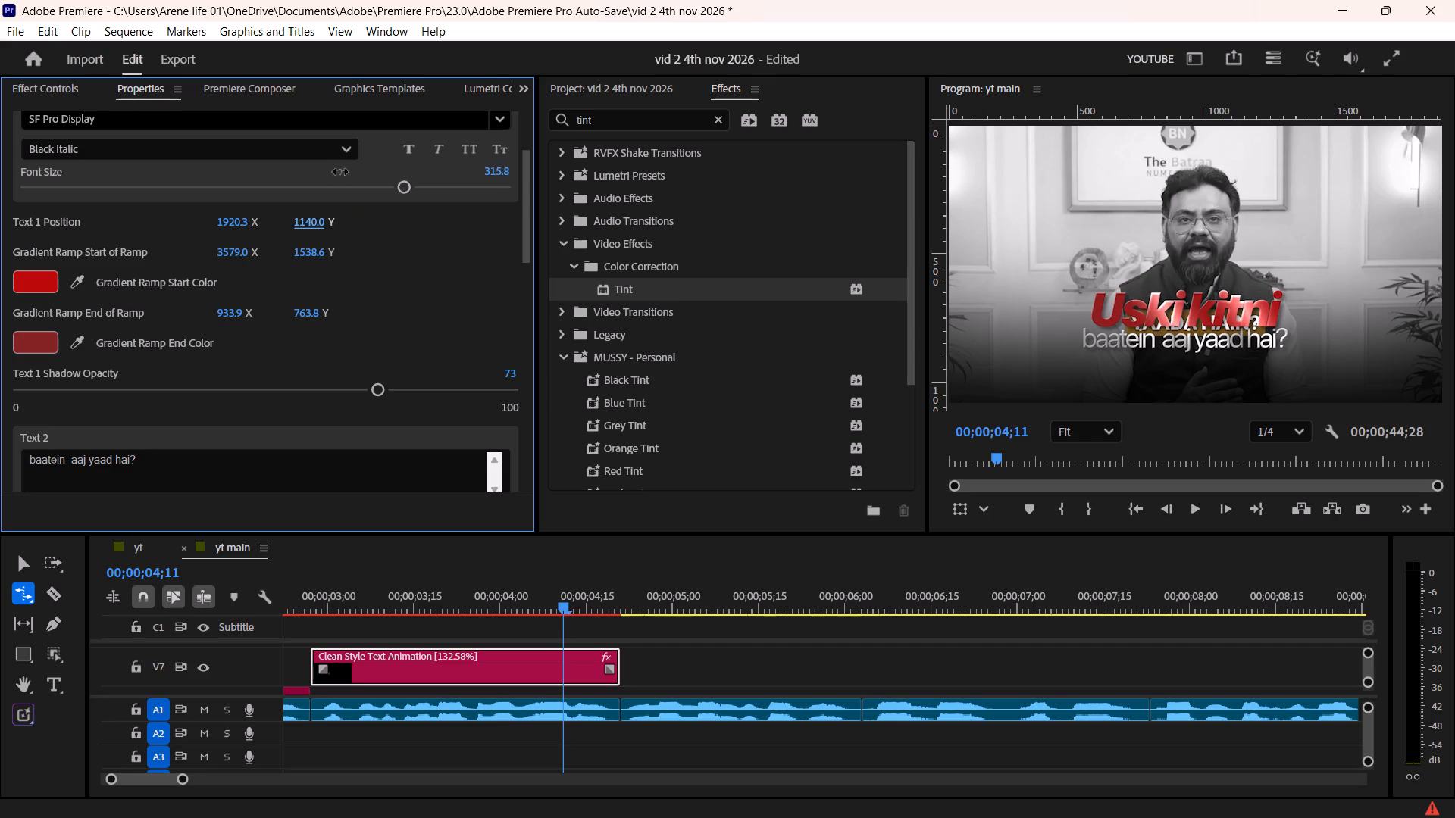
pyautogui.moveTo(340, 172); pyautogui.dragTo(363, 133)
# Reposition Text 2 to X 1956.0 and Y 1403.0 so it sits below Text 1.
pyautogui.scroll(-2, 407, 276)
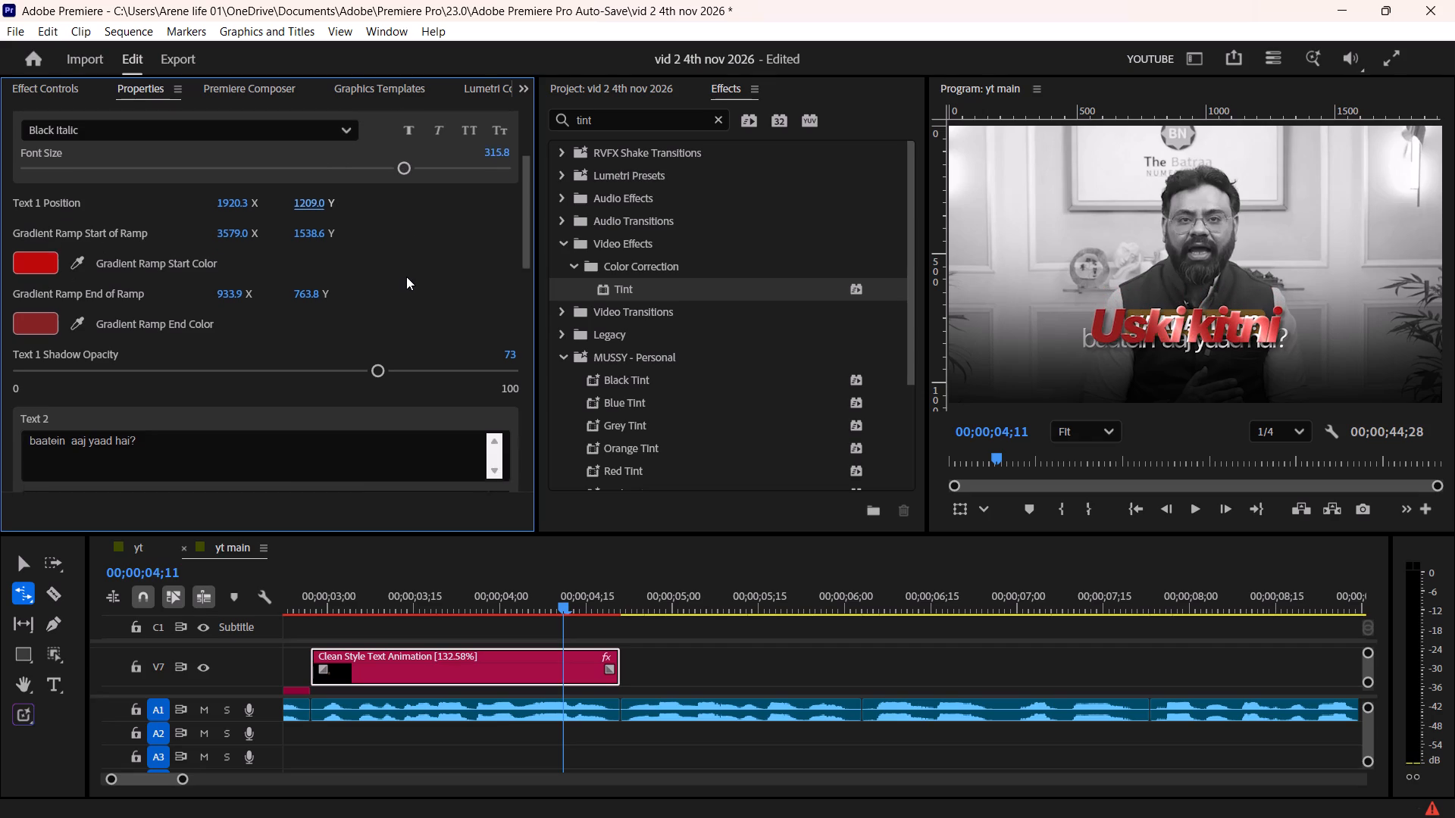
pyautogui.scroll(-12, 406, 276)
pyautogui.moveTo(318, 361); pyautogui.dragTo(342, 291)
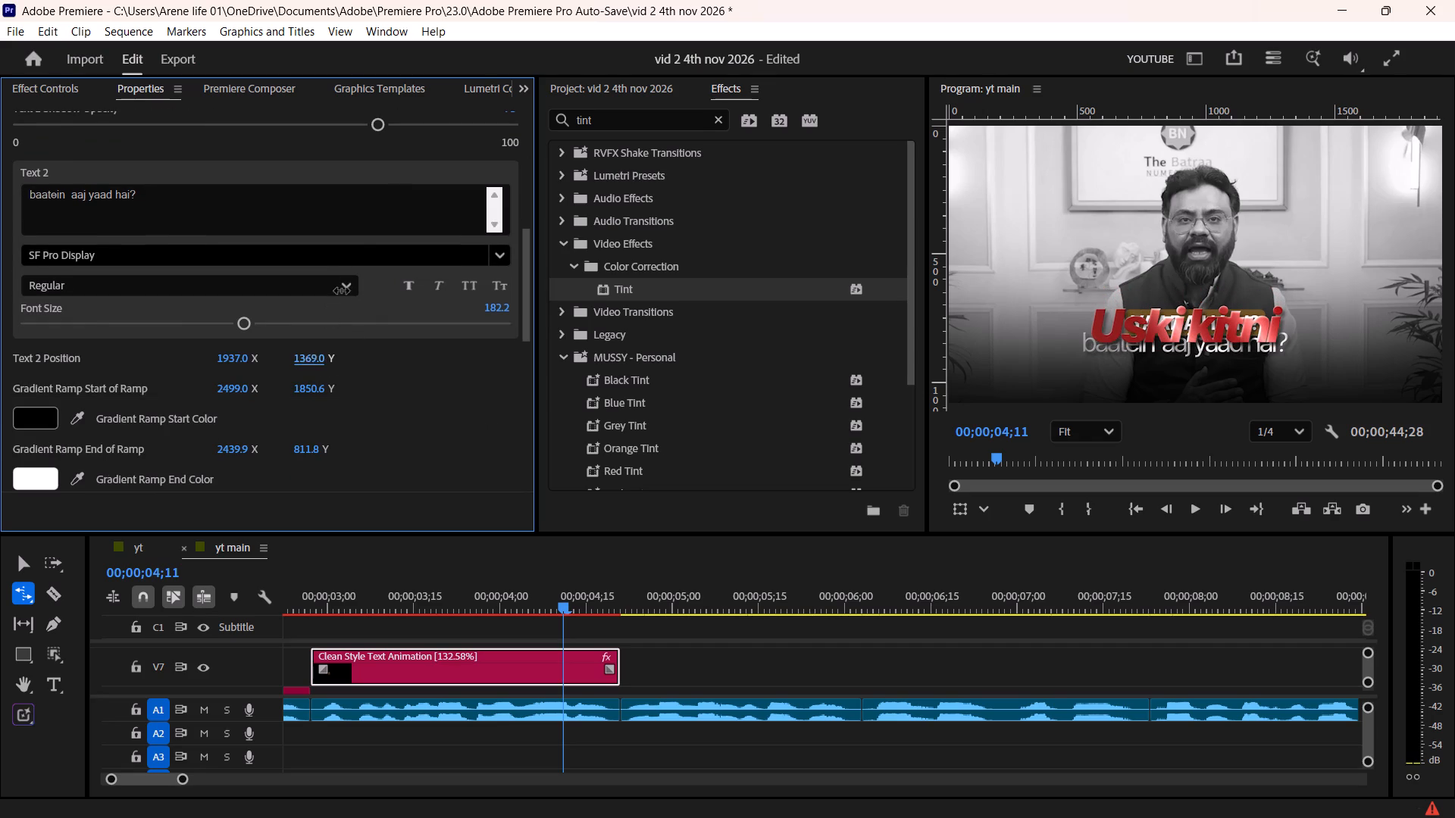
pyautogui.moveTo(342, 291); pyautogui.dragTo(362, 269)
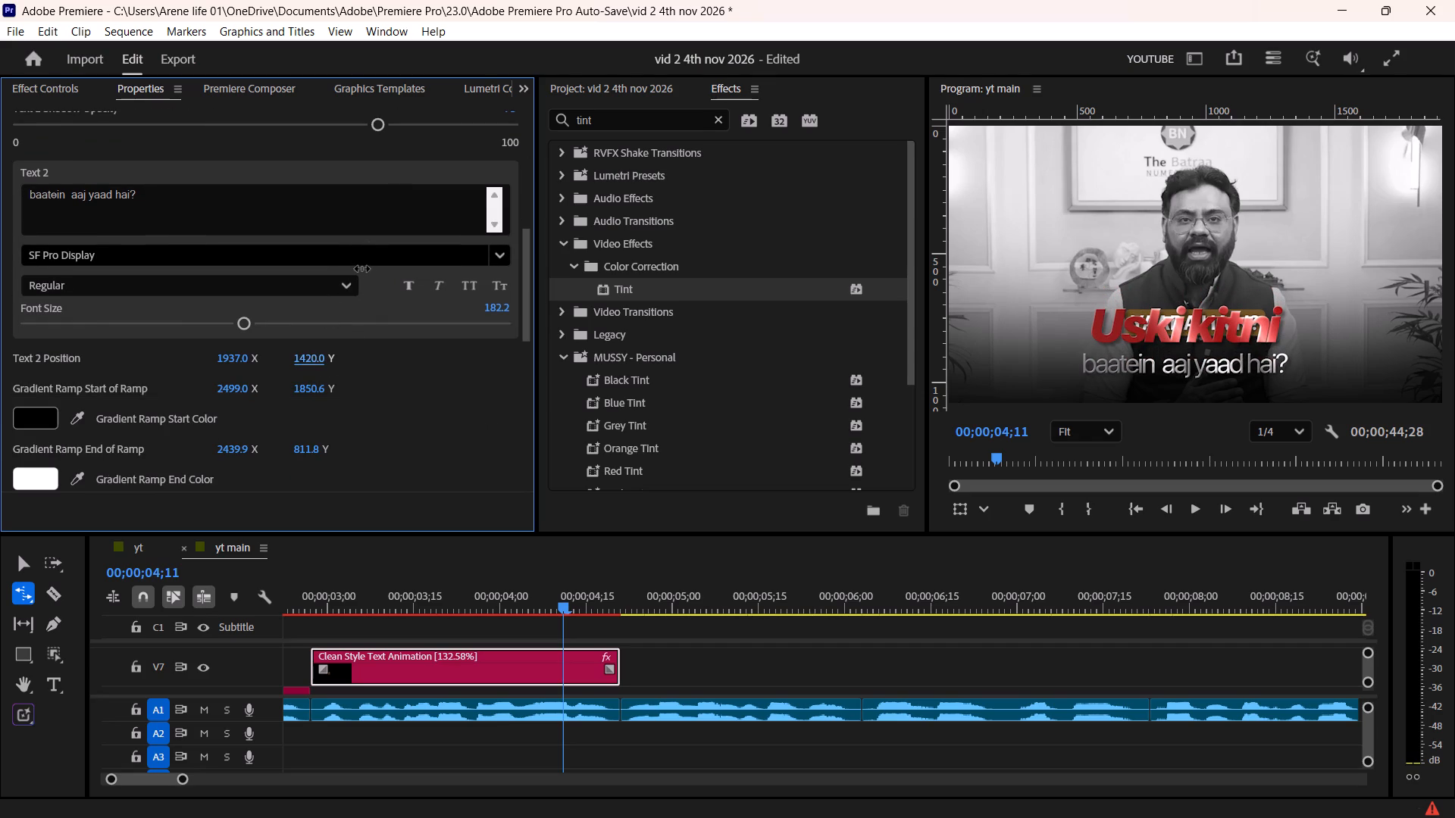
pyautogui.moveTo(362, 269); pyautogui.dragTo(363, 283)
pyautogui.moveTo(235, 354); pyautogui.dragTo(243, 354)
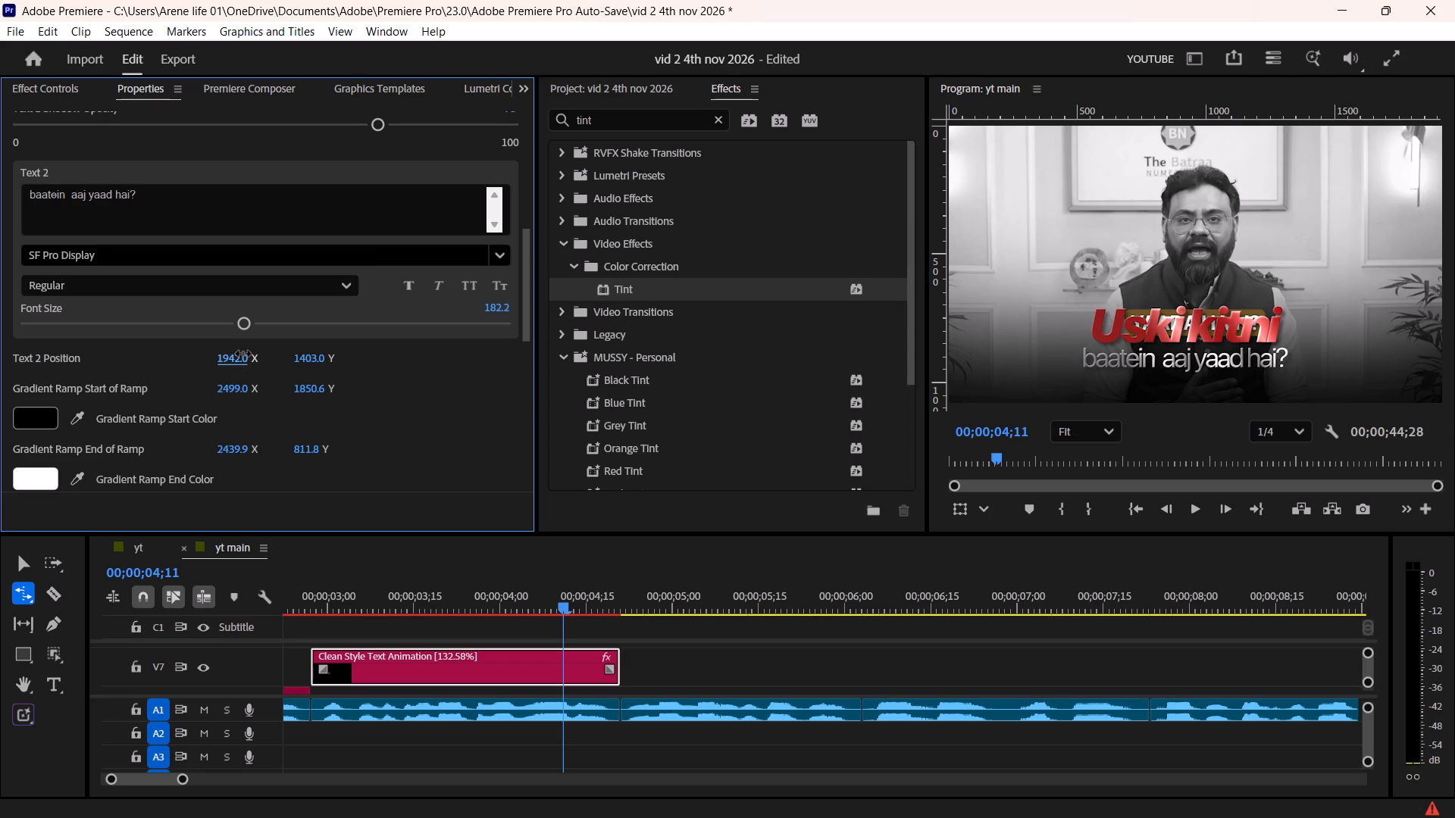
pyautogui.moveTo(243, 354); pyautogui.dragTo(252, 354)
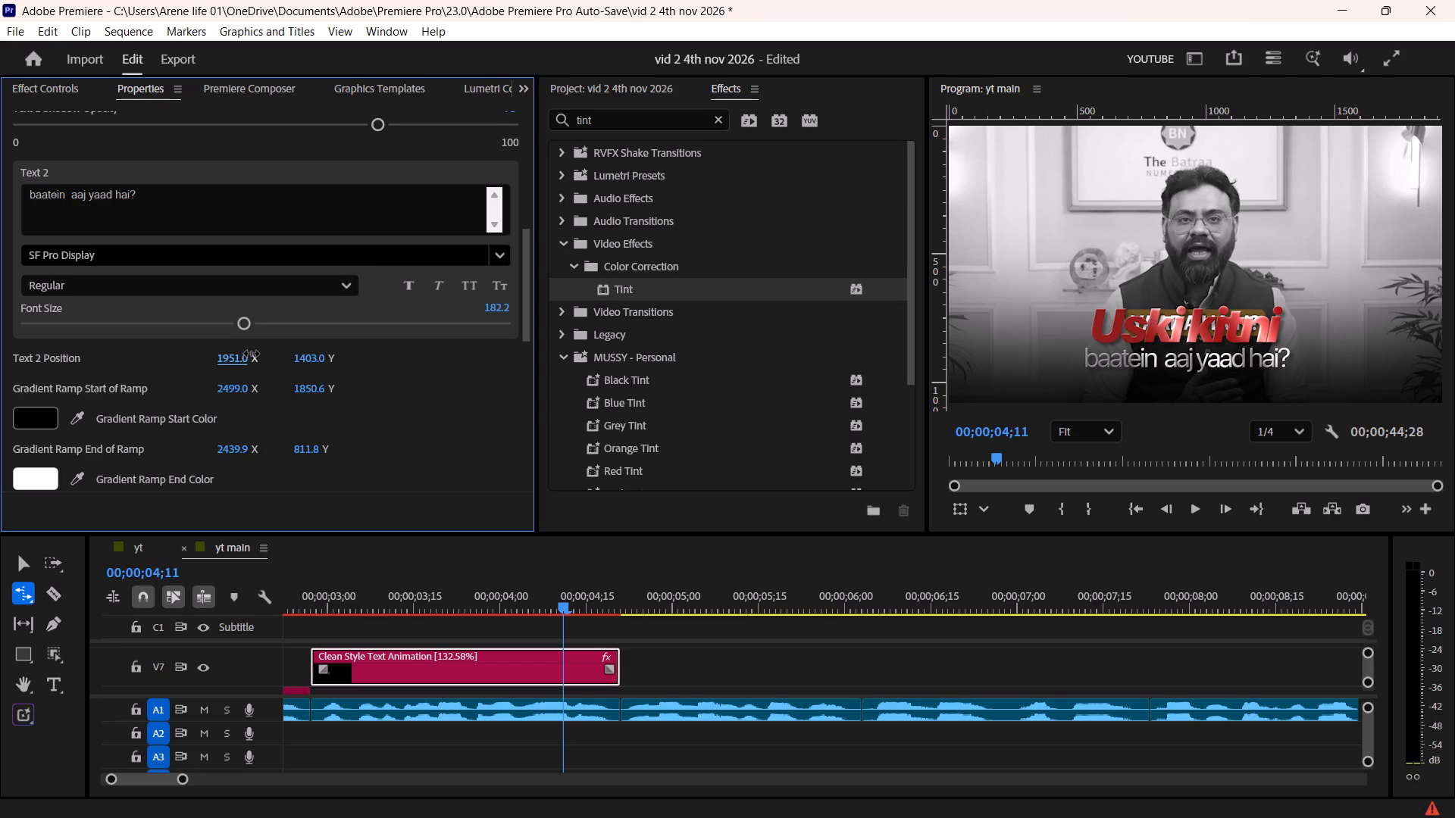
pyautogui.moveTo(252, 354); pyautogui.dragTo(256, 354)
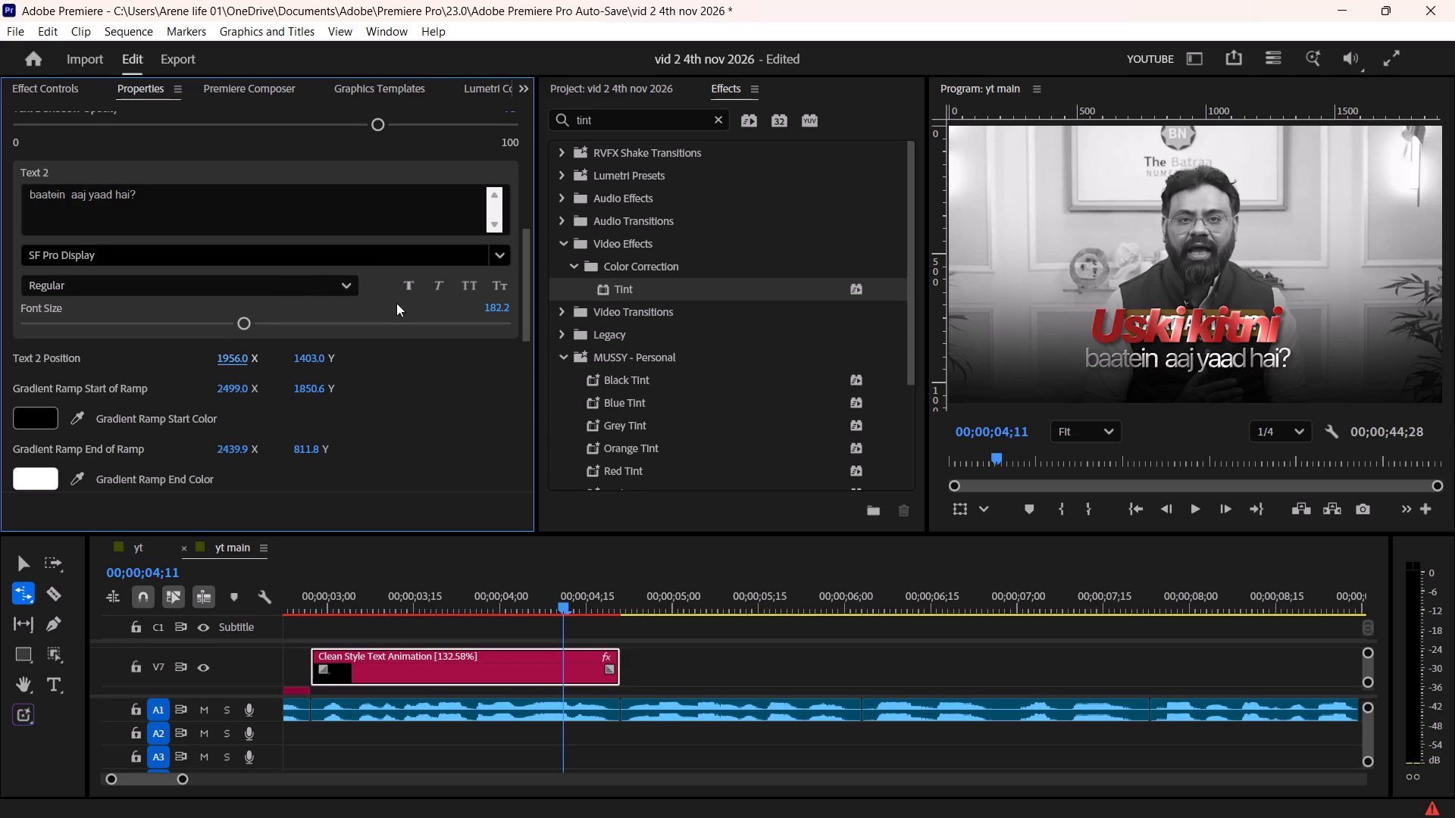
# Increase Text 1's font size to 327.2.
pyautogui.scroll(10, 386, 412)
pyautogui.scroll(4, 390, 217)
pyautogui.moveTo(405, 189); pyautogui.dragTo(419, 191)
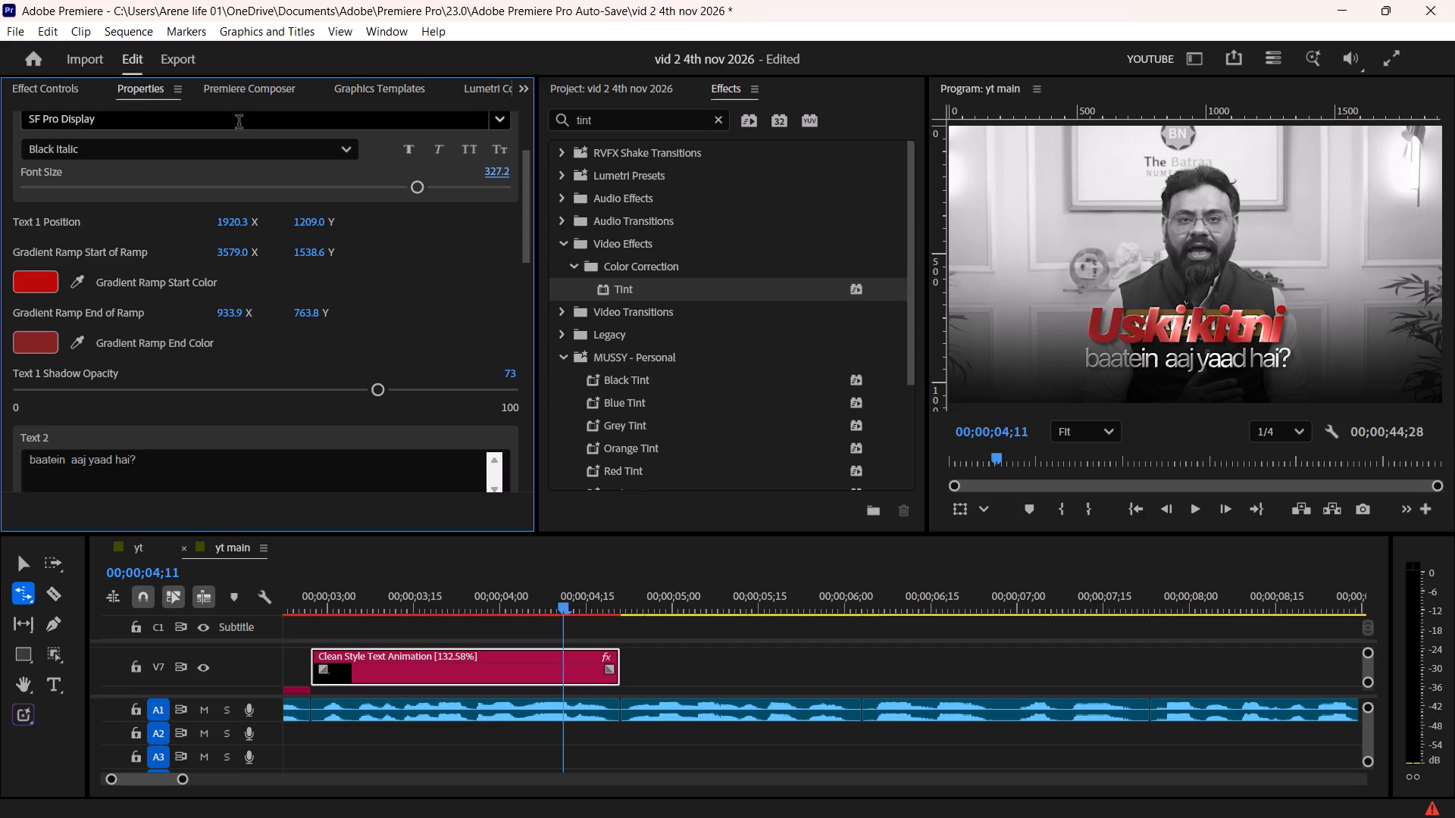
# Set the text animation clip's Motion position to 933.0, 698.0 and scale to 57.0, and save the project.
pyautogui.click(61, 92)
pyautogui.moveTo(240, 229); pyautogui.dragTo(254, 208)
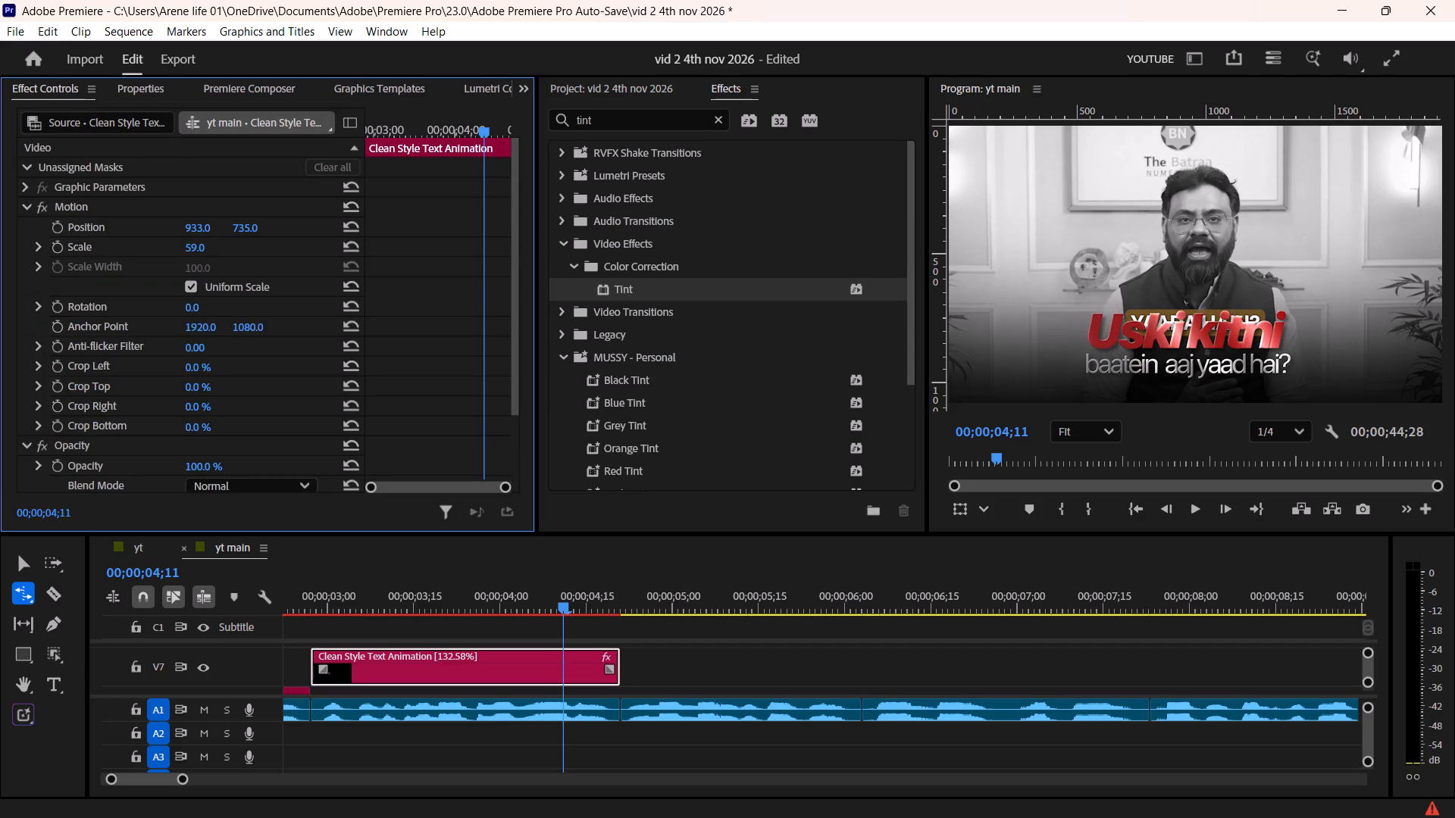
pyautogui.moveTo(254, 208); pyautogui.dragTo(254, 235)
pyautogui.click(192, 245)
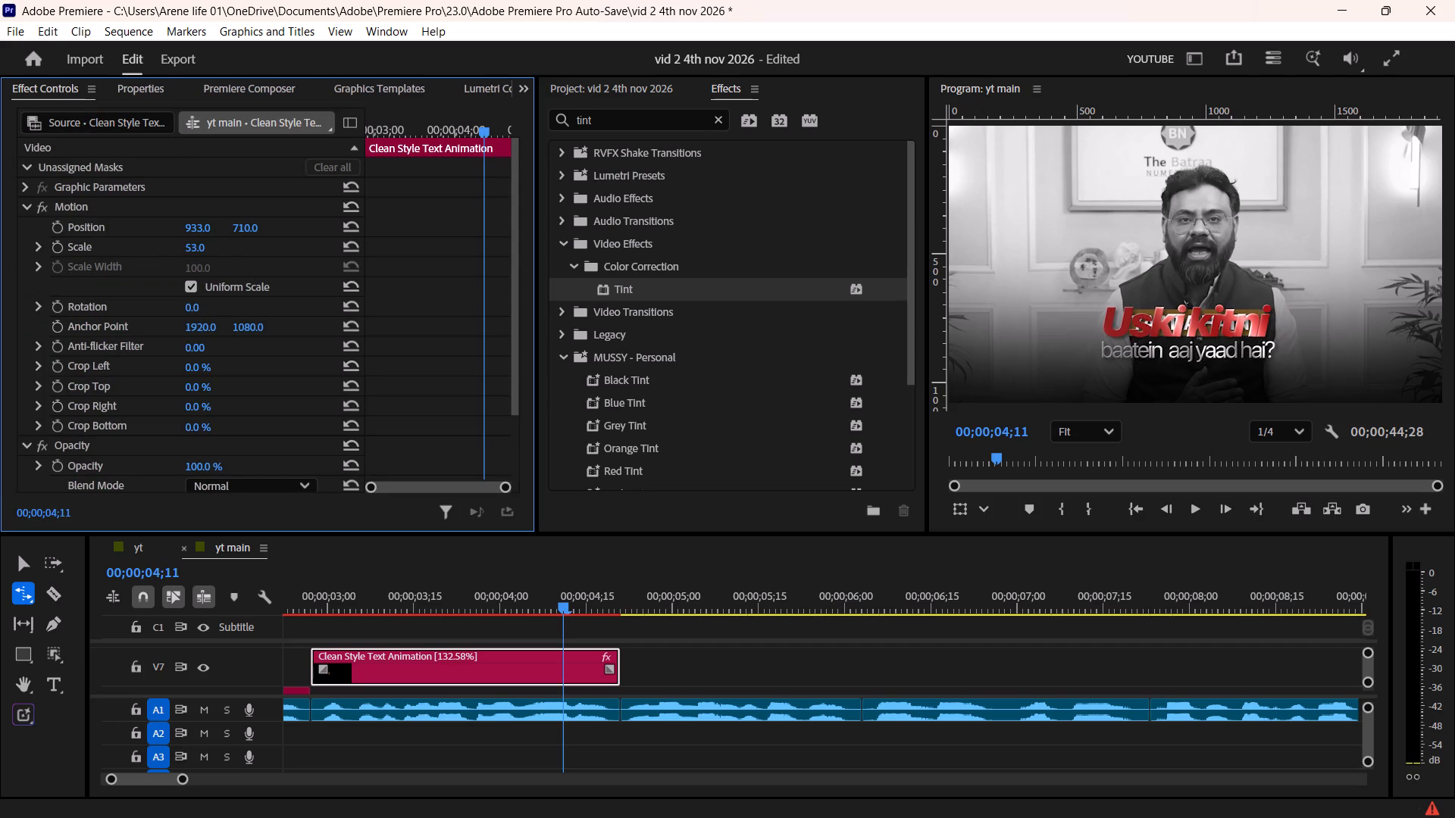
pyautogui.moveTo(249, 230); pyautogui.dragTo(249, 242)
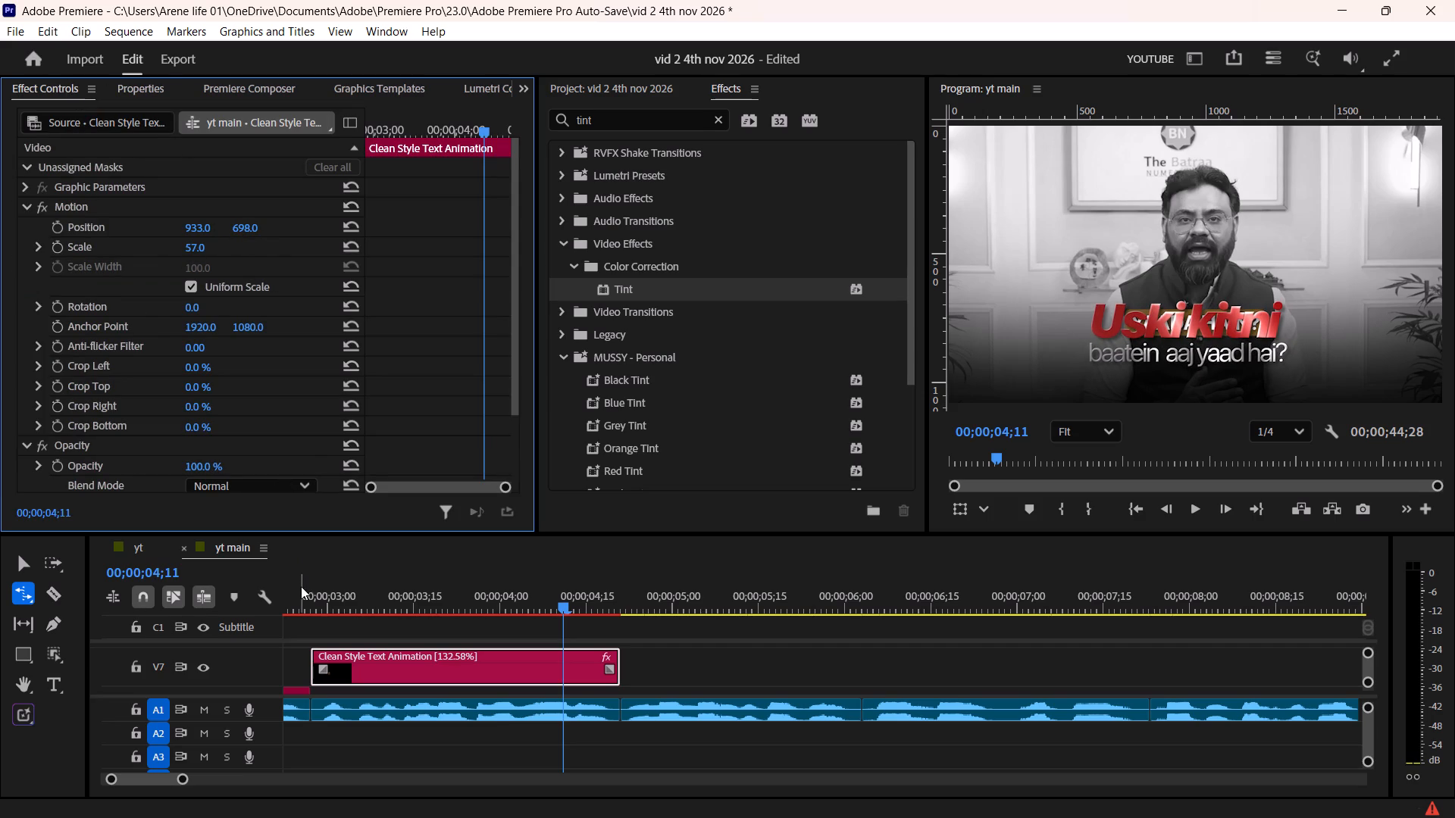
pyautogui.click(301, 585)
pyautogui.hotkey('ctrl', 's')
pyautogui.hotkey('ctrl', 's')
# Play back the transition from the first caption into the "Uski kitni" text animation to check its timing and look.
pyautogui.press('space')
pyautogui.keyDown('alt'); pyautogui.scroll(-4, 352, 670); pyautogui.keyUp('alt')
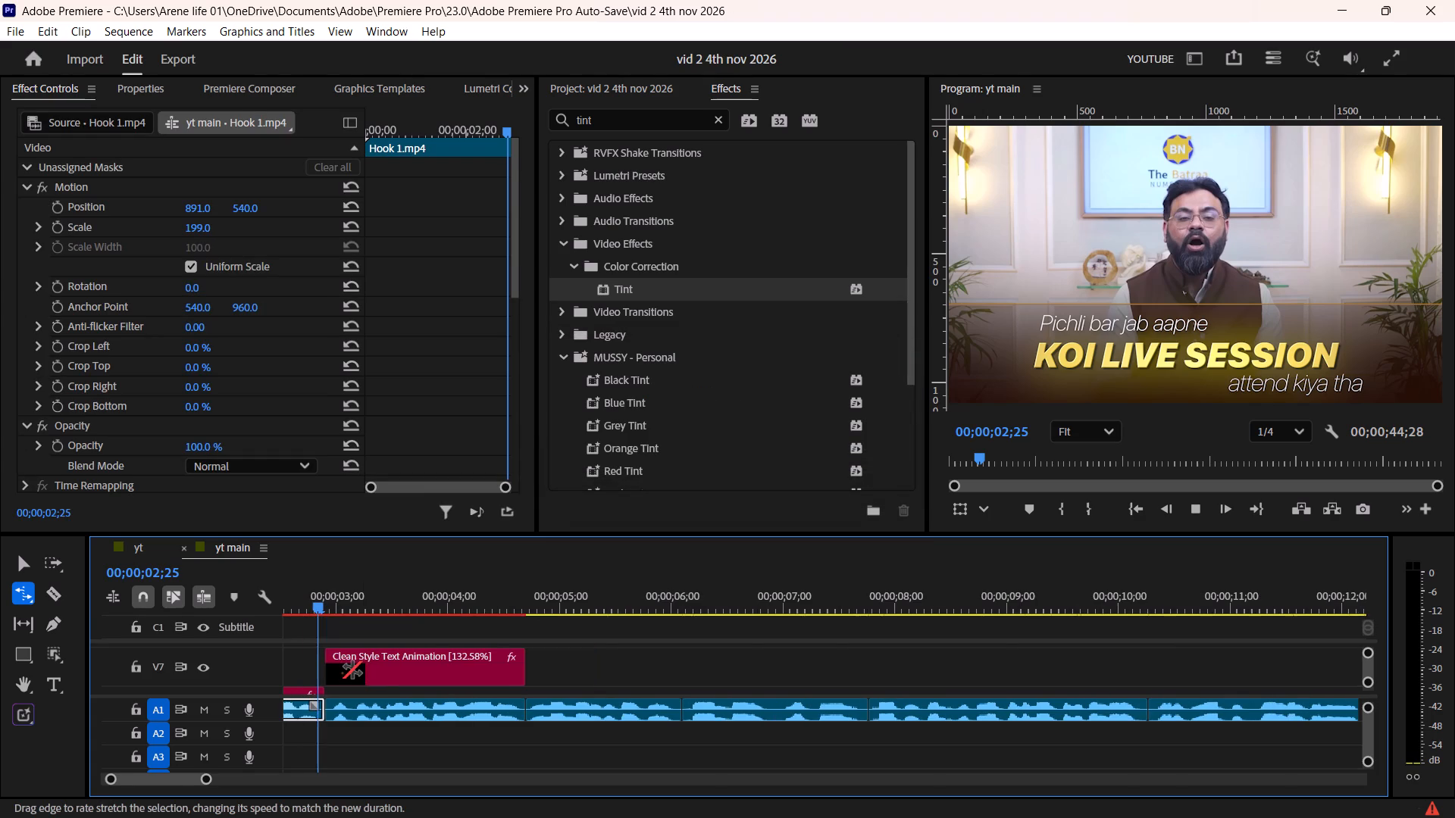
pyautogui.scroll(-4, 352, 670)
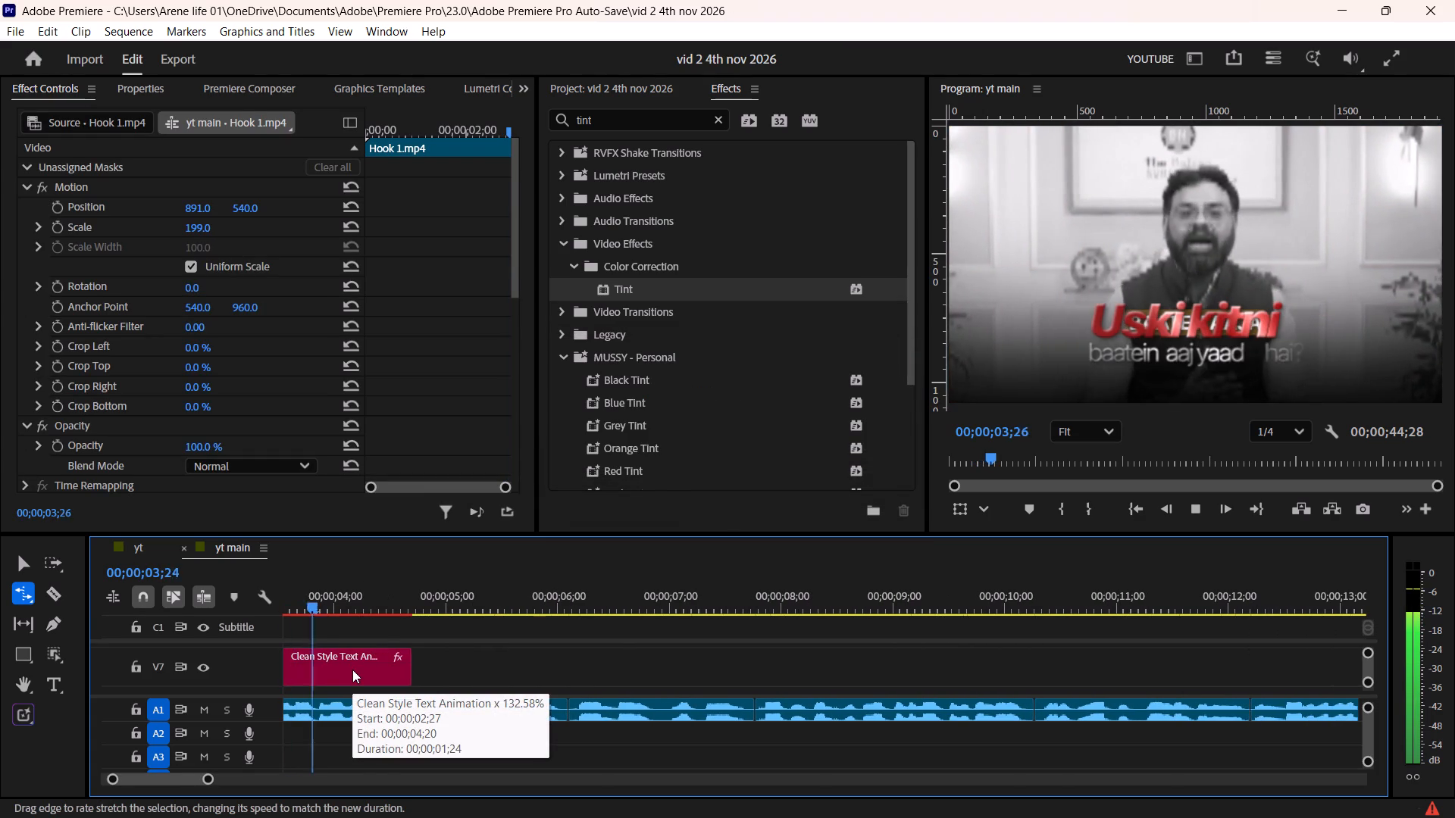
pyautogui.press('space')
pyautogui.keyDown('alt'); pyautogui.scroll(4, 356, 670); pyautogui.keyUp('alt')
pyautogui.scroll(-1, 375, 667)
pyautogui.scroll(2, 375, 667)
# Move the Clean Style Text Animation clip from V7 down to V5 over the matching subtitle clips, and save the project.
pyautogui.press('v')
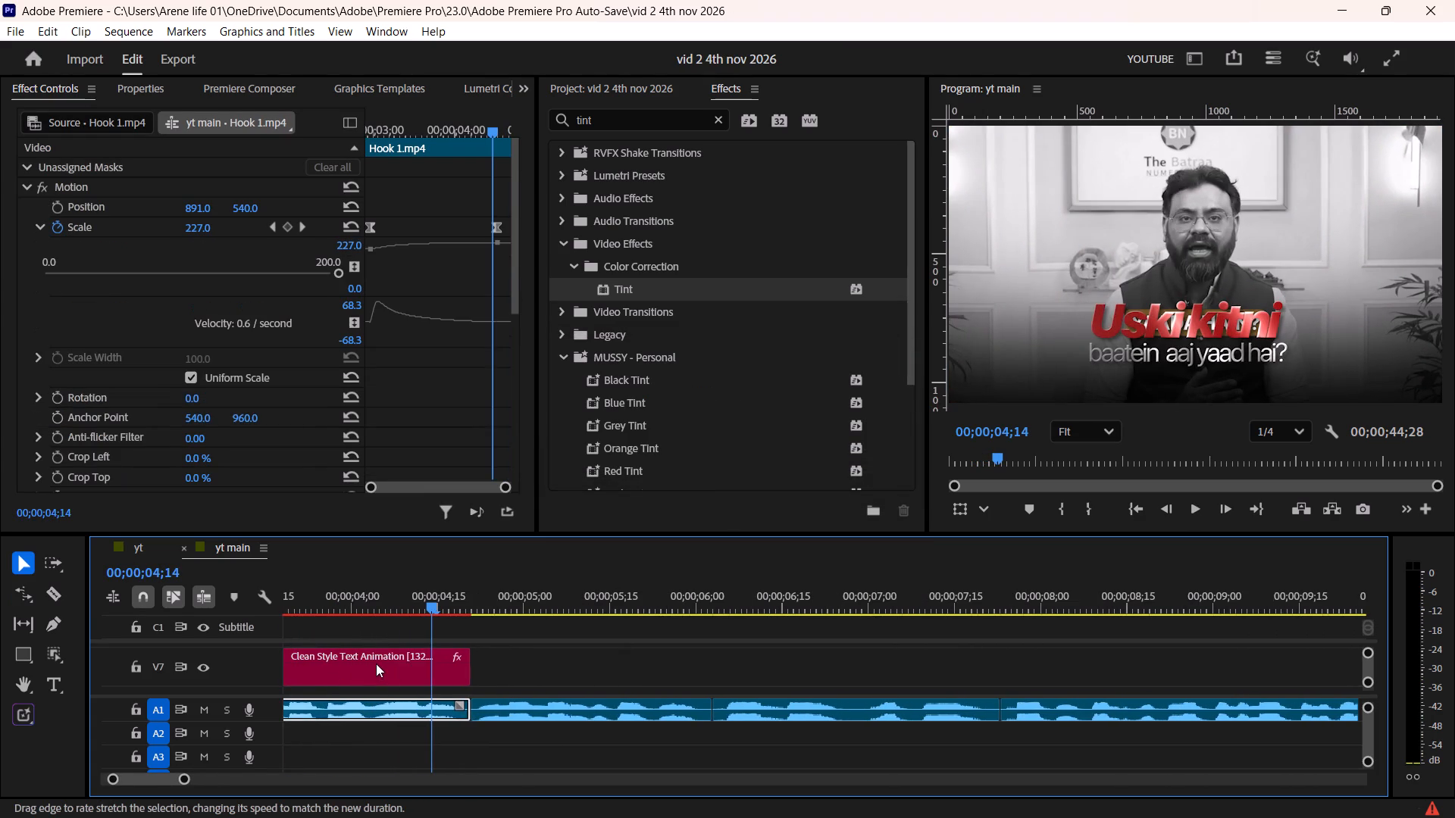
pyautogui.keyDown('ctrl'); pyautogui.scroll(-1, 376, 663); pyautogui.keyUp('ctrl')
pyautogui.scroll(3, 376, 663)
pyautogui.press('`')
pyautogui.scroll(5, 355, 342)
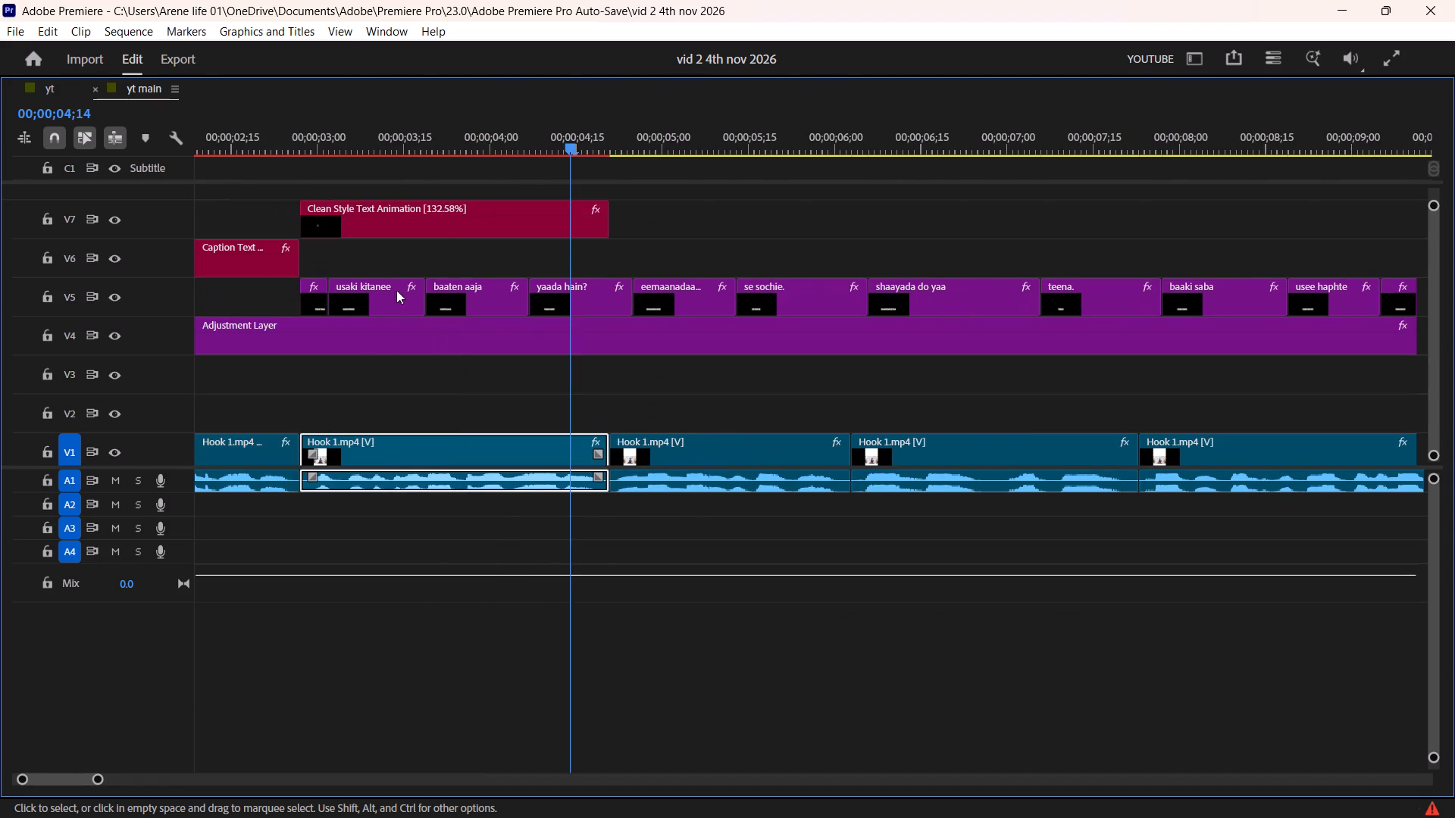
pyautogui.moveTo(418, 221); pyautogui.dragTo(418, 301)
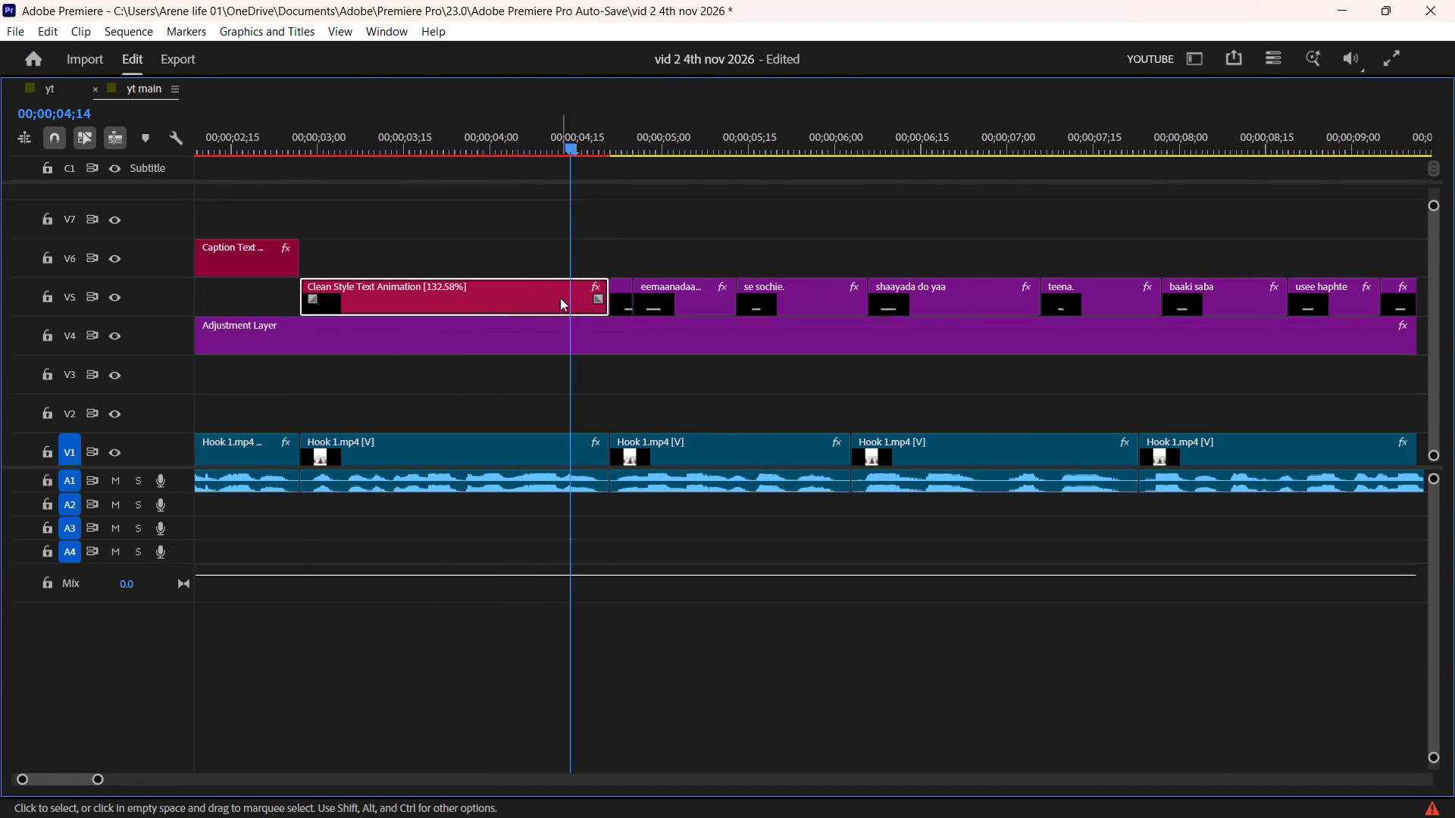
pyautogui.hotkey('ctrl', 's')
pyautogui.hotkey('ctrl', 's')
pyautogui.press('`')
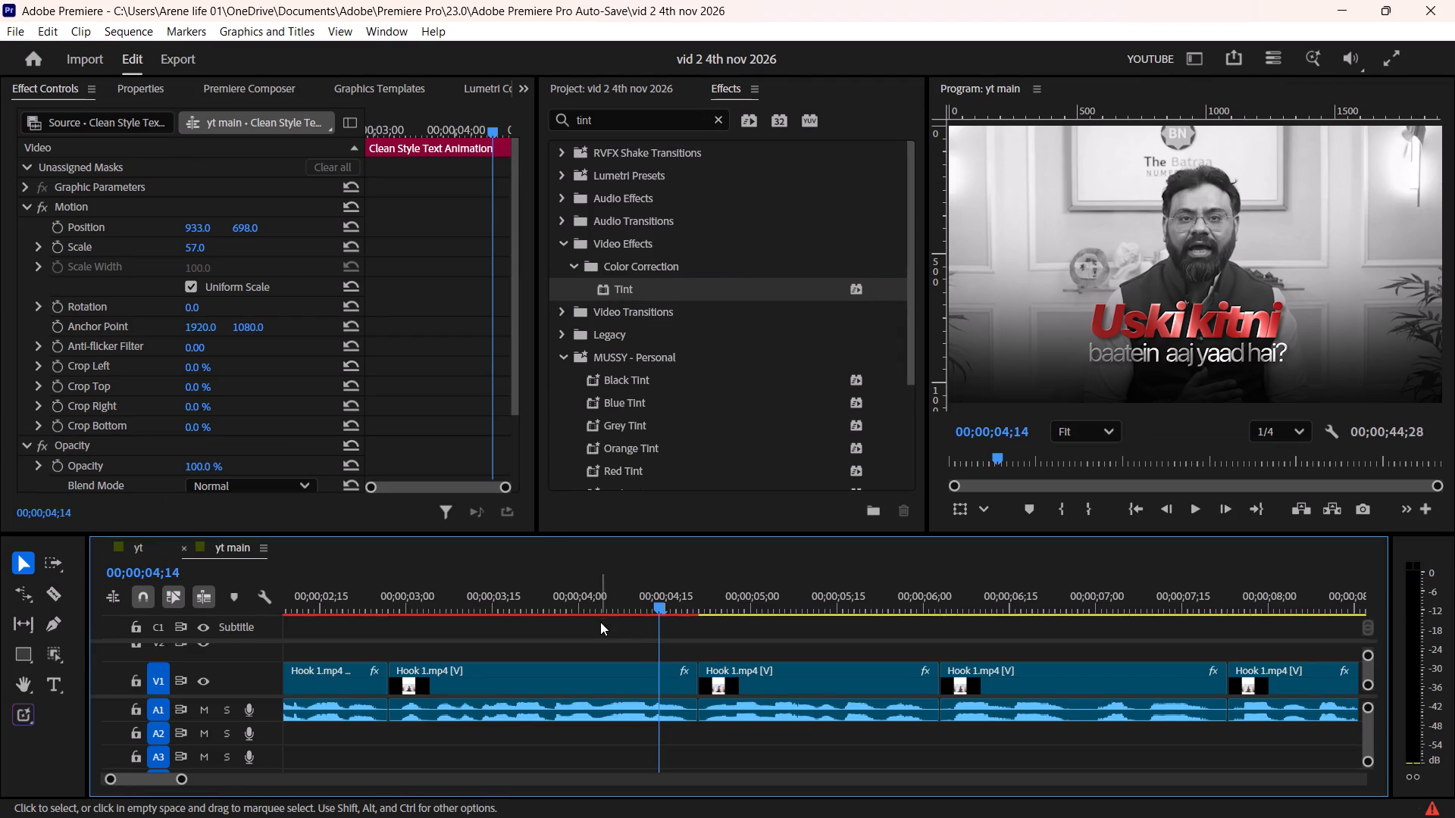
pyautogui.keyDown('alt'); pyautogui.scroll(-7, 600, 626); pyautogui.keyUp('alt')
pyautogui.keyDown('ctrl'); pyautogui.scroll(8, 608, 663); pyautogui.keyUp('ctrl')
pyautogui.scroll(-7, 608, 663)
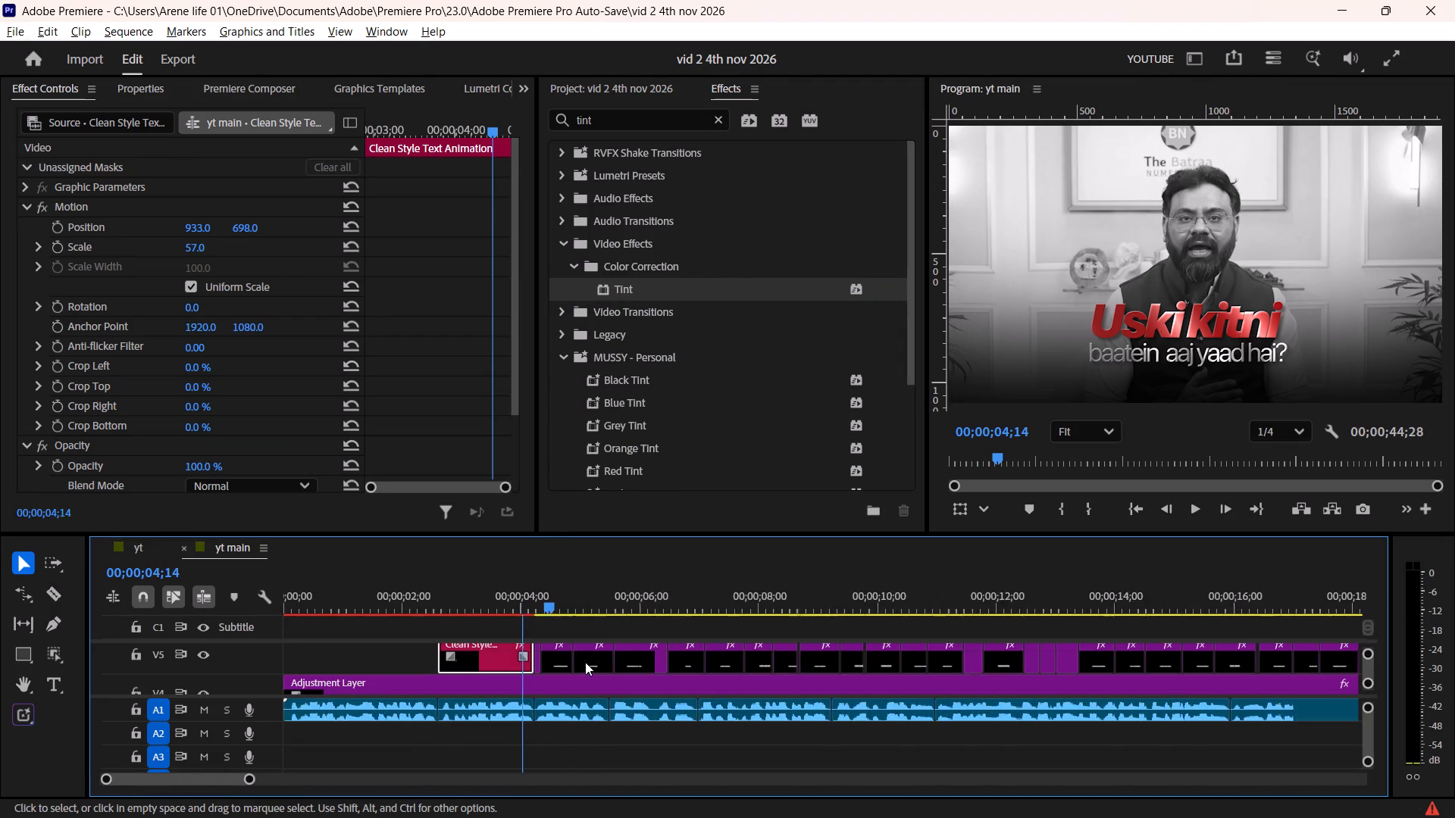
# Delete the short "yaada hain?" subtitle after the text animation and extend the "eemaanadaaree" subtitle back to fill the gap.
pyautogui.keyDown('alt'); pyautogui.scroll(8, 567, 662); pyautogui.keyUp('alt')
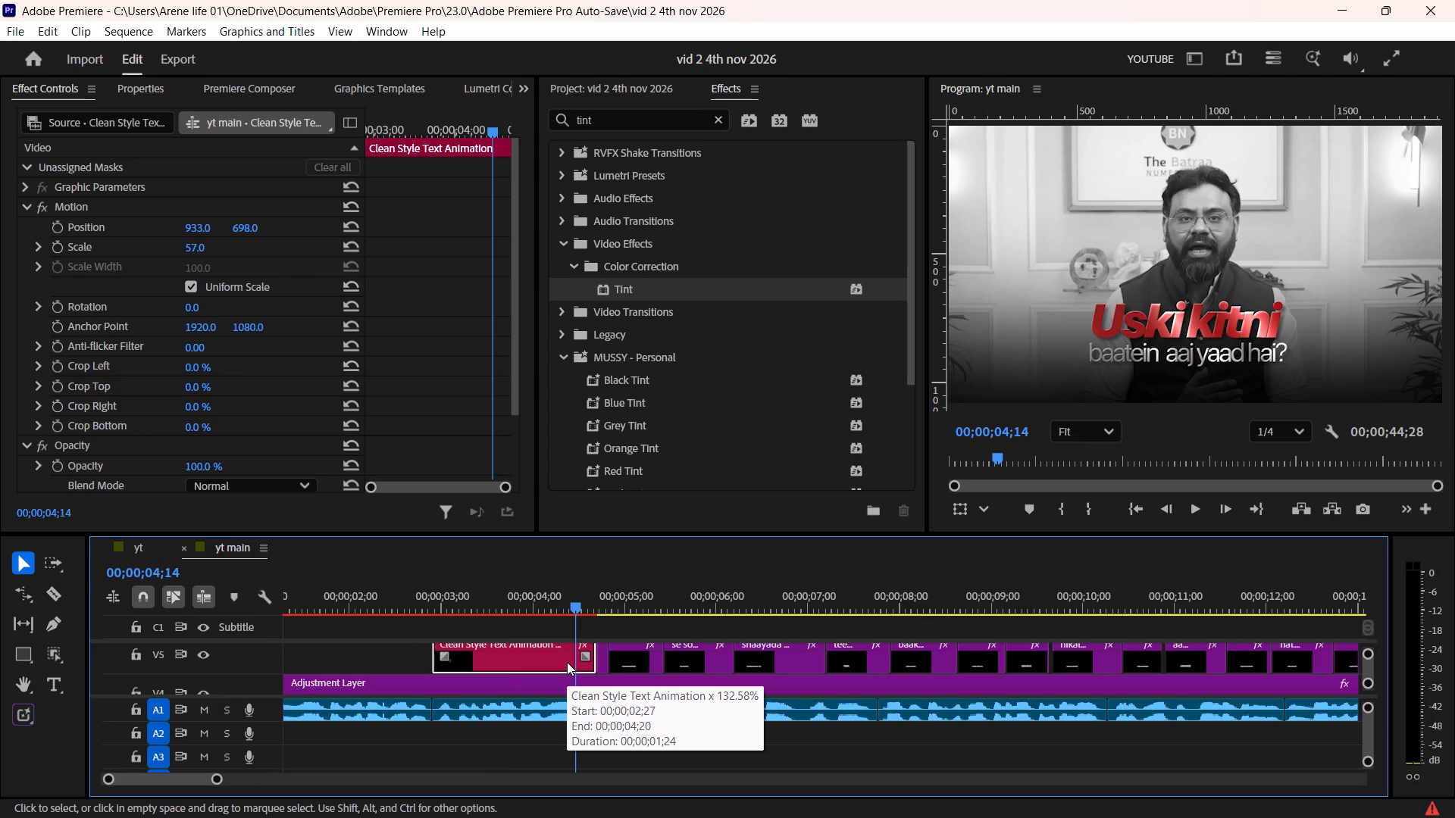
pyautogui.keyDown('alt'); pyautogui.scroll(5, 567, 662); pyautogui.keyUp('alt')
pyautogui.scroll(-4, 566, 662)
pyautogui.keyDown('alt'); pyautogui.scroll(5, 551, 662); pyautogui.keyUp('alt')
pyautogui.press('space')
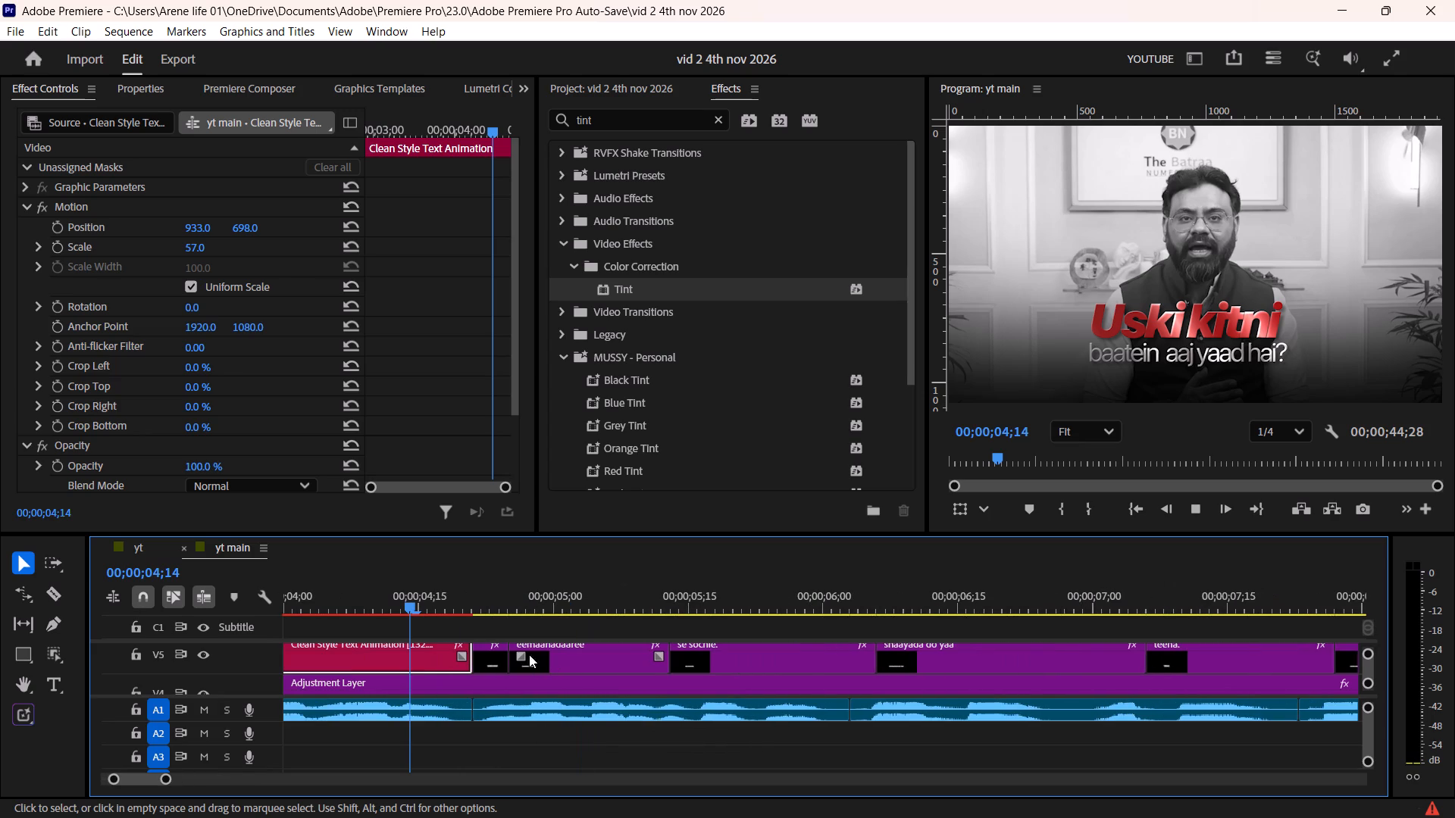
pyautogui.press('space')
pyautogui.keyDown('alt'); pyautogui.scroll(5, 511, 657); pyautogui.keyUp('alt')
pyautogui.click(464, 660)
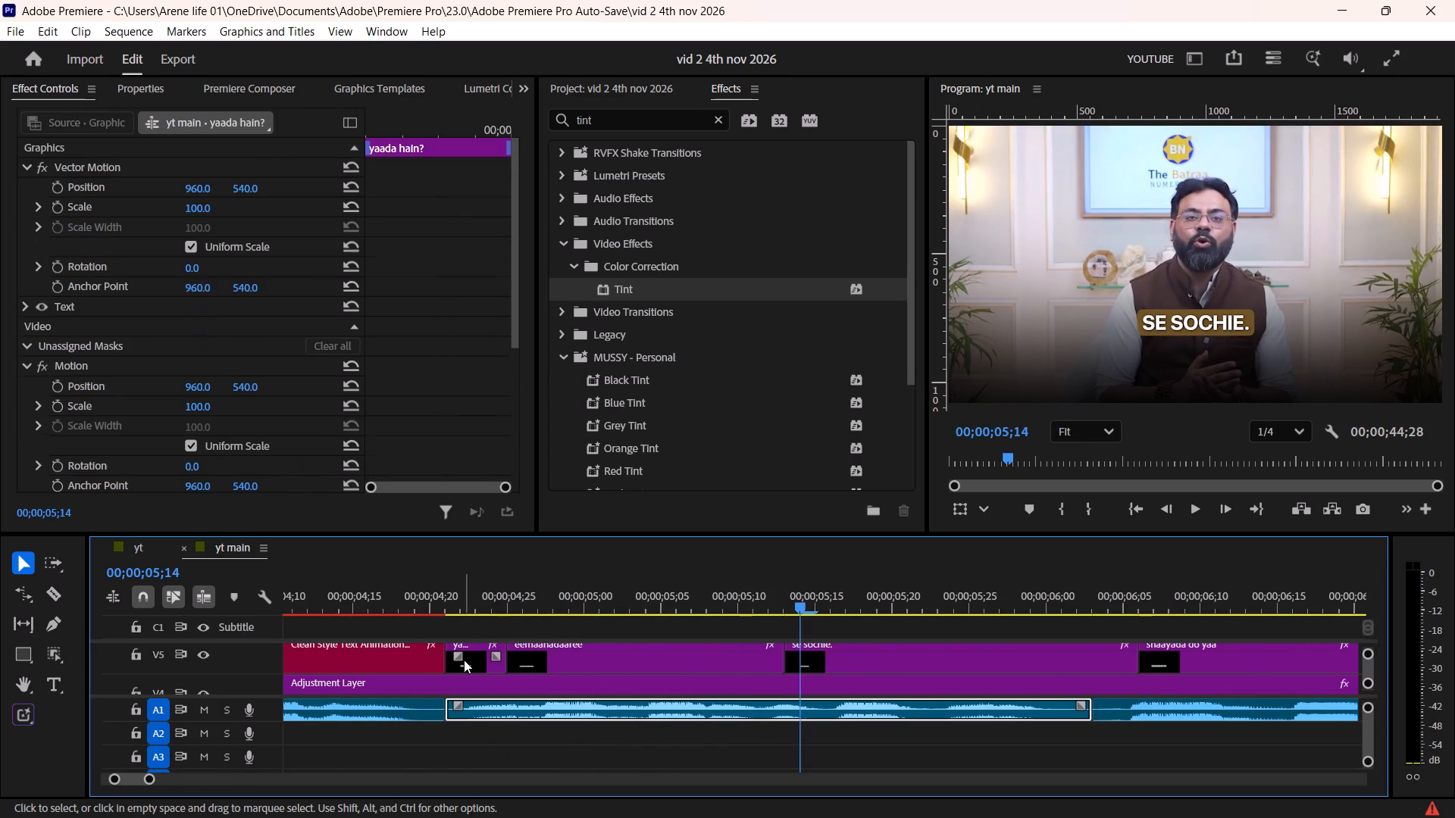
pyautogui.press('Delete')
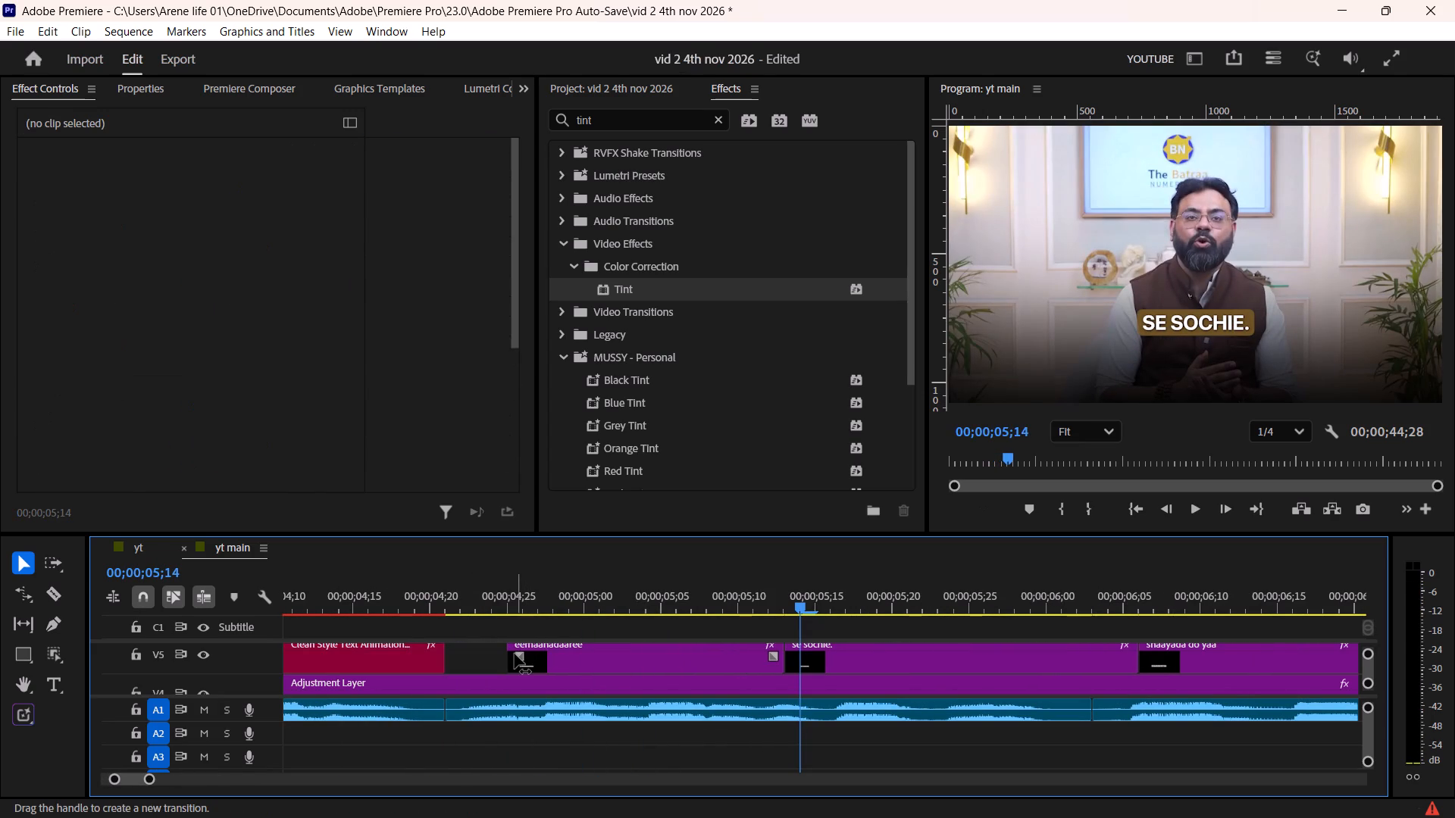
pyautogui.moveTo(510, 657); pyautogui.dragTo(439, 681)
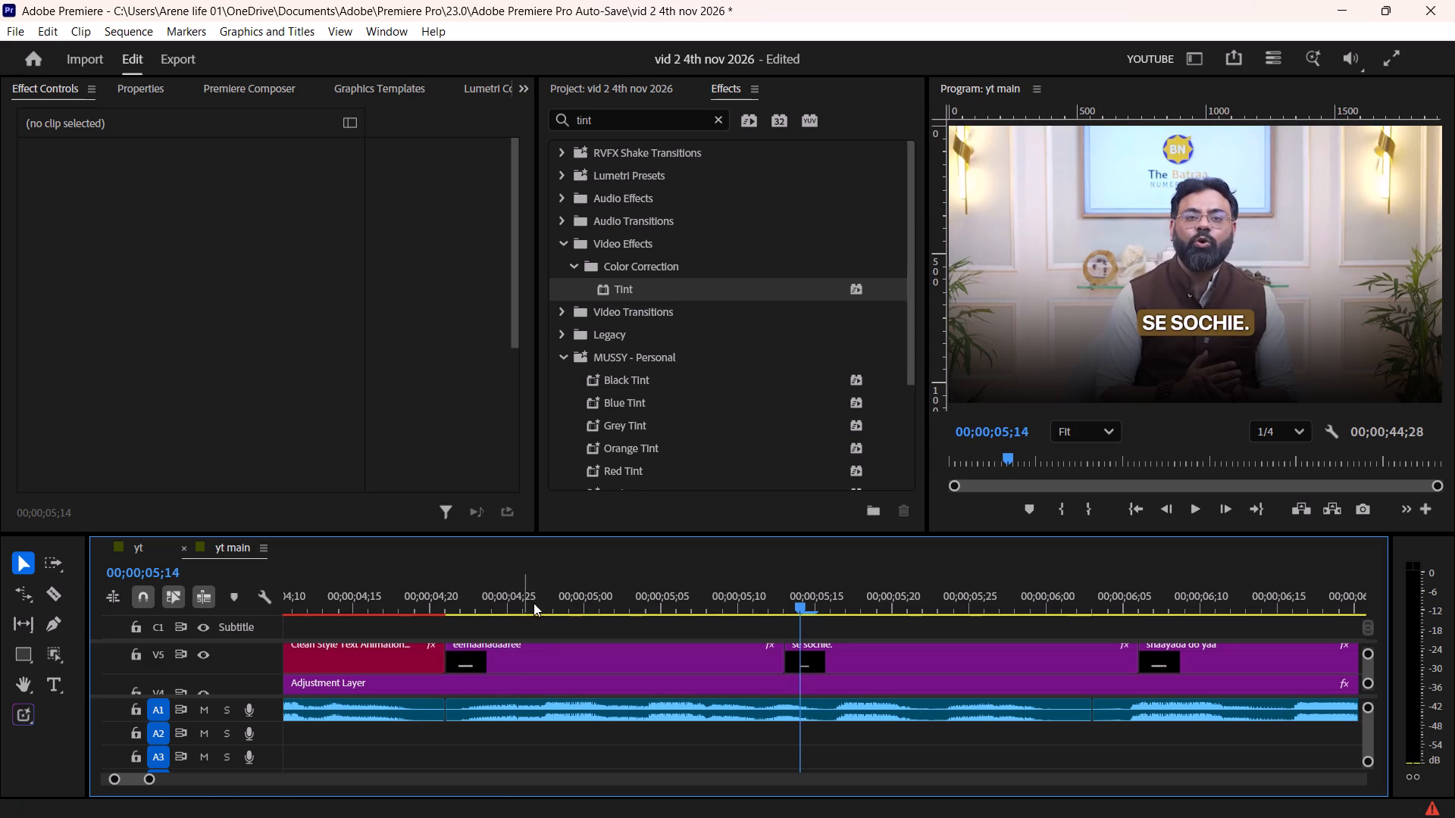
# Change the "eemaanadaaree" subtitle text to "Imandari".
pyautogui.click(537, 585)
pyautogui.click(563, 657)
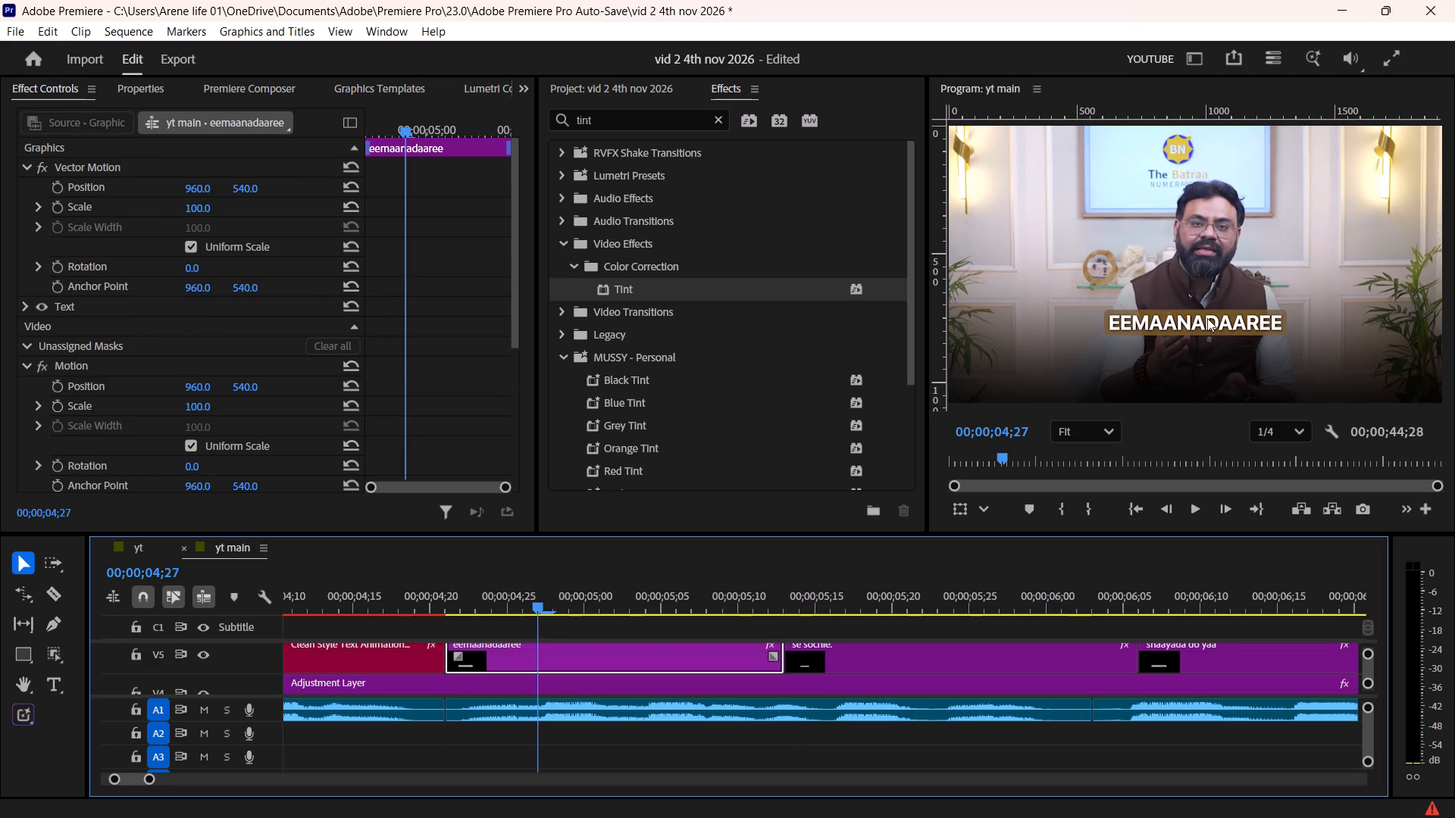
pyautogui.doubleClick(1209, 317)
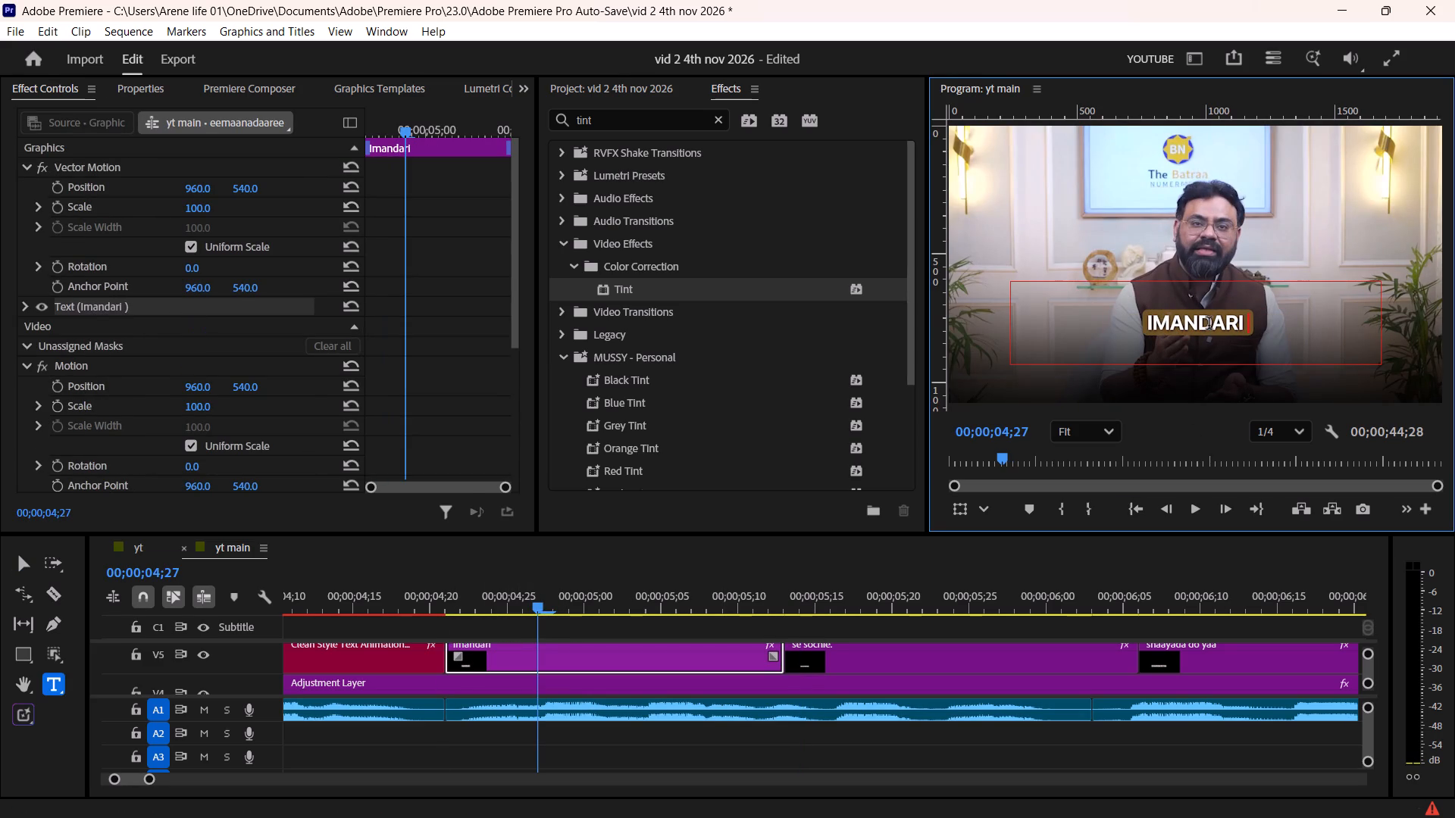
pyautogui.keyDown('alt'); pyautogui.scroll(-4, 696, 659); pyautogui.keyUp('alt')
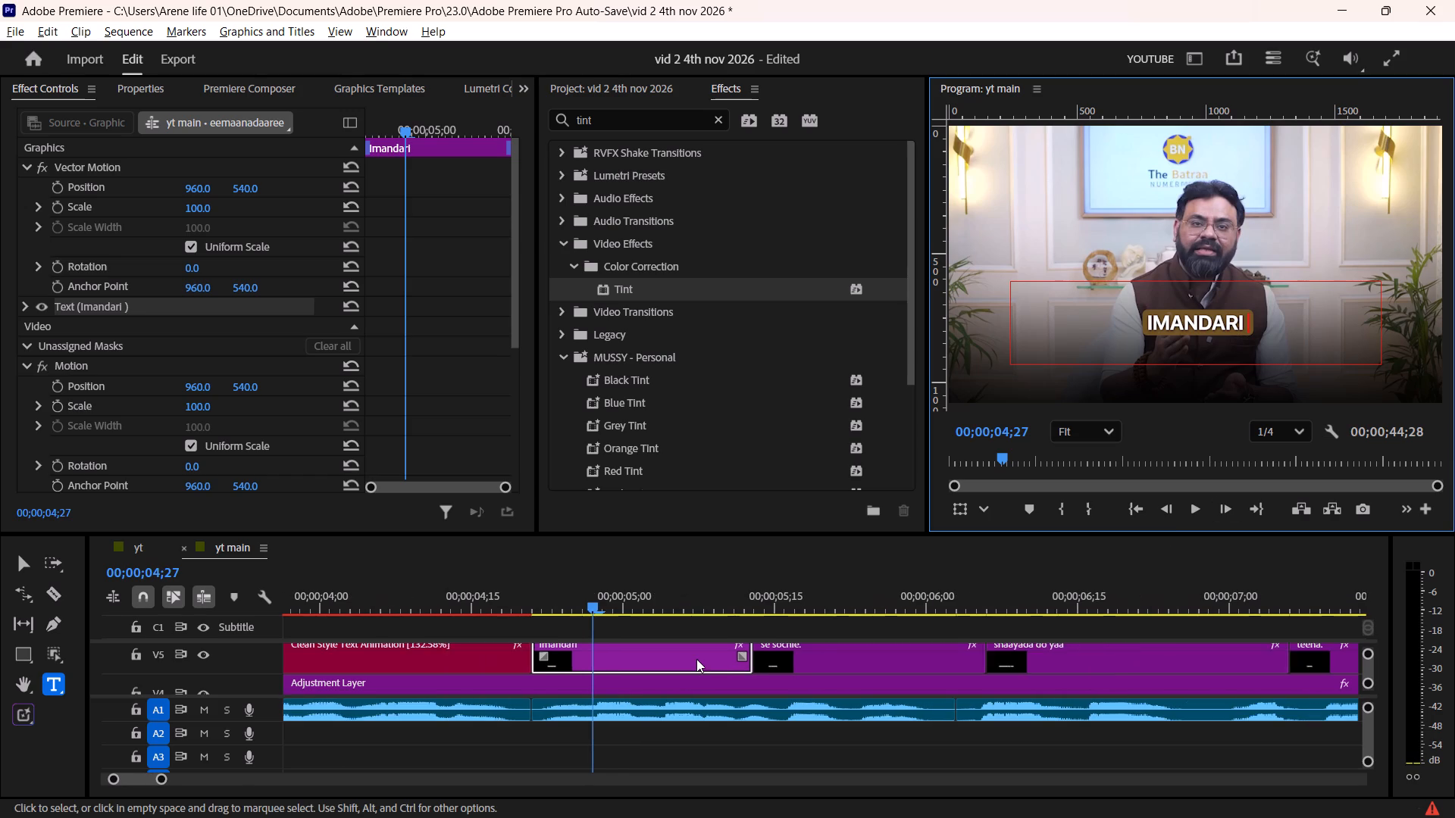
pyautogui.keyDown('ctrl'); pyautogui.scroll(1, 692, 659); pyautogui.keyUp('ctrl')
pyautogui.click(674, 642)
pyautogui.click(701, 648)
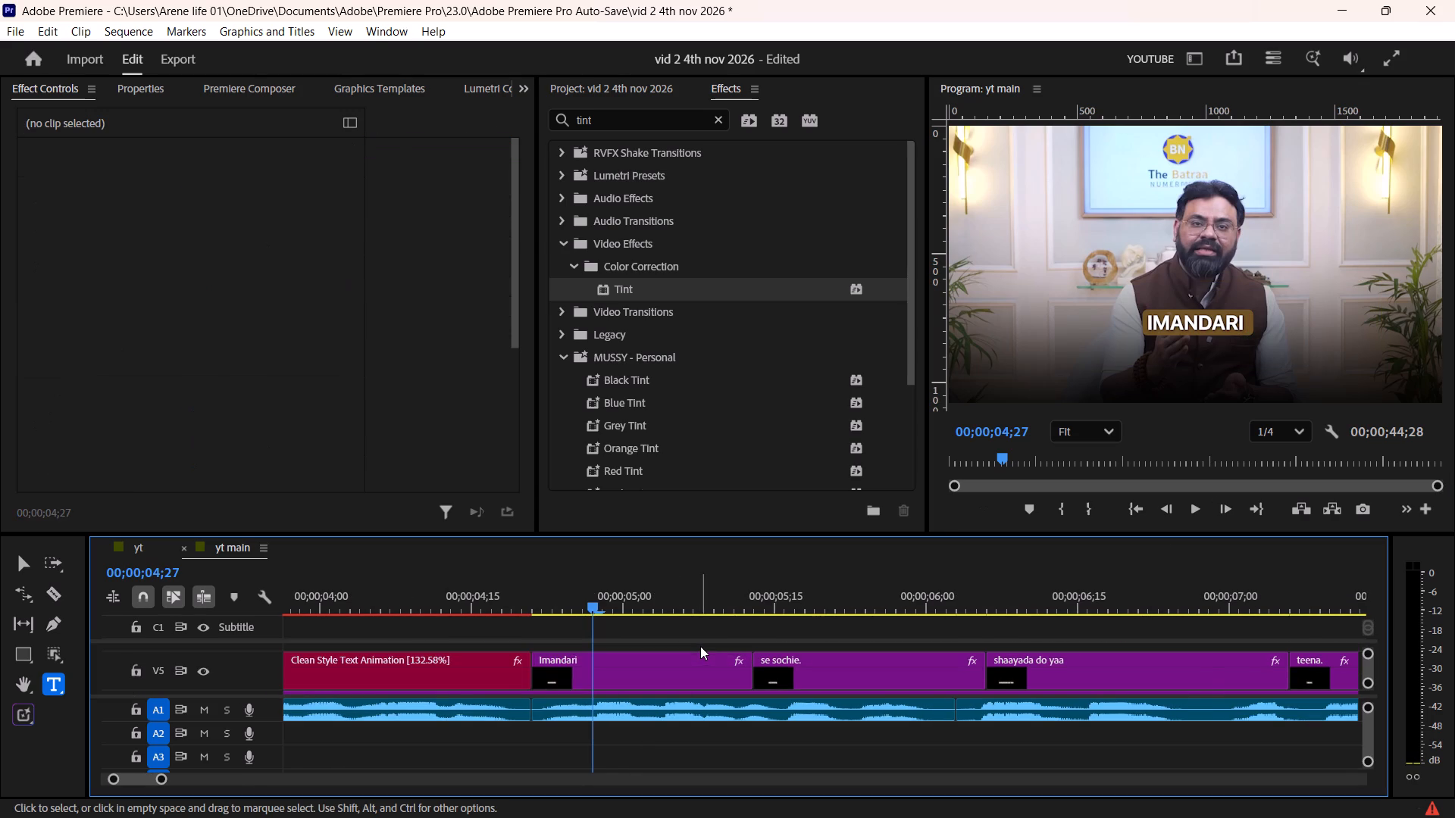
# Change the "se sochie." subtitle text to "se sochoiye" and save the project.
pyautogui.keyDown('alt'); pyautogui.scroll(-5, 700, 646); pyautogui.keyUp('alt')
pyautogui.press('space')
pyautogui.scroll(-3, 695, 645)
pyautogui.press('space')
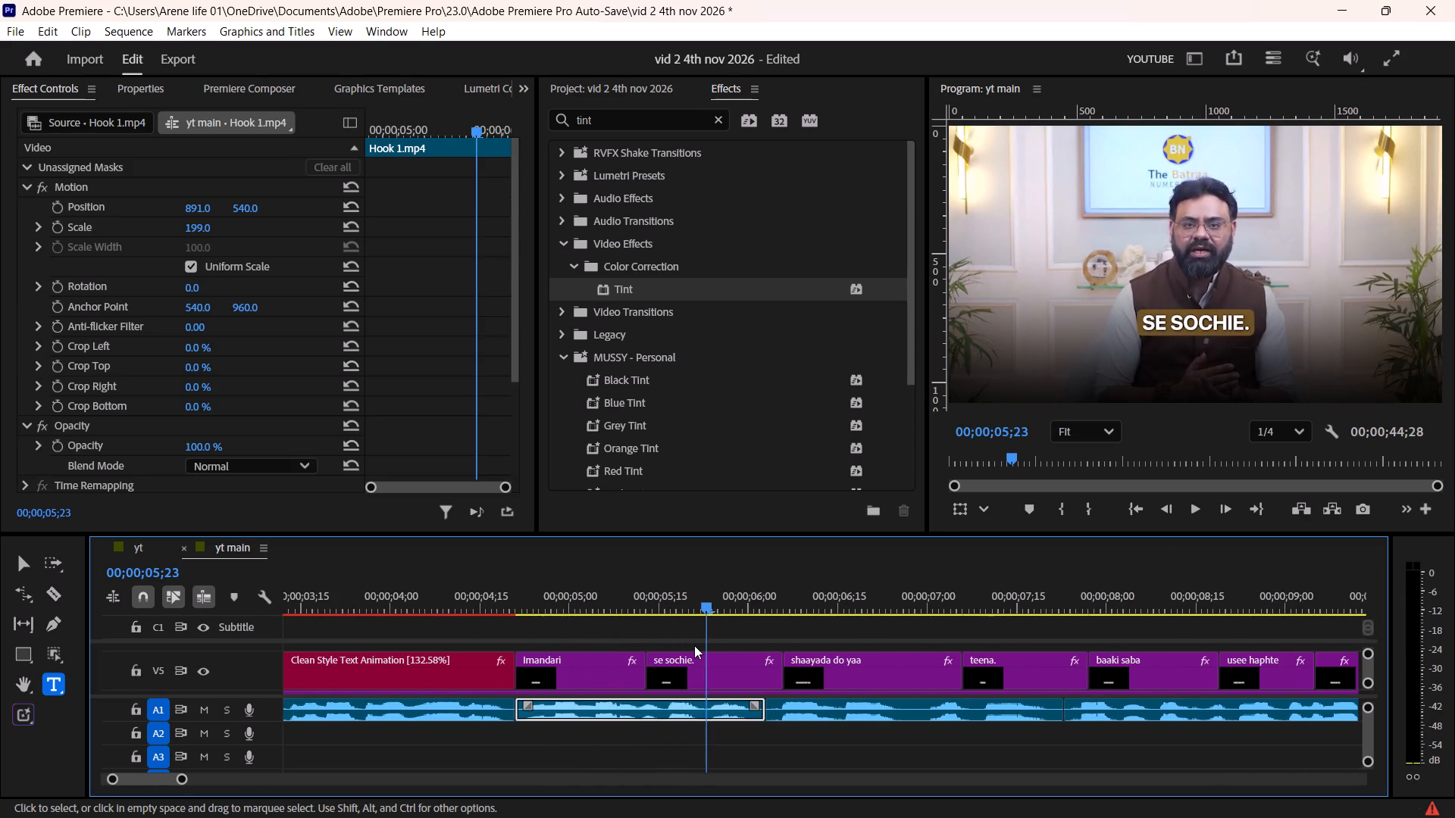
pyautogui.keyDown('alt'); pyautogui.scroll(2, 693, 645); pyautogui.keyUp('alt')
pyautogui.press('space')
pyautogui.press('space')
pyautogui.click(740, 607)
pyautogui.click(734, 674)
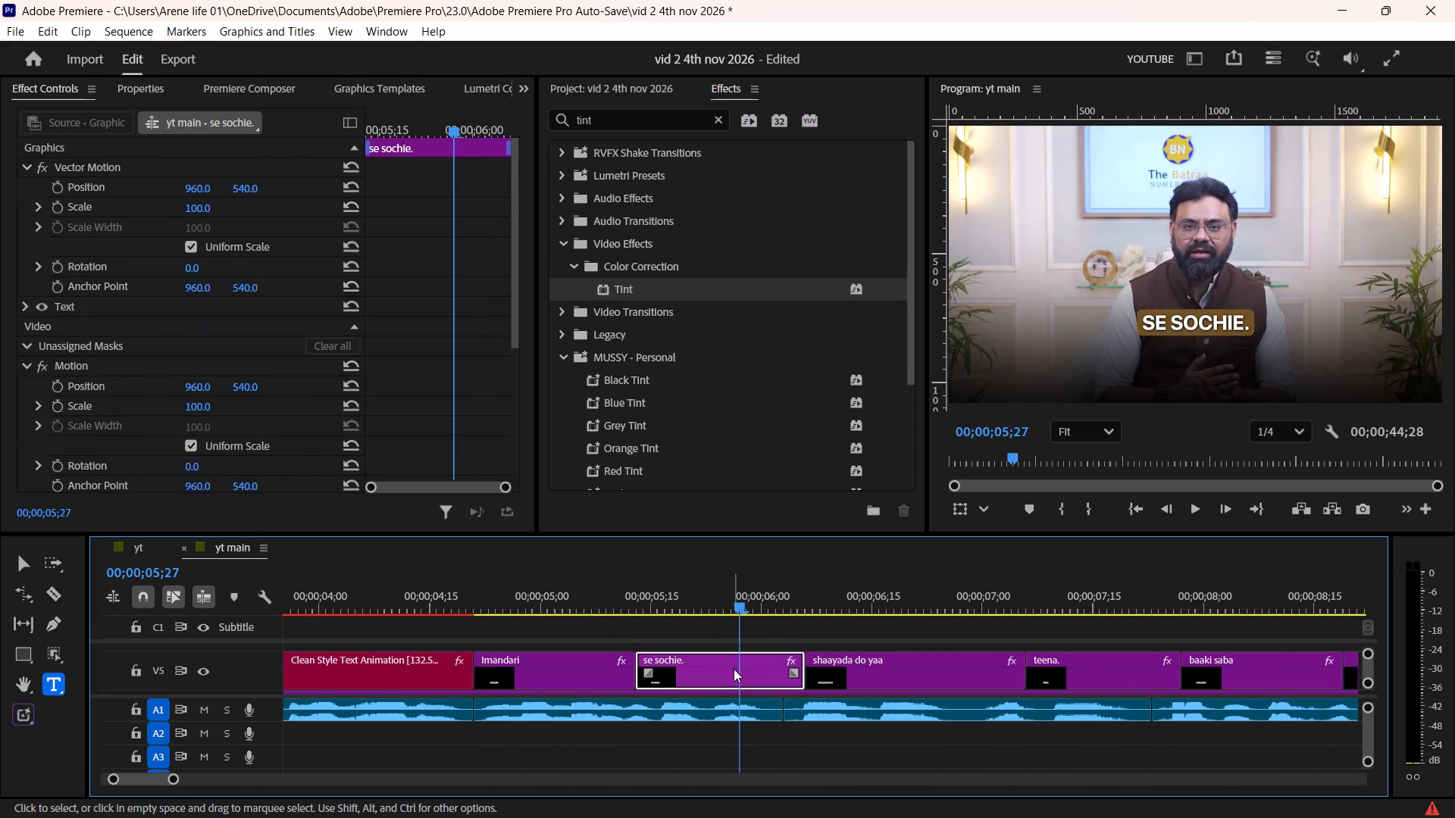
pyautogui.click(1251, 322)
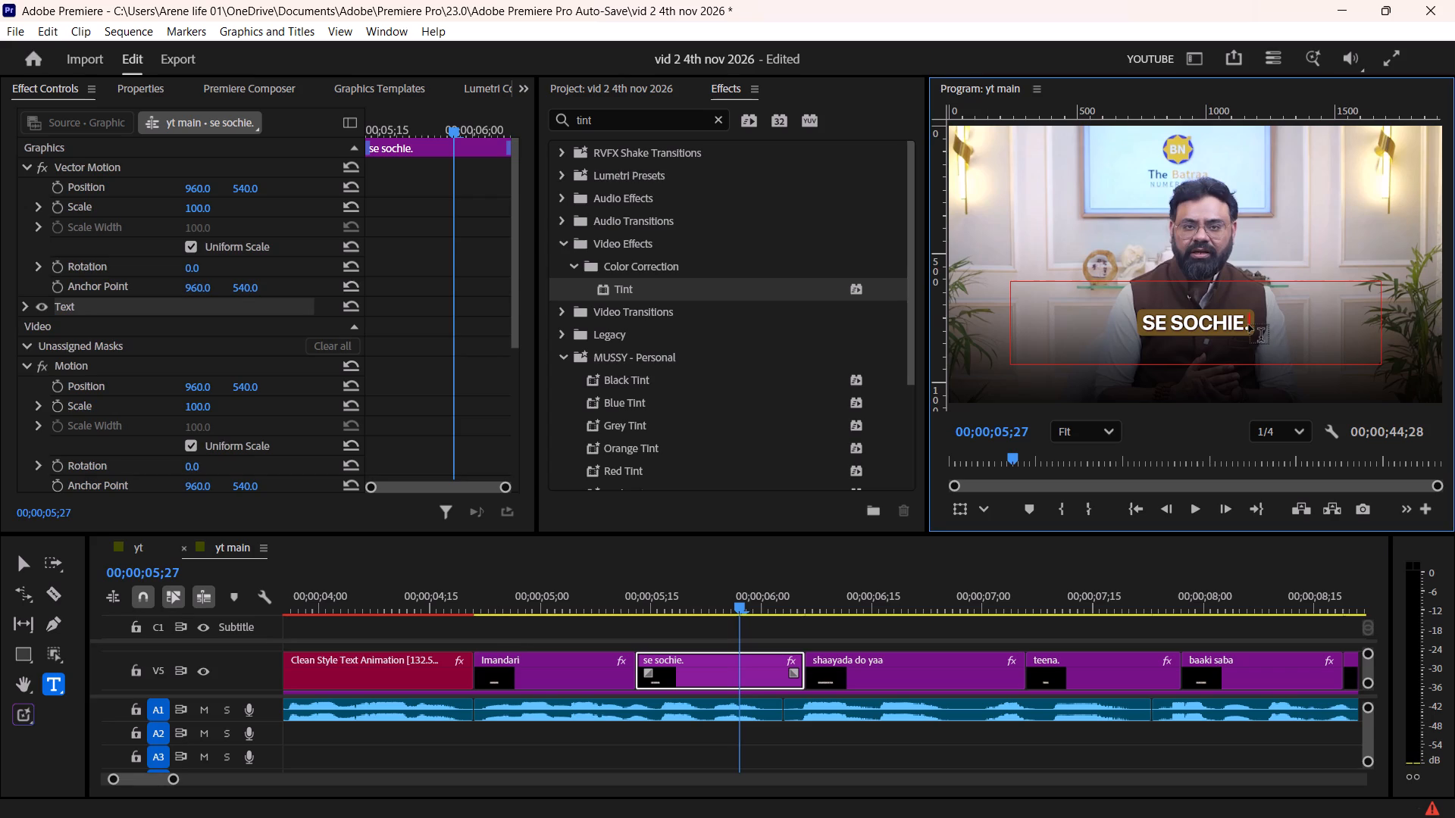
pyautogui.hotkey('ctrl', 'a')
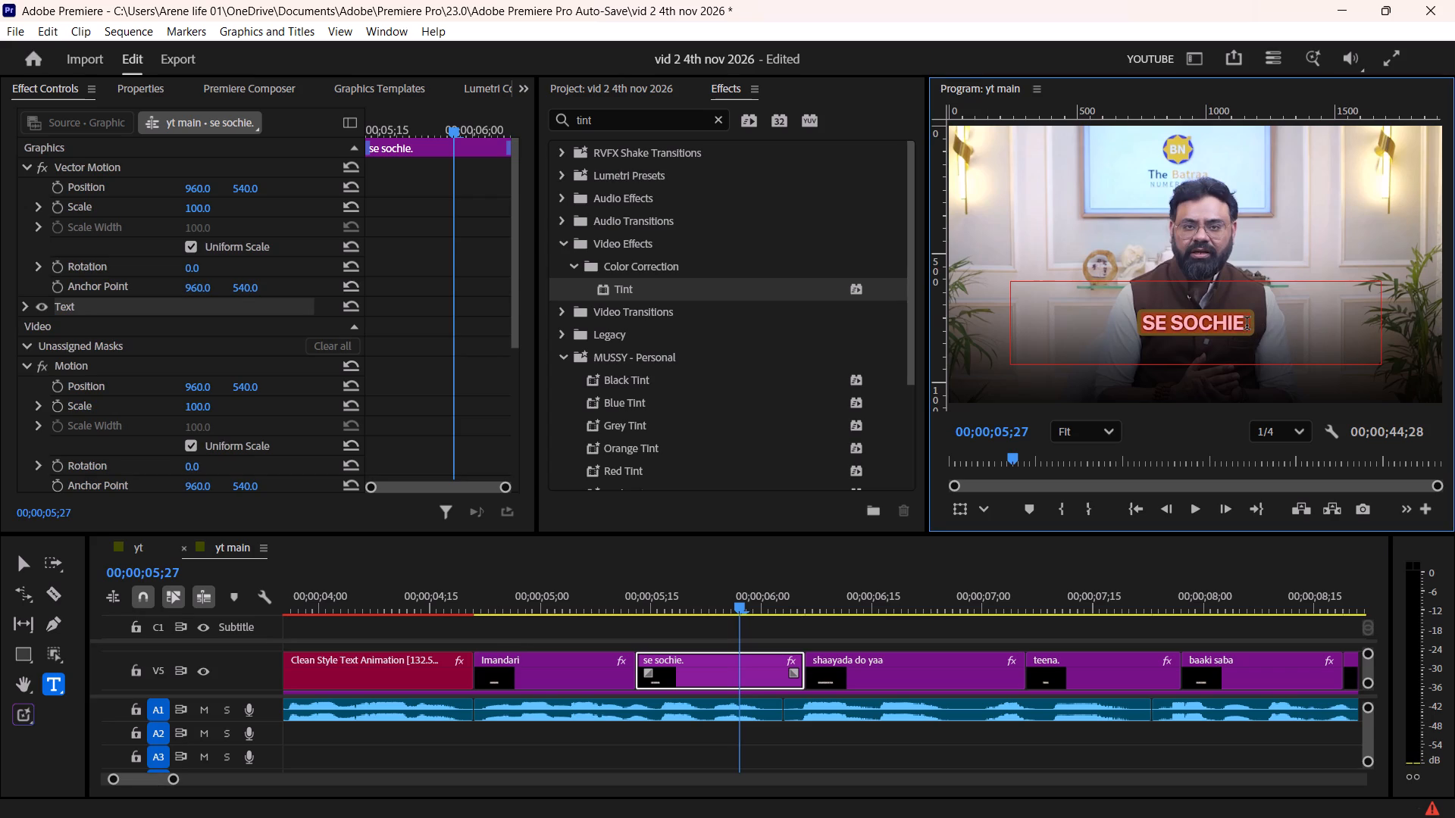
pyautogui.write('se')
pyautogui.press('space')
pyautogui.write('sochoiye')
pyautogui.click(665, 647)
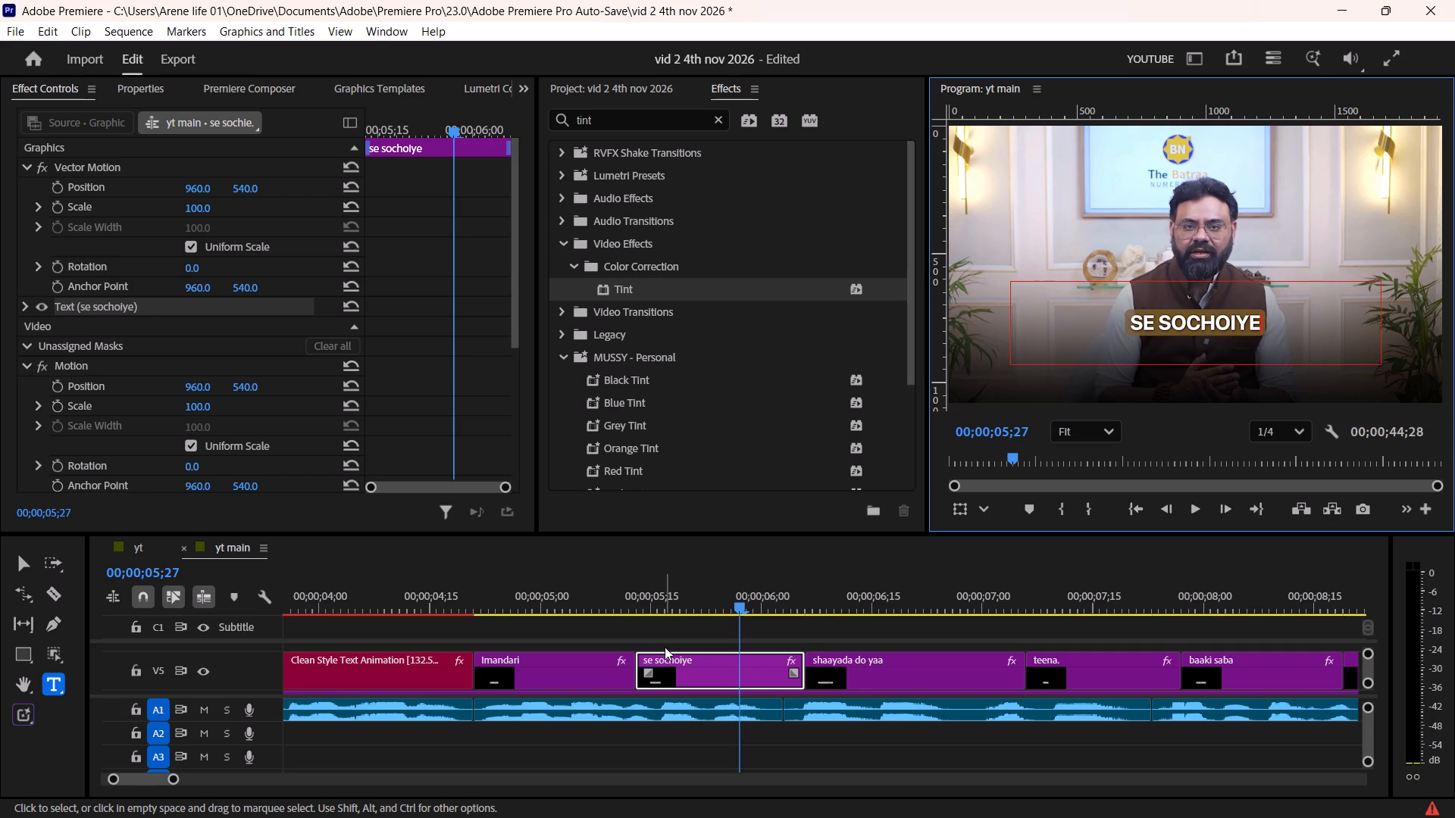
pyautogui.scroll(-8, 665, 649)
pyautogui.hotkey('ctrl', 's')
pyautogui.hotkey('ctrl', 's')
# Copy the last title clip on V6 of the yt sequence and paste it into yt main above the start of the Imandari subtitle.
pyautogui.keyDown('alt'); pyautogui.scroll(-3, 628, 643); pyautogui.keyUp('alt')
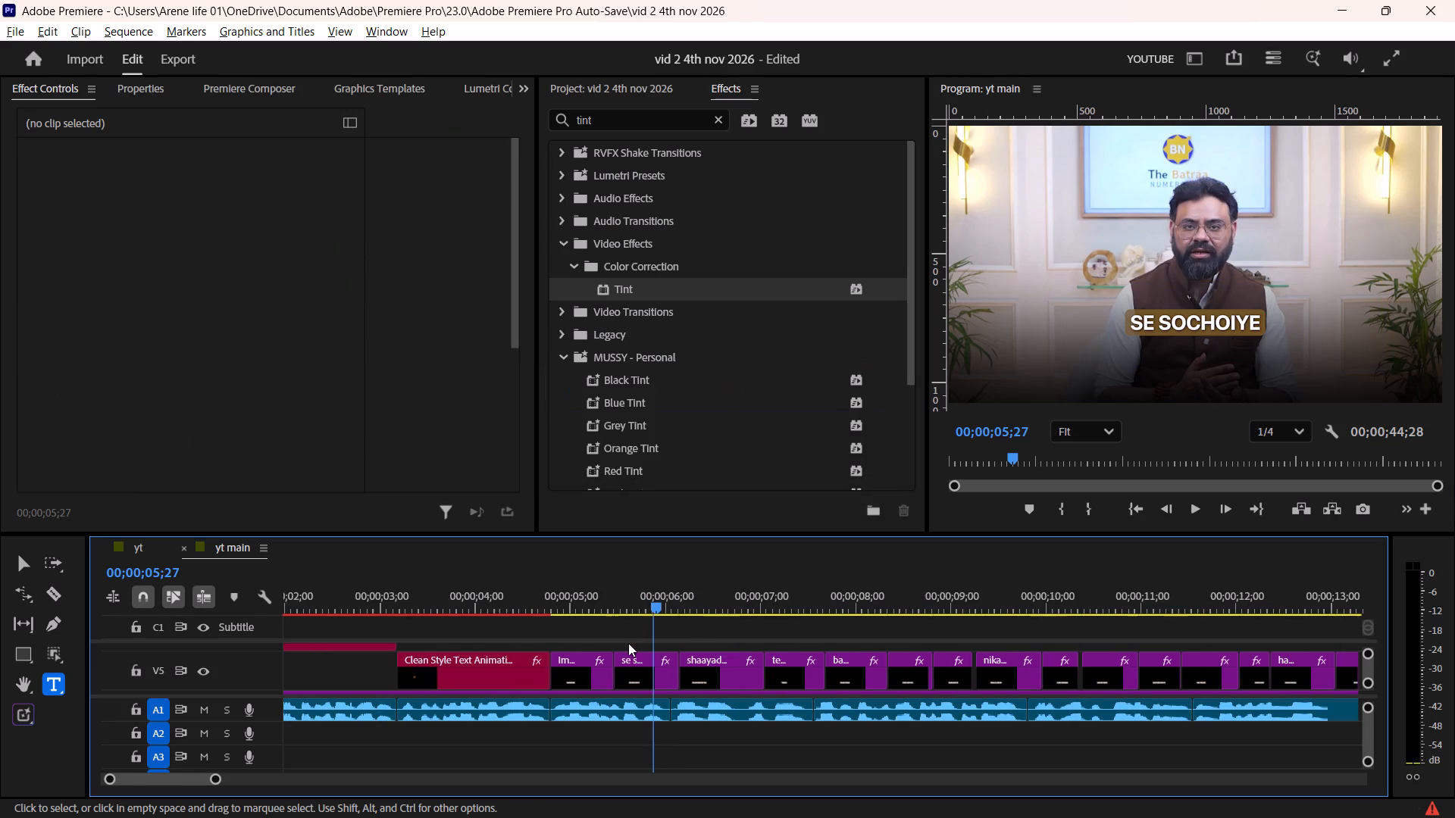
pyautogui.keyDown('ctrl'); pyautogui.scroll(1, 620, 660); pyautogui.keyUp('ctrl')
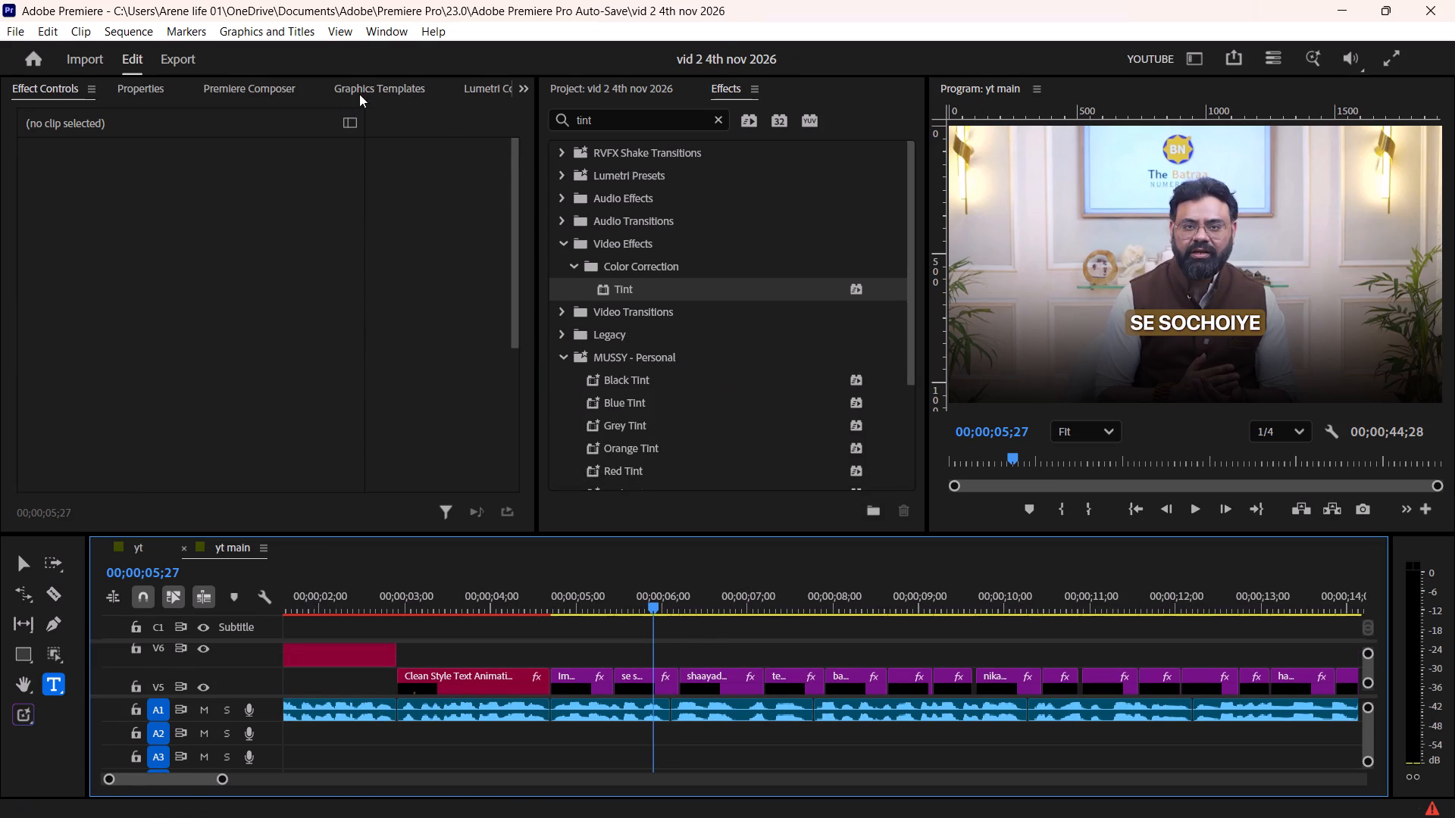
pyautogui.click(366, 92)
pyautogui.click(139, 544)
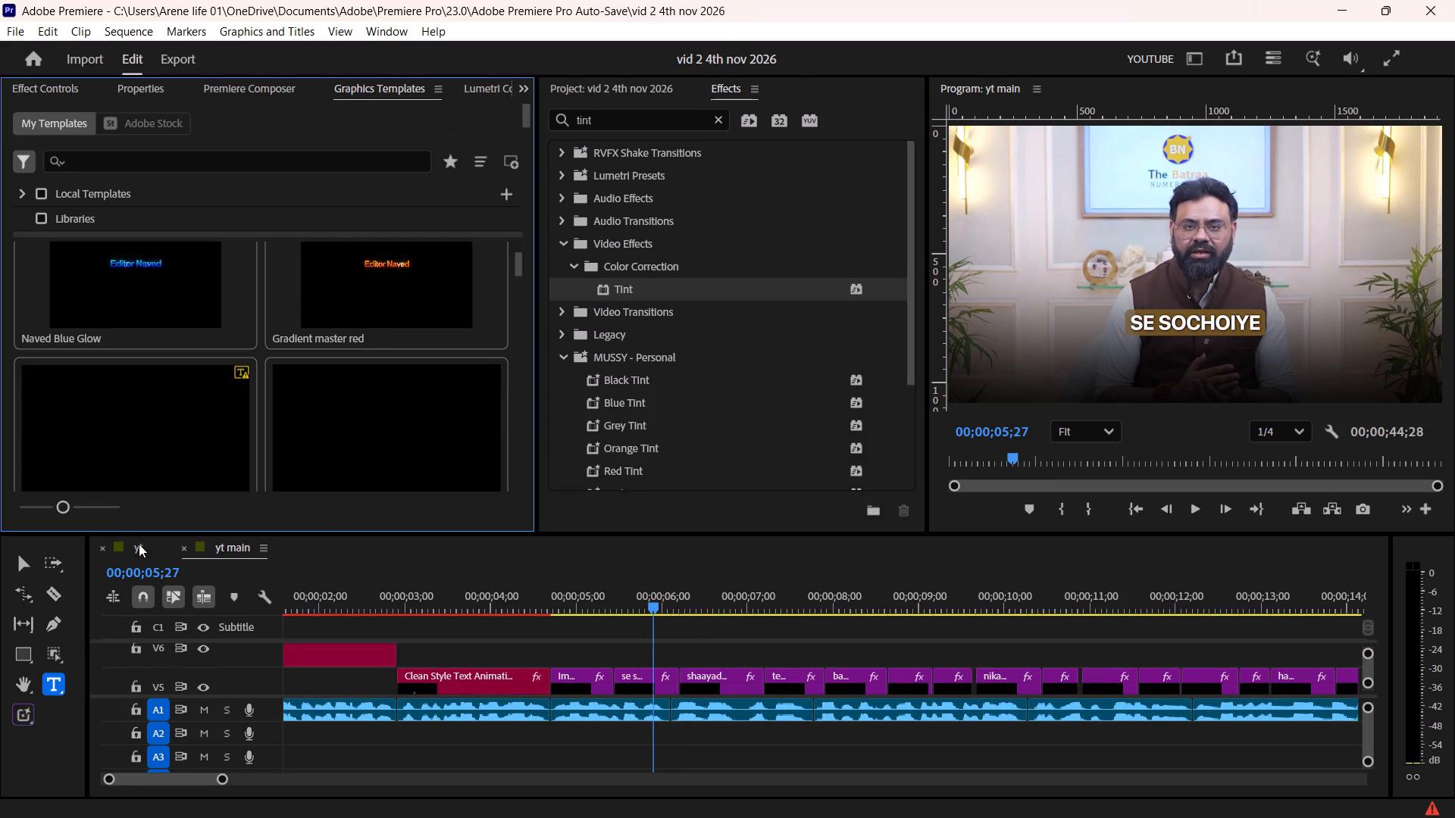
pyautogui.keyDown('alt'); pyautogui.scroll(-4, 884, 660); pyautogui.keyUp('alt')
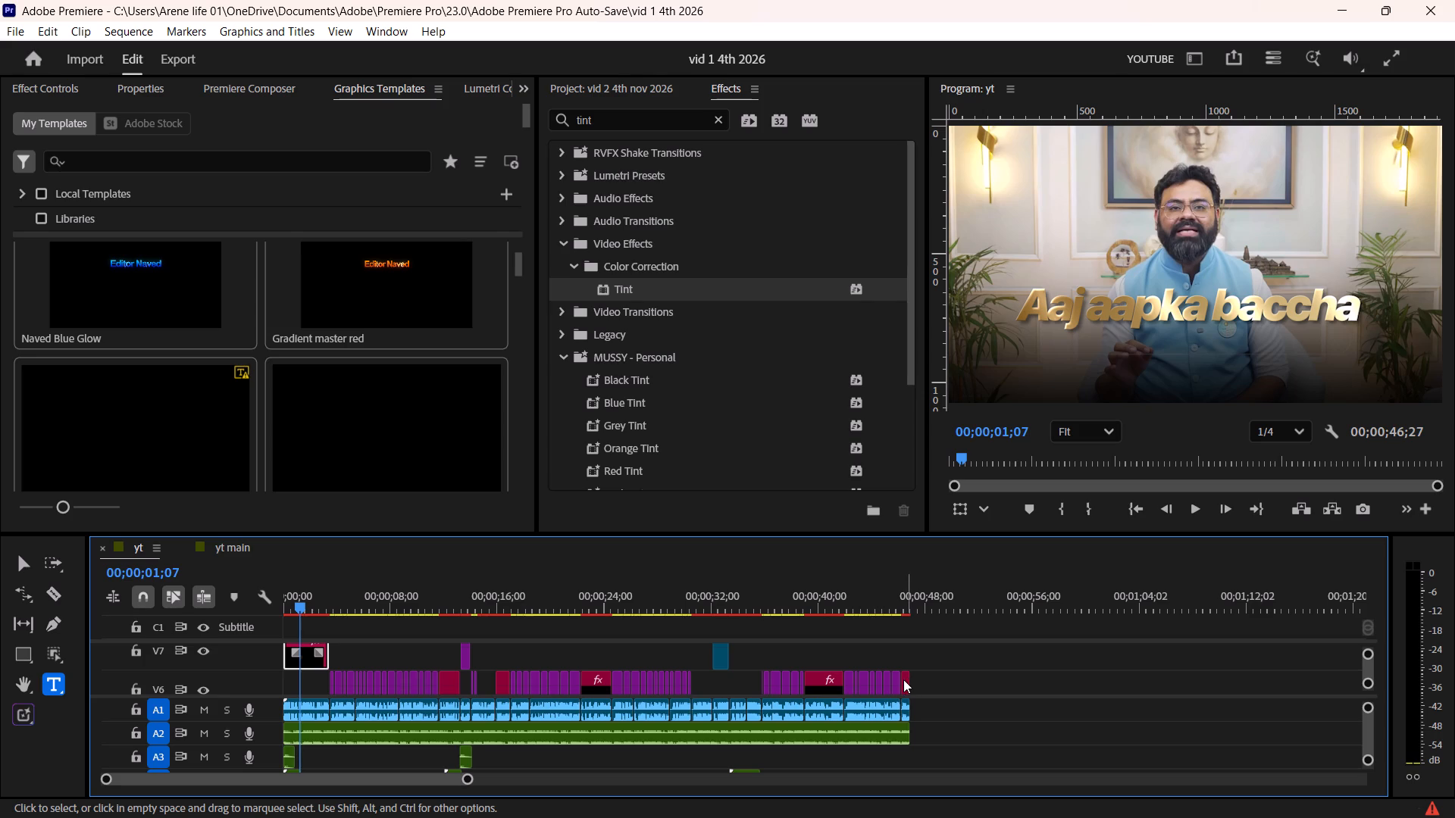
pyautogui.click(903, 680)
pyautogui.hotkey('ctrl', 'c')
pyautogui.click(234, 540)
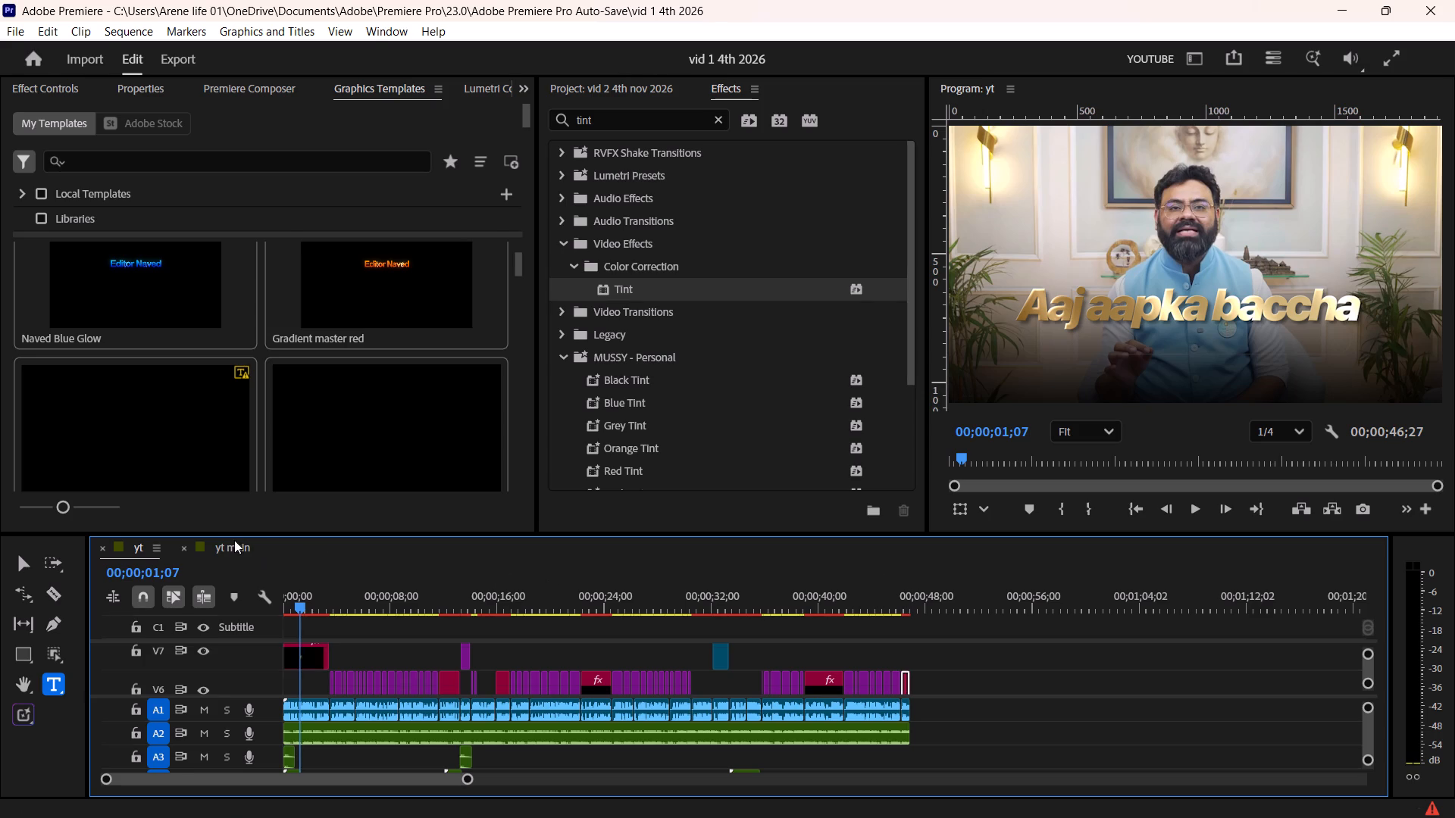
pyautogui.keyDown('alt'); pyautogui.scroll(4, 378, 625); pyautogui.keyUp('alt')
pyautogui.click(696, 642)
pyautogui.moveTo(685, 602); pyautogui.dragTo(668, 610)
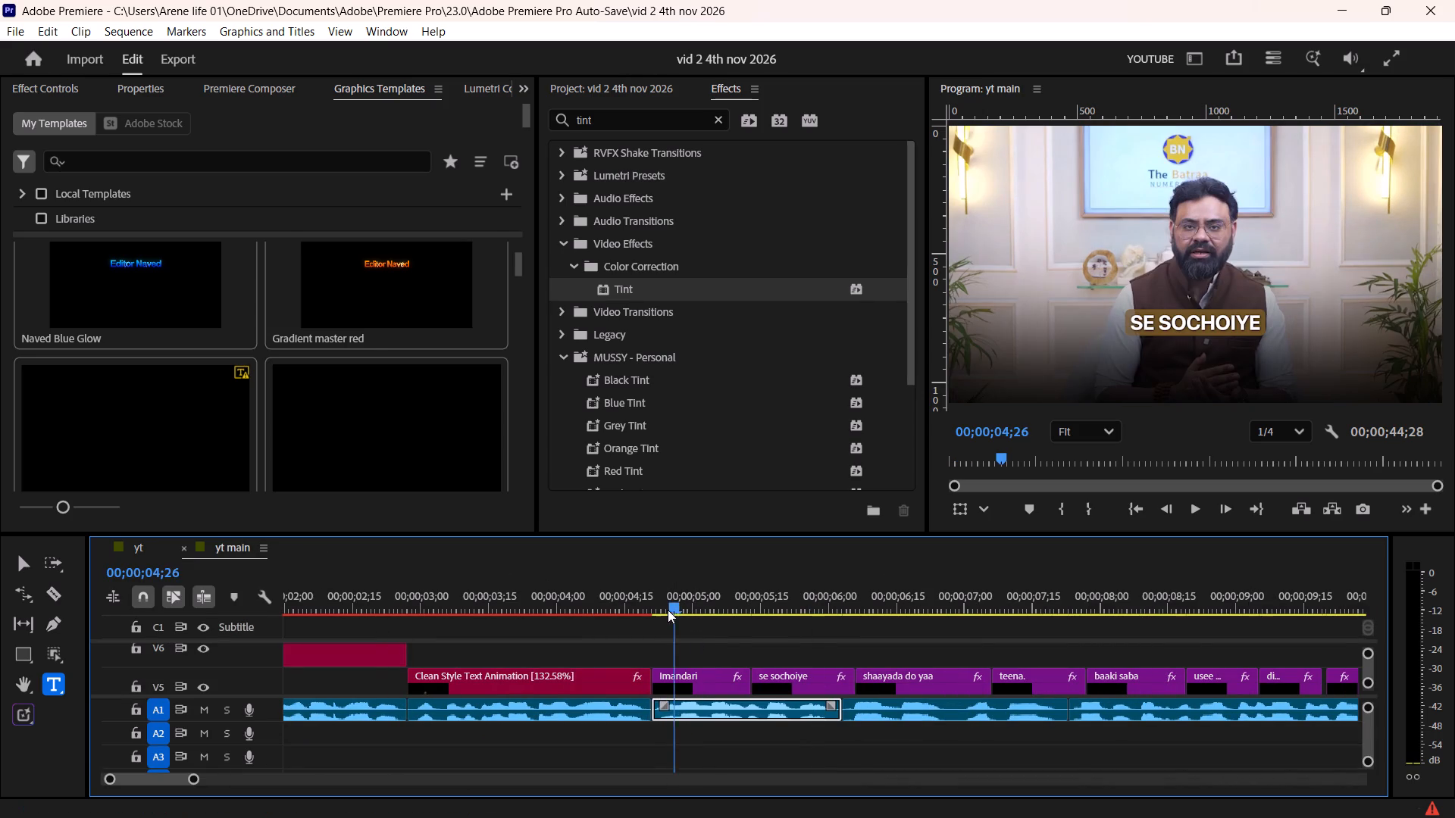
pyautogui.moveTo(668, 610); pyautogui.dragTo(655, 622)
pyautogui.click(688, 676)
pyautogui.click(690, 645)
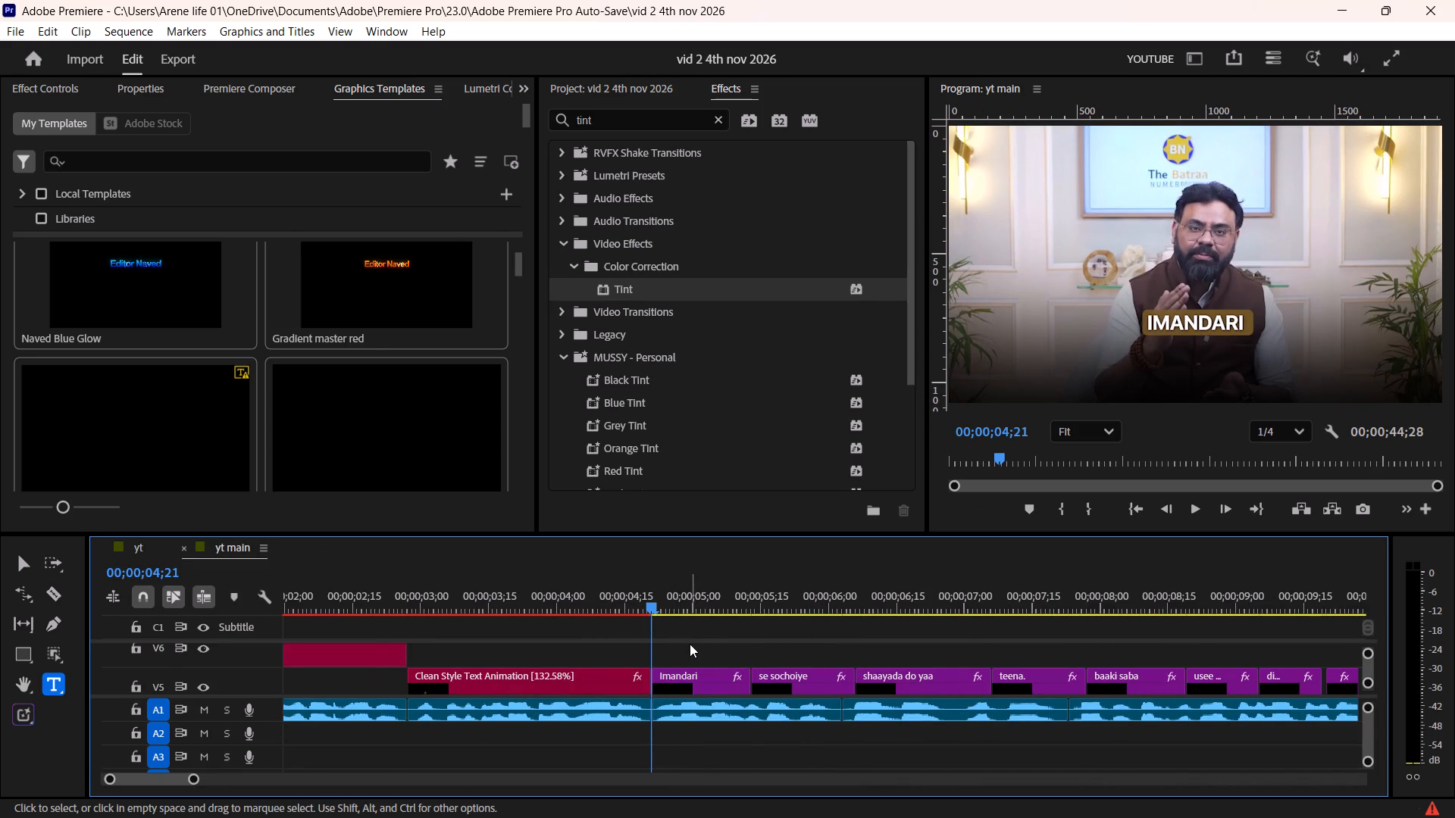
pyautogui.hotkey('ctrl', 'v')
# Replace the pasted title's "Toh lejiye" source text with the Imandari subtitle's copied text.
pyautogui.click(707, 610)
pyautogui.click(714, 655)
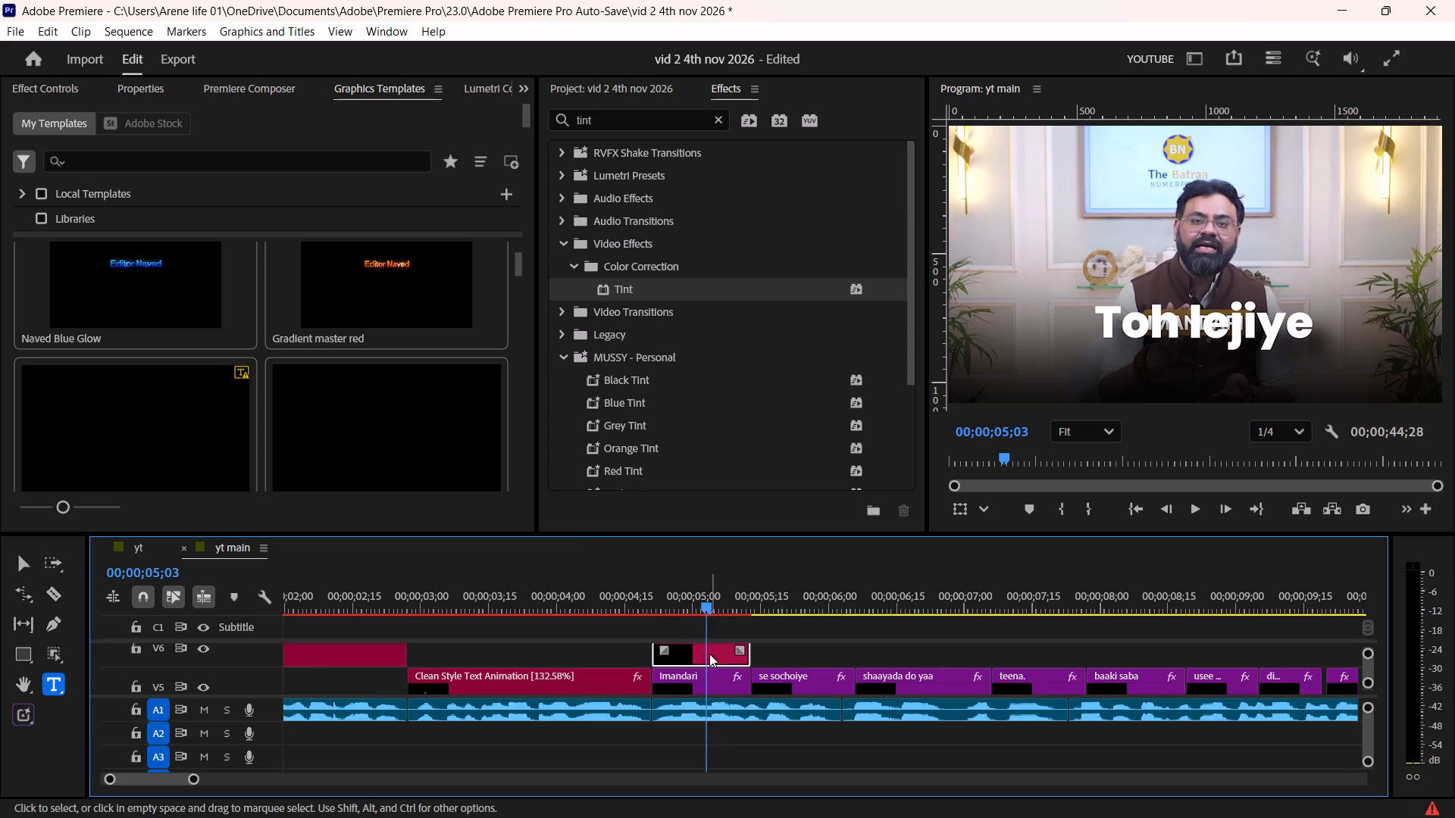
pyautogui.click(702, 676)
pyautogui.click(145, 86)
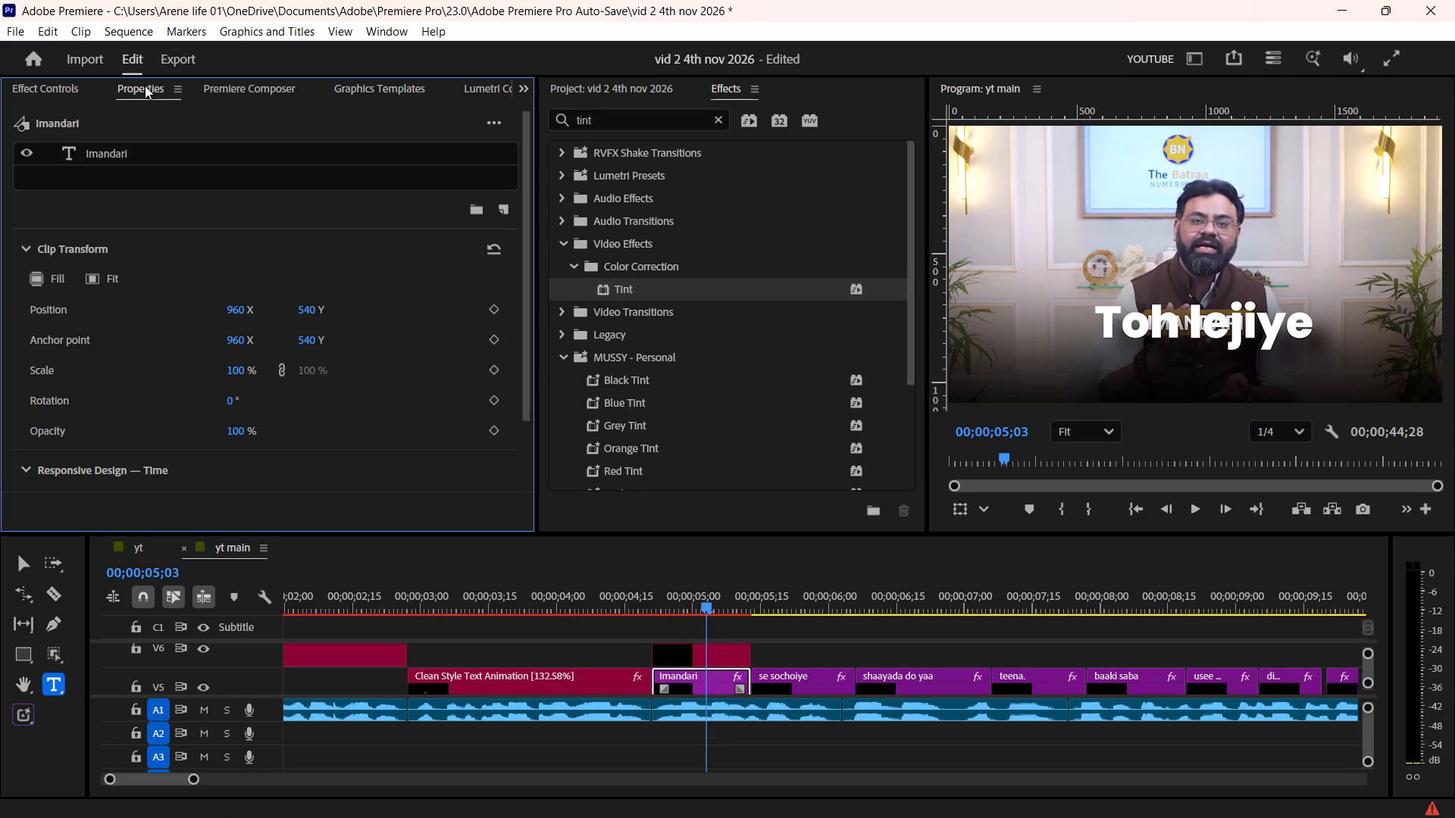
pyautogui.doubleClick(114, 150)
pyautogui.hotkey('ctrl', 'c')
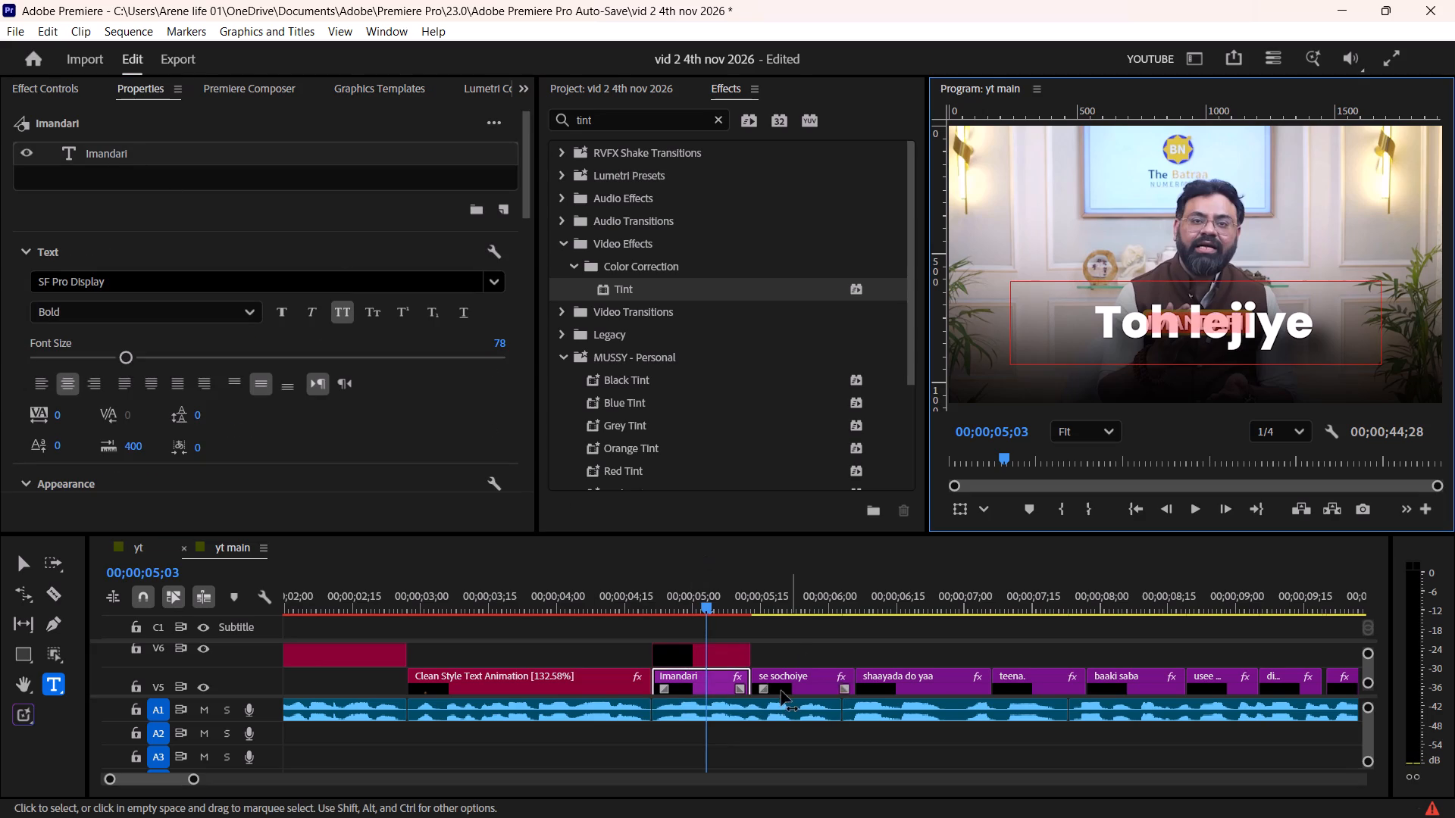
pyautogui.click(691, 648)
pyautogui.moveTo(155, 274); pyautogui.dragTo(0, 312)
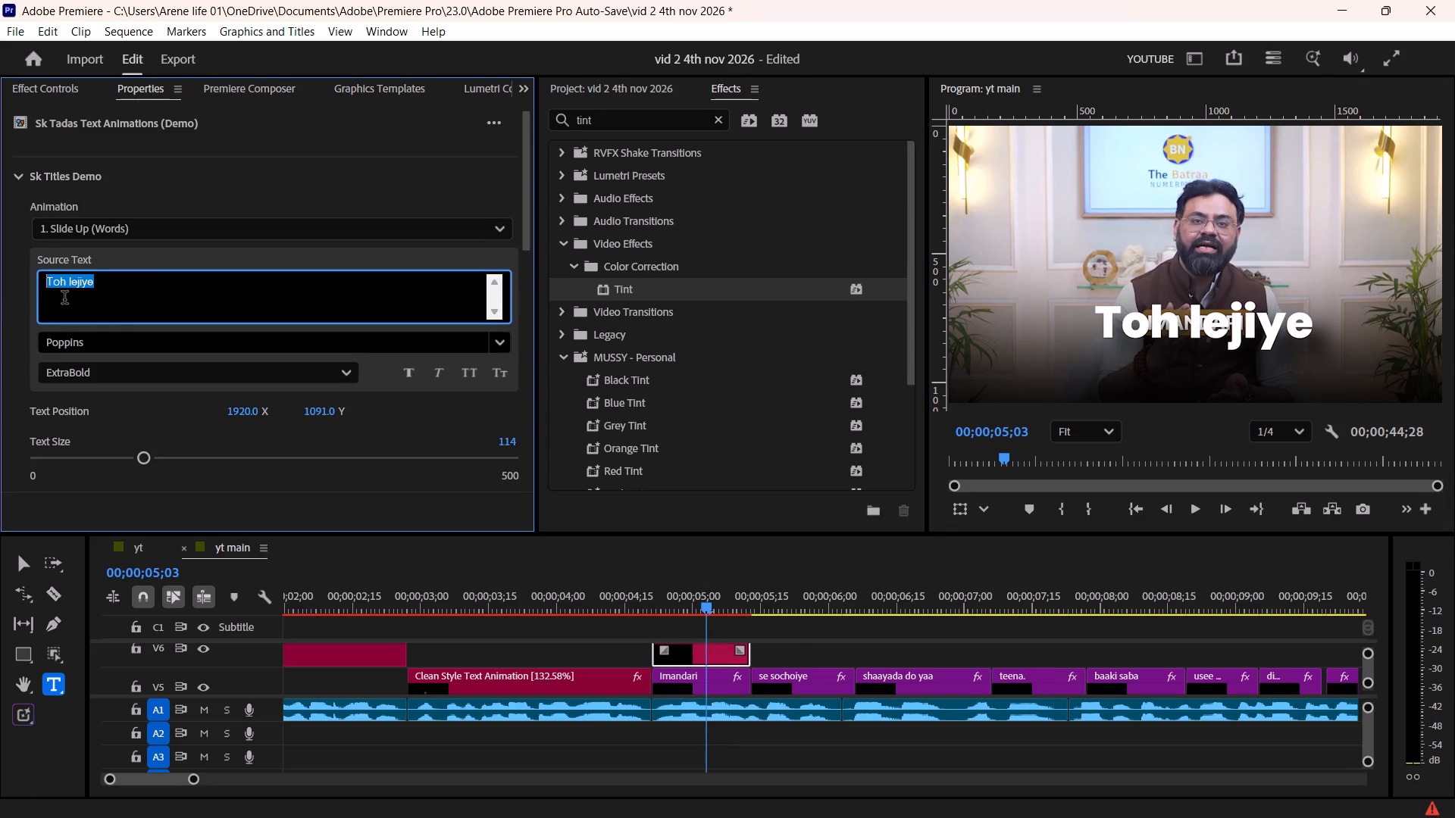
pyautogui.hotkey('ctrl', 'v')
pyautogui.click(212, 167)
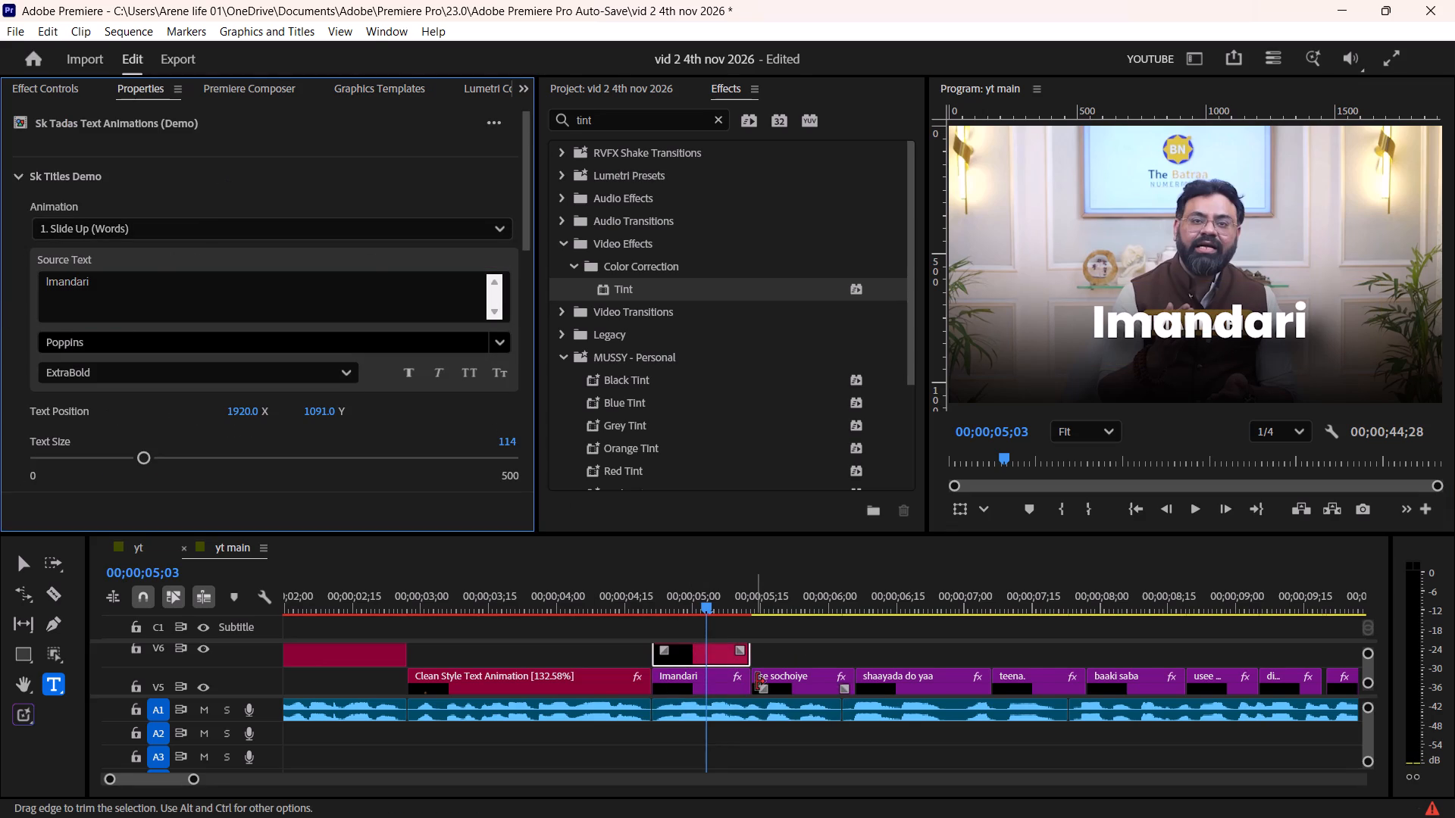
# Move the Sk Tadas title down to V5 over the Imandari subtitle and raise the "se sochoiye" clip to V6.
pyautogui.keyDown('alt'); pyautogui.scroll(-3, 740, 663); pyautogui.keyUp('alt')
pyautogui.keyDown('ctrl'); pyautogui.scroll(2, 734, 676); pyautogui.keyUp('ctrl')
pyautogui.keyDown('ctrl'); pyautogui.scroll(-3, 718, 678); pyautogui.keyUp('ctrl')
pyautogui.moveTo(715, 645); pyautogui.dragTo(715, 676)
pyautogui.keyDown('alt'); pyautogui.scroll(4, 755, 670); pyautogui.keyUp('alt')
pyautogui.moveTo(797, 660); pyautogui.dragTo(797, 648)
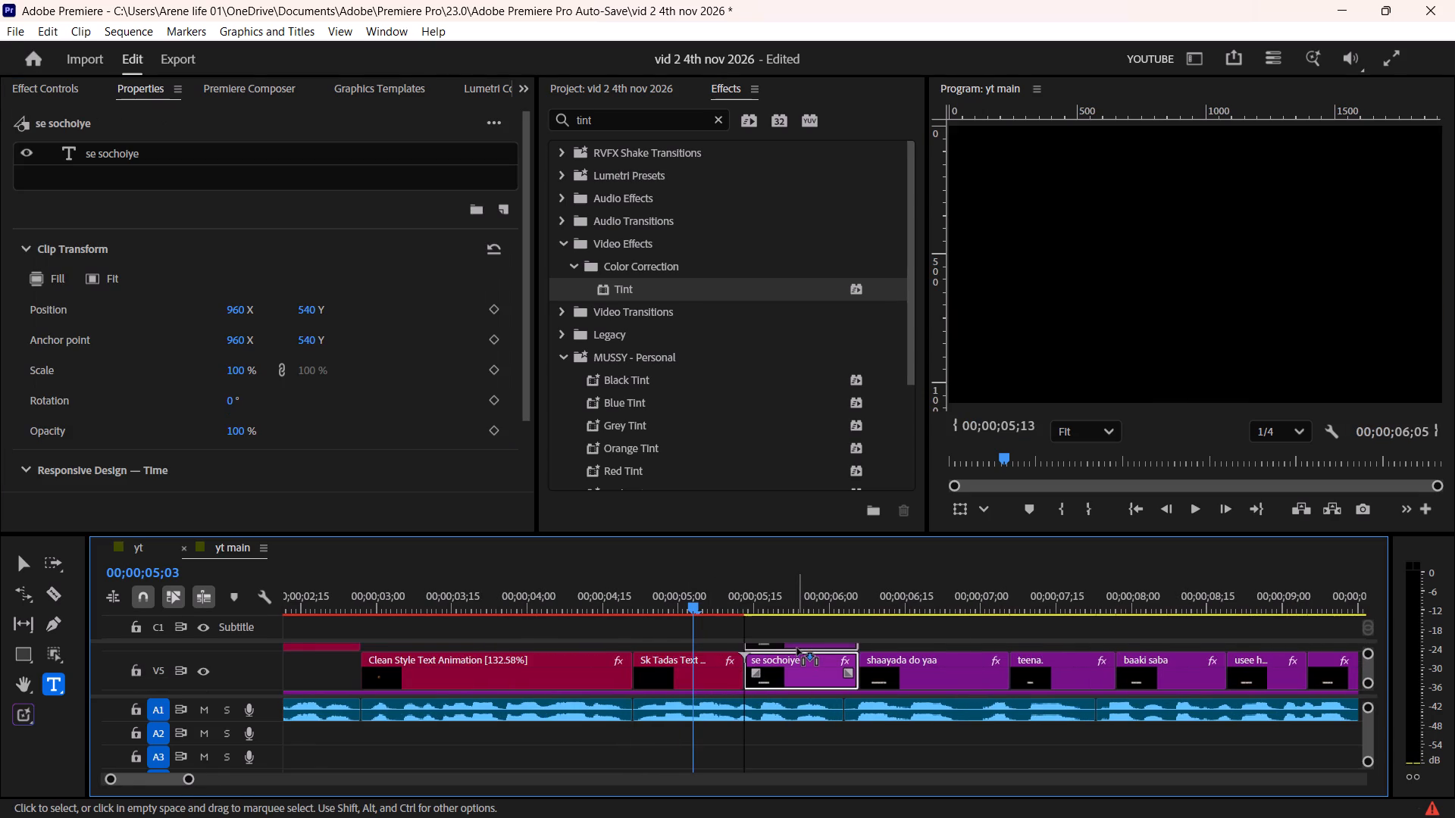
pyautogui.moveTo(797, 648); pyautogui.dragTo(797, 648)
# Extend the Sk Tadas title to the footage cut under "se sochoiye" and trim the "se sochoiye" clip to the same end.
pyautogui.keyDown('ctrl'); pyautogui.scroll(1, 794, 649); pyautogui.keyUp('ctrl')
pyautogui.moveTo(739, 677); pyautogui.dragTo(830, 679)
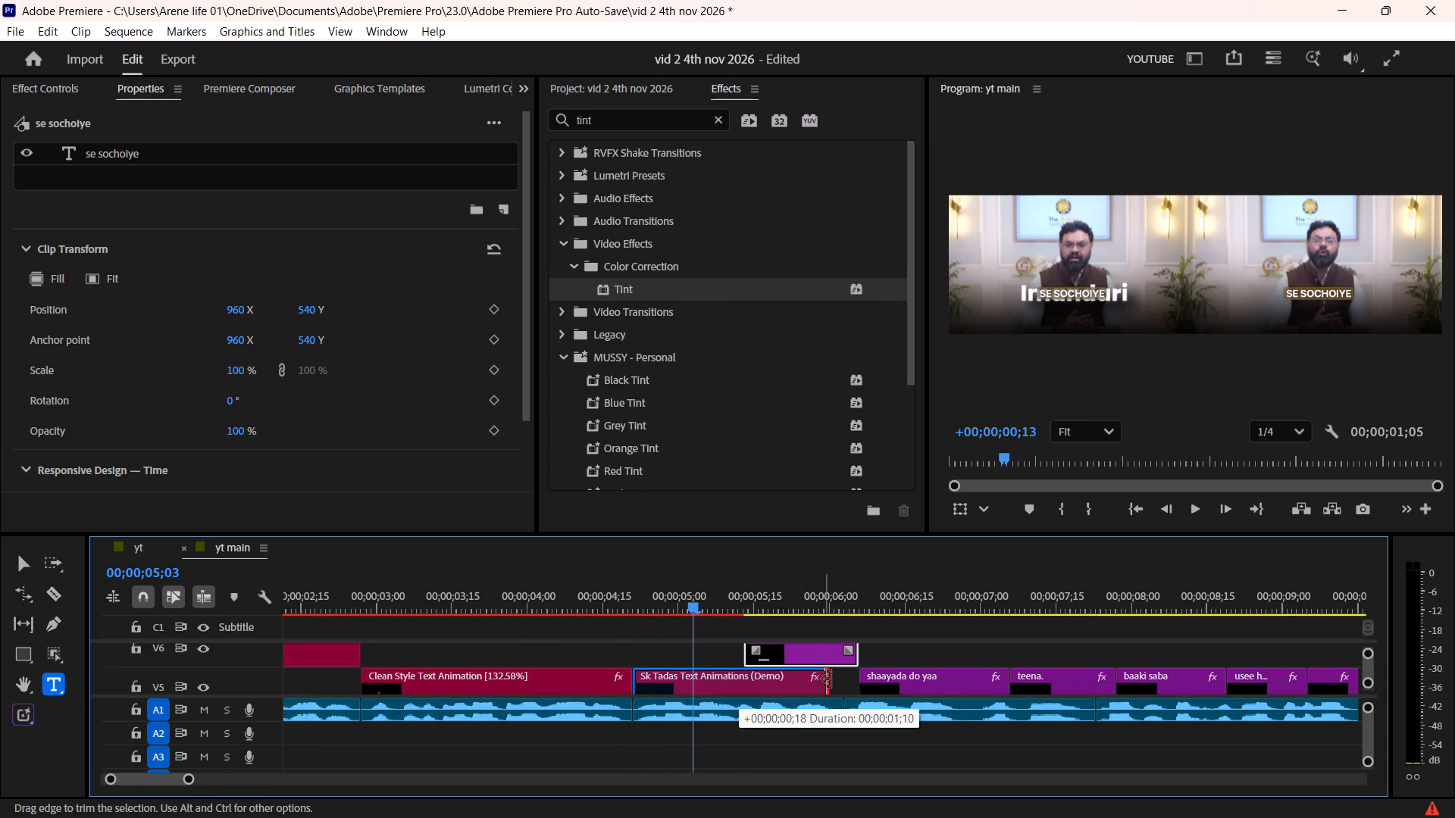
pyautogui.moveTo(830, 679); pyautogui.dragTo(841, 680)
pyautogui.moveTo(861, 653); pyautogui.dragTo(840, 656)
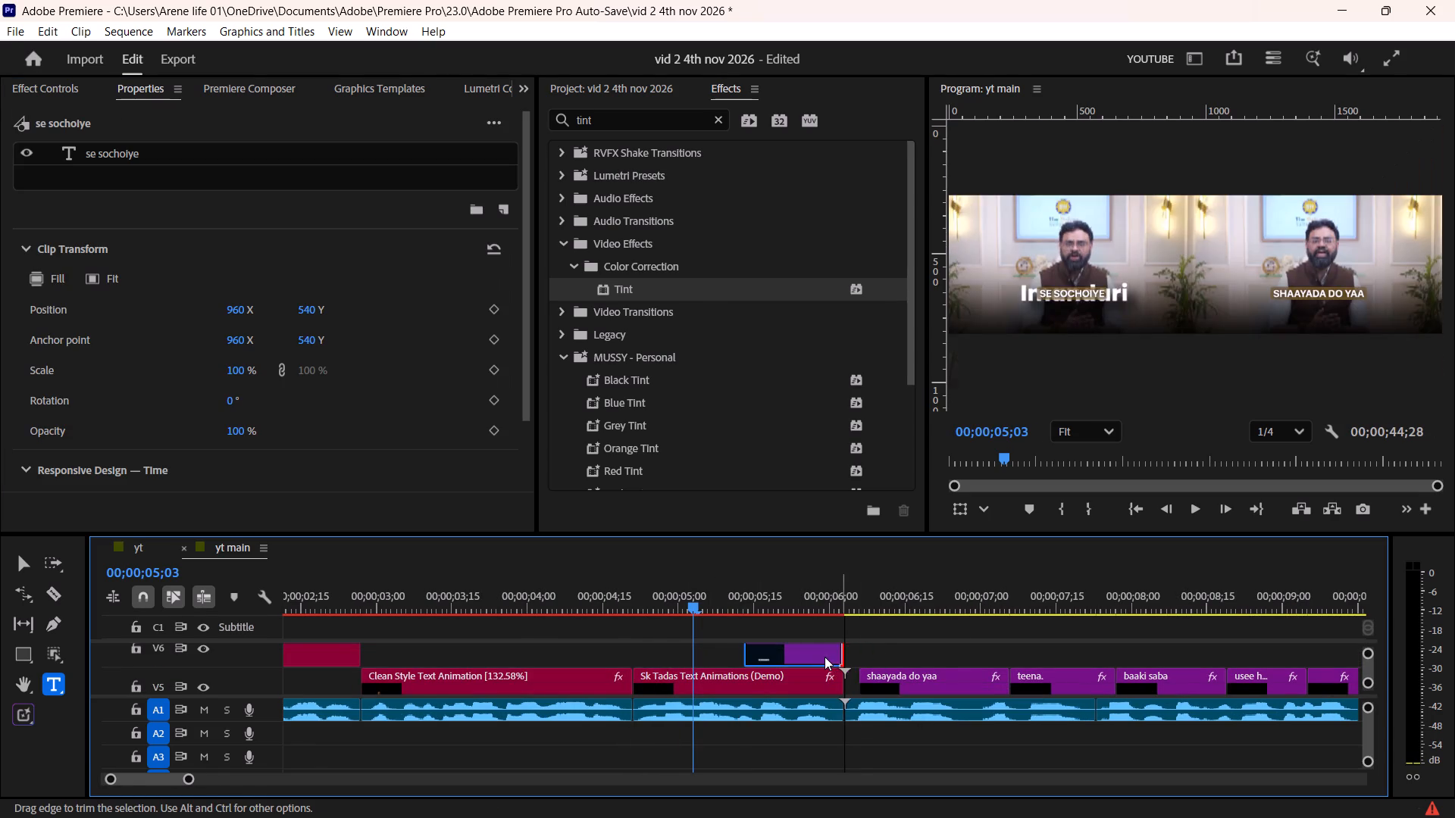
# Lower the "se sochoiye" caption beneath the Imandari title by setting its Vector Motion position to 960.0, 669.0.
pyautogui.press('space')
pyautogui.press('space')
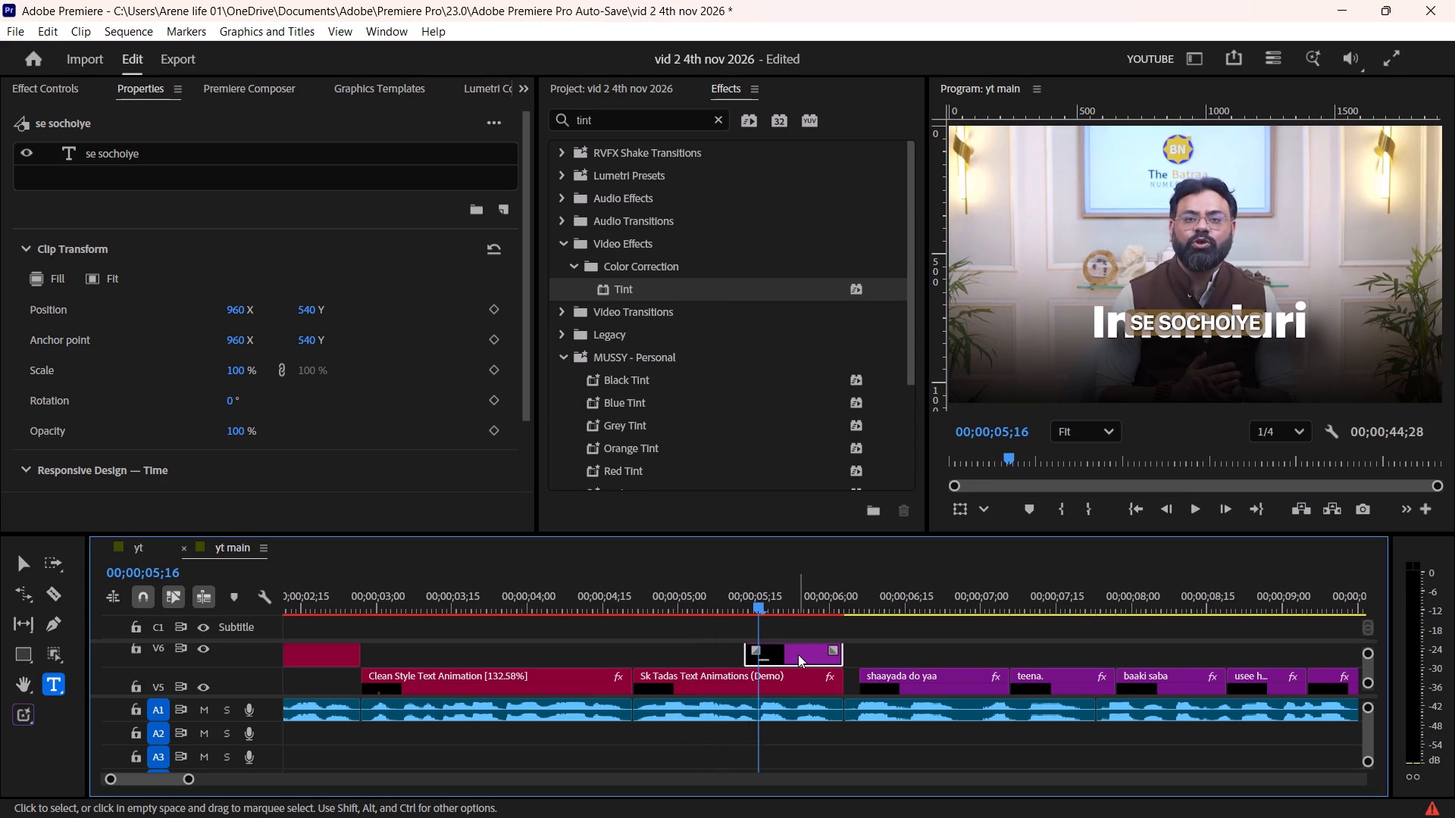
pyautogui.scroll(2, 124, 92)
pyautogui.moveTo(252, 192); pyautogui.dragTo(256, 179)
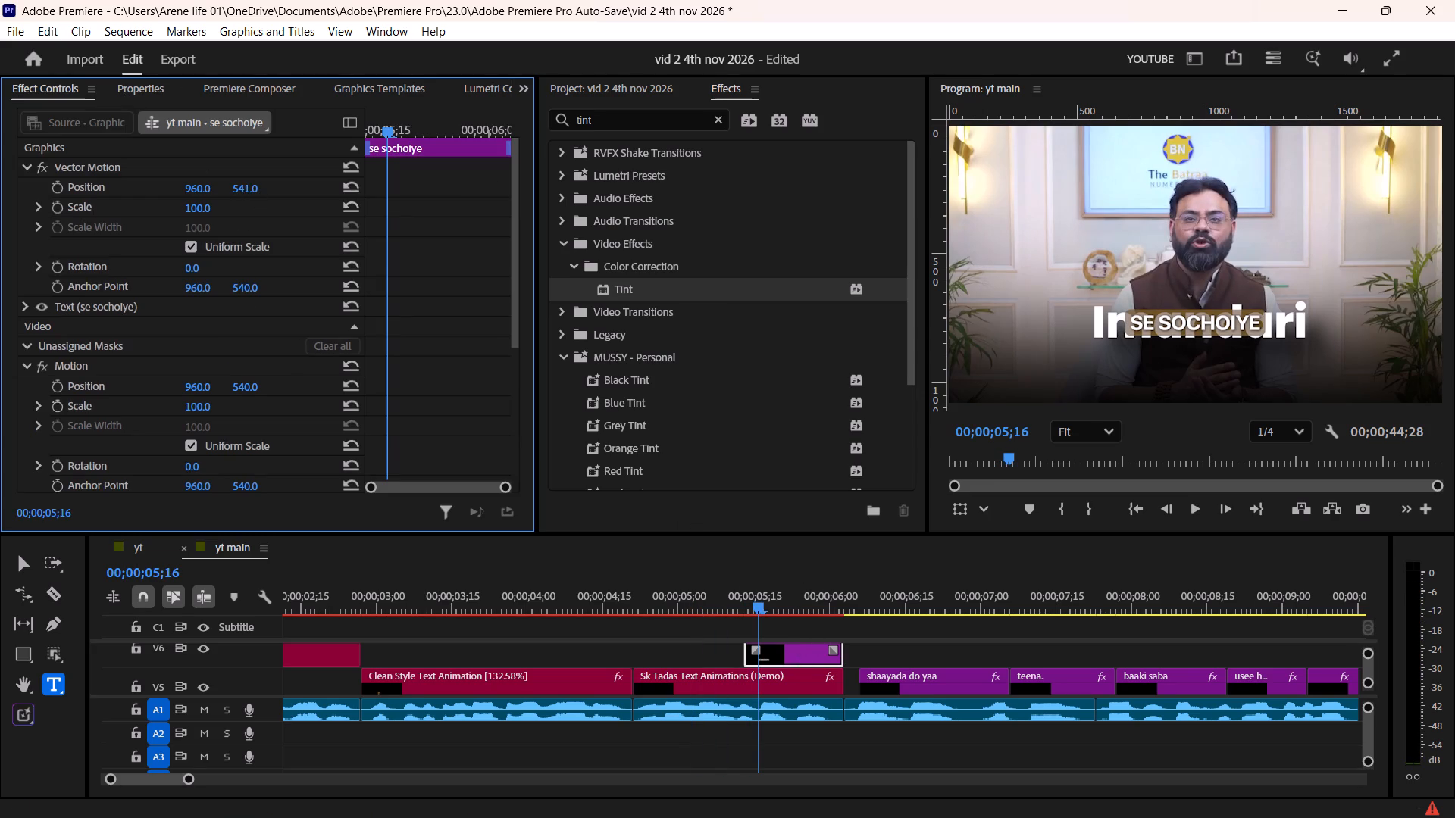
pyautogui.moveTo(256, 179); pyautogui.dragTo(314, 70)
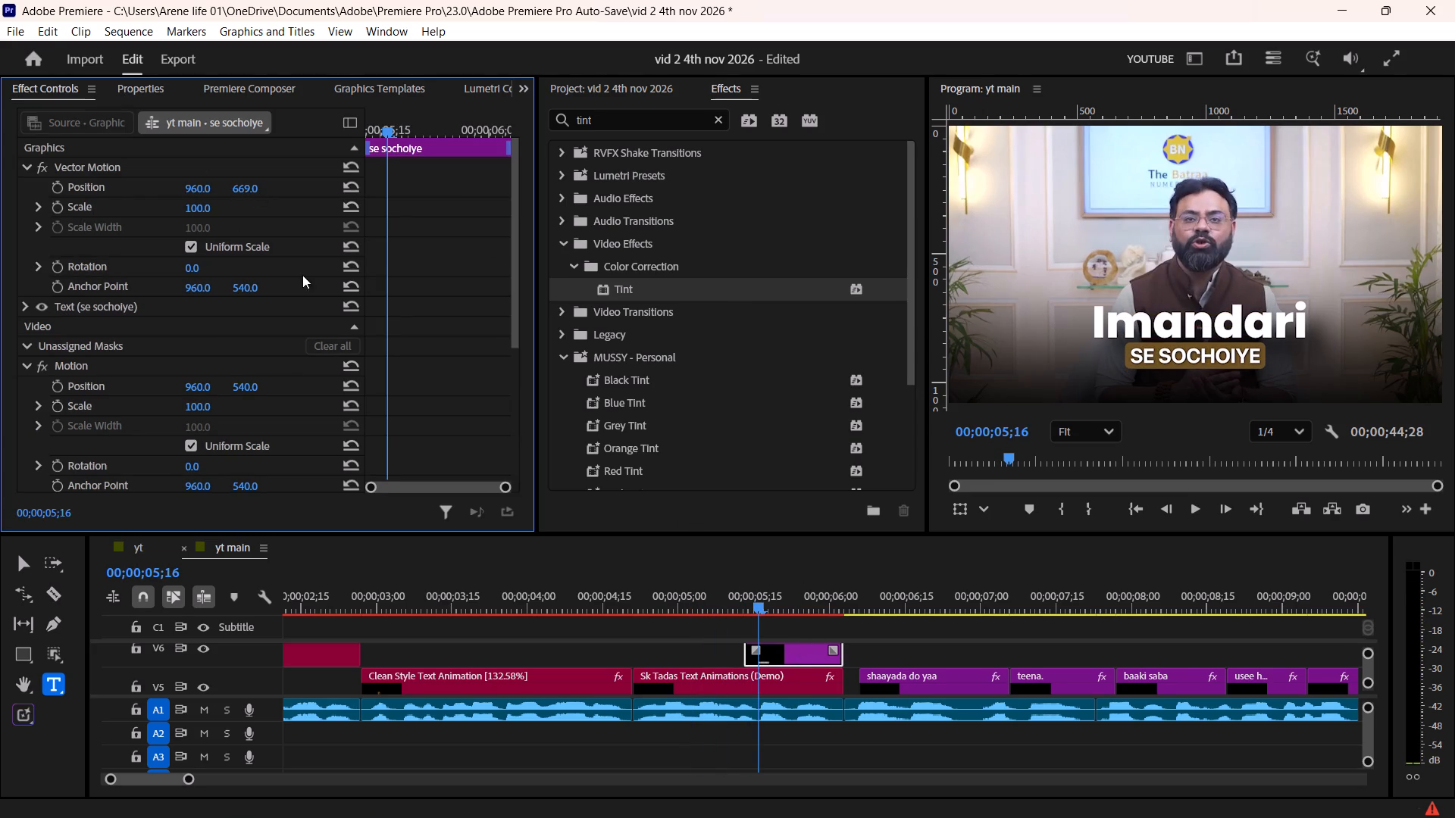
# Turn off the text background on the "se sochoiye" caption.
pyautogui.click(123, 83)
pyautogui.scroll(-1, 158, 240)
pyautogui.click(167, 133)
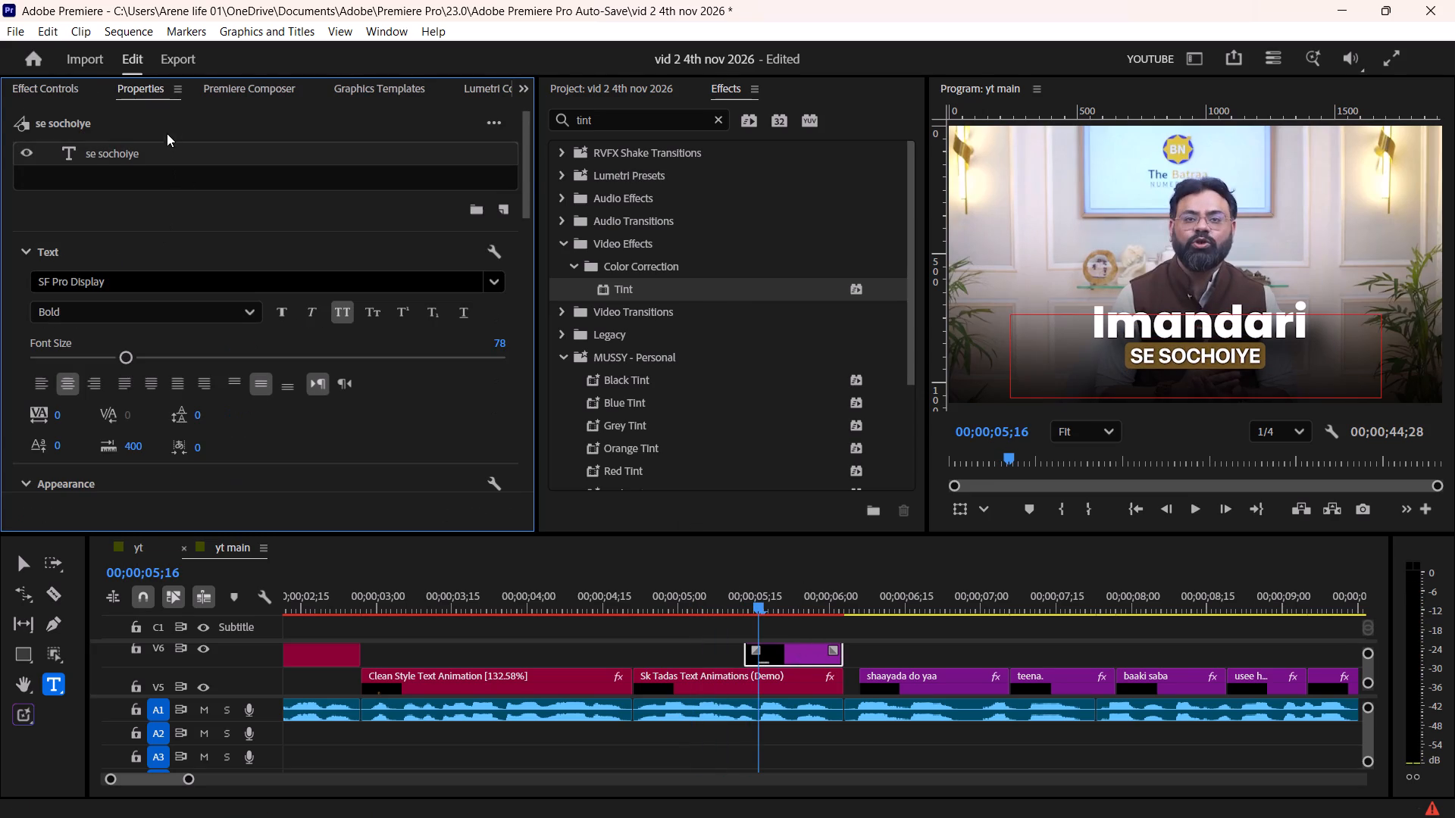
pyautogui.moveTo(525, 173); pyautogui.dragTo(515, 323)
pyautogui.click(31, 138)
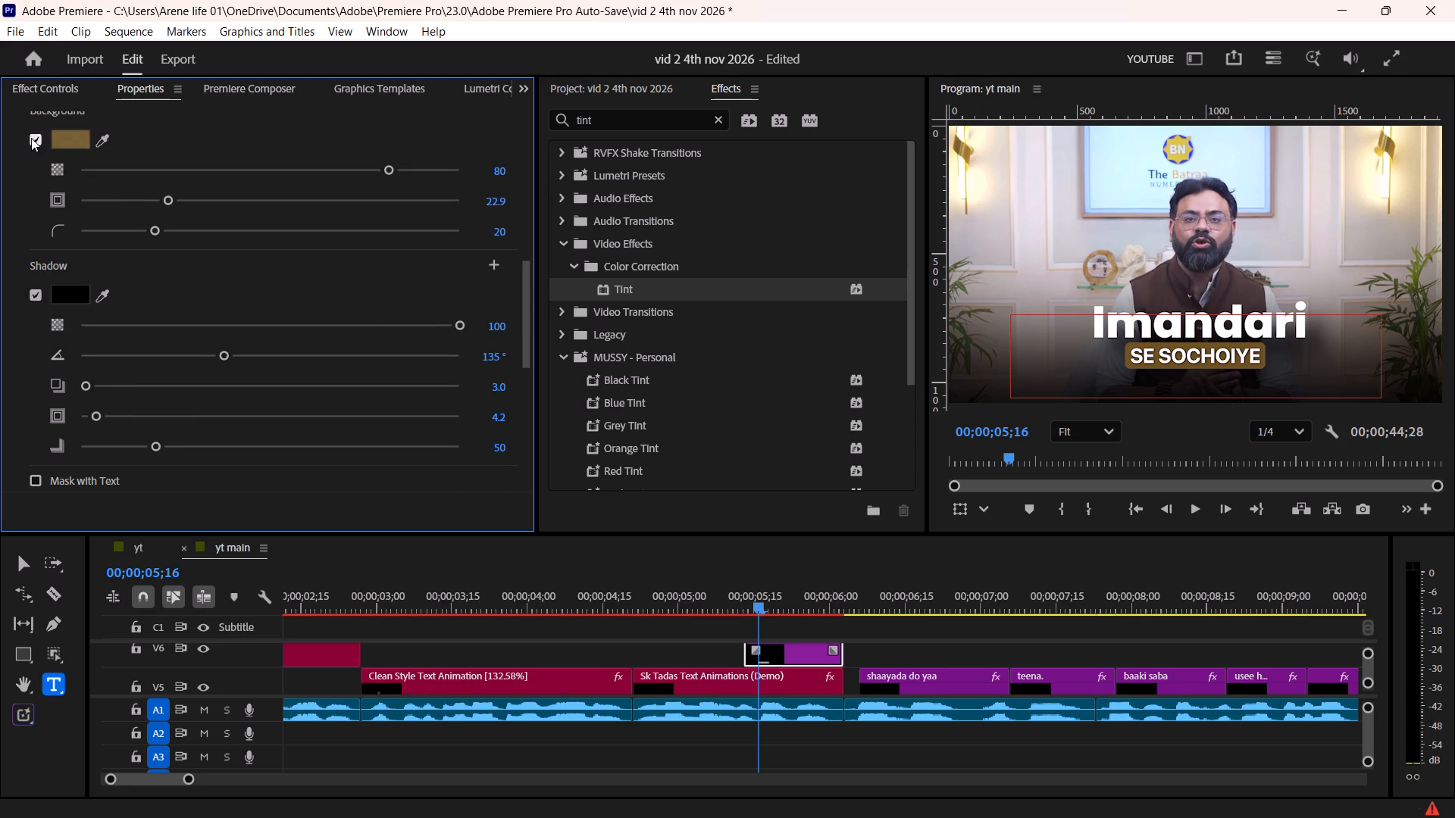
pyautogui.scroll(20, 230, 136)
pyautogui.scroll(1, 230, 136)
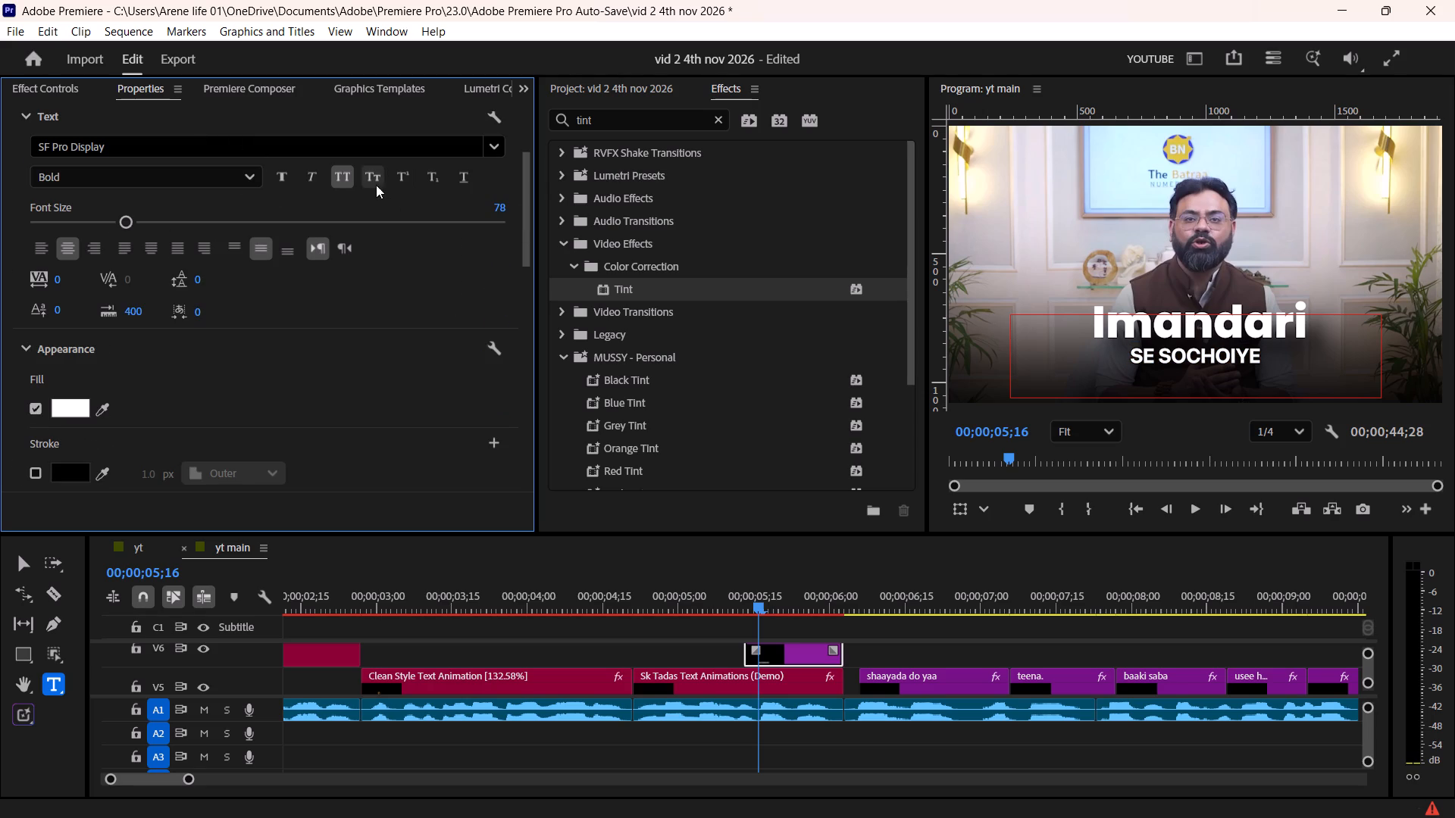
# Turn off All Caps on the "se sochoiye" caption and nudge it up closer beneath the Imandari title.
pyautogui.click(343, 174)
pyautogui.press('v')
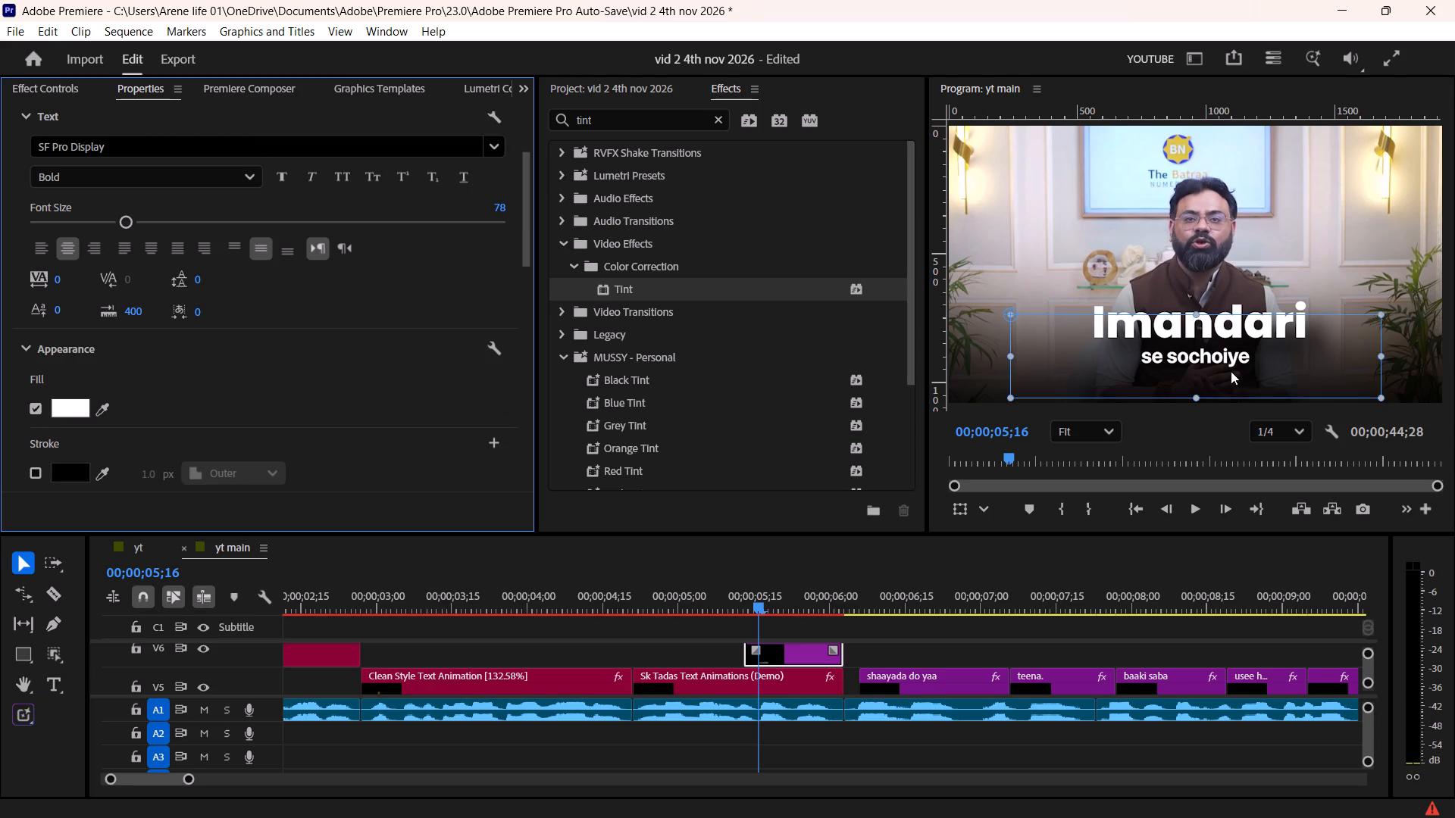
pyautogui.moveTo(1232, 368); pyautogui.dragTo(1233, 360)
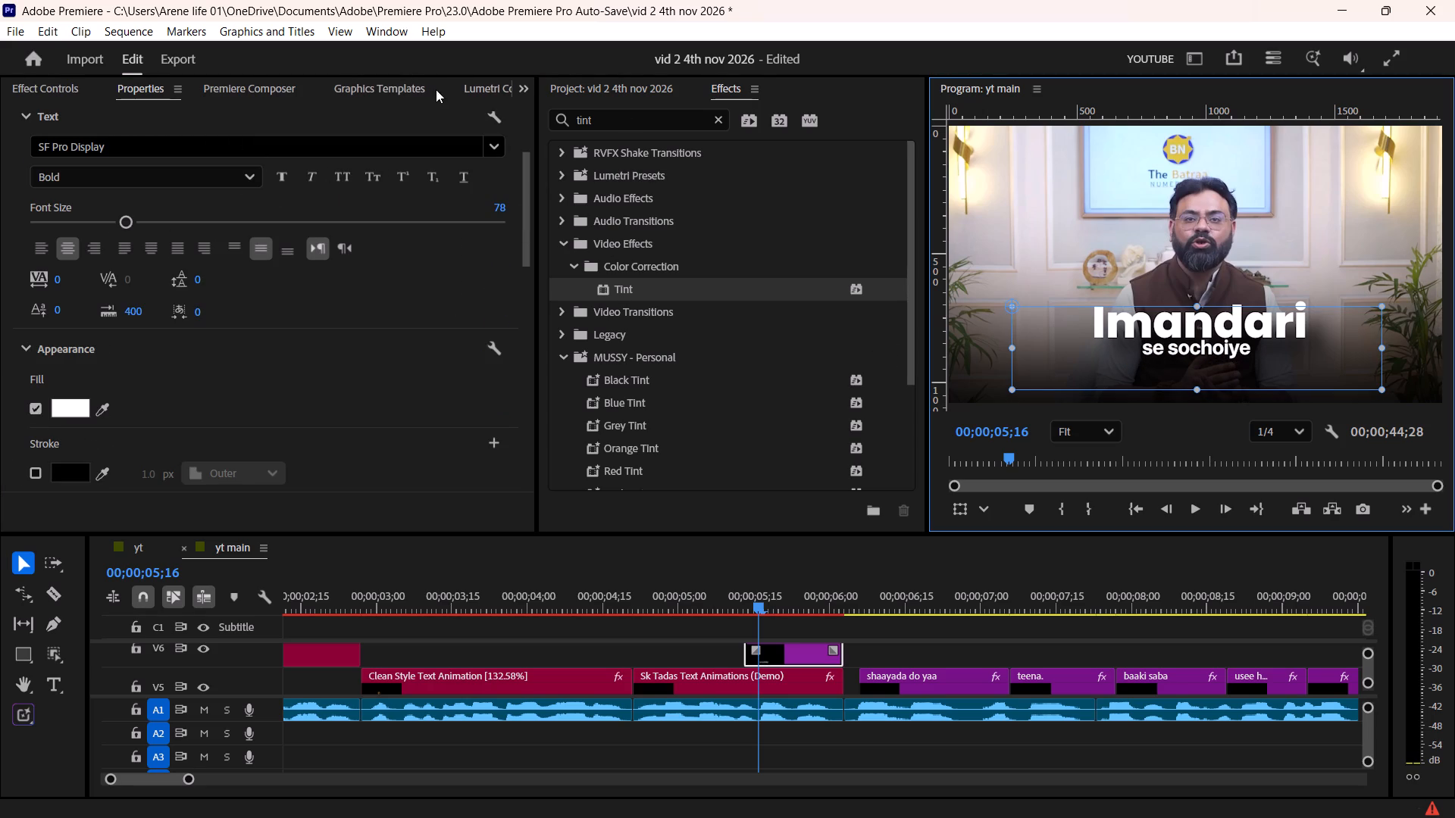
# Find the Bounce Up (MUSSY) preset, apply it to the "se sochoiye" caption, play it back and save the project.
pyautogui.moveTo(613, 124); pyautogui.dragTo(496, 143)
pyautogui.write('bounce')
pyautogui.moveTo(640, 381); pyautogui.dragTo(645, 404)
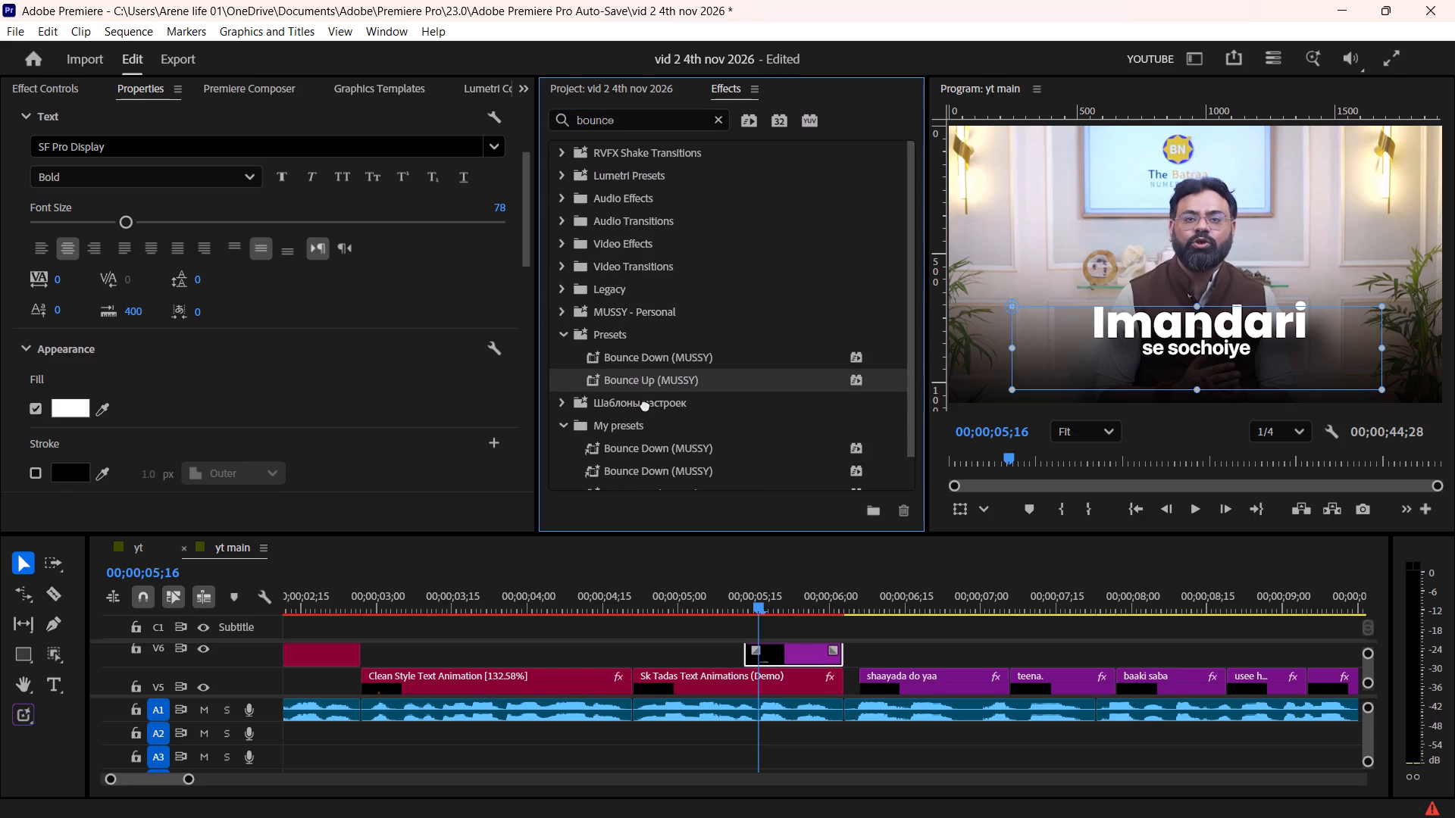
pyautogui.moveTo(645, 404); pyautogui.dragTo(788, 649)
pyautogui.click(687, 589)
pyautogui.press('space')
pyautogui.keyDown('alt'); pyautogui.scroll(-2, 705, 612); pyautogui.keyUp('alt')
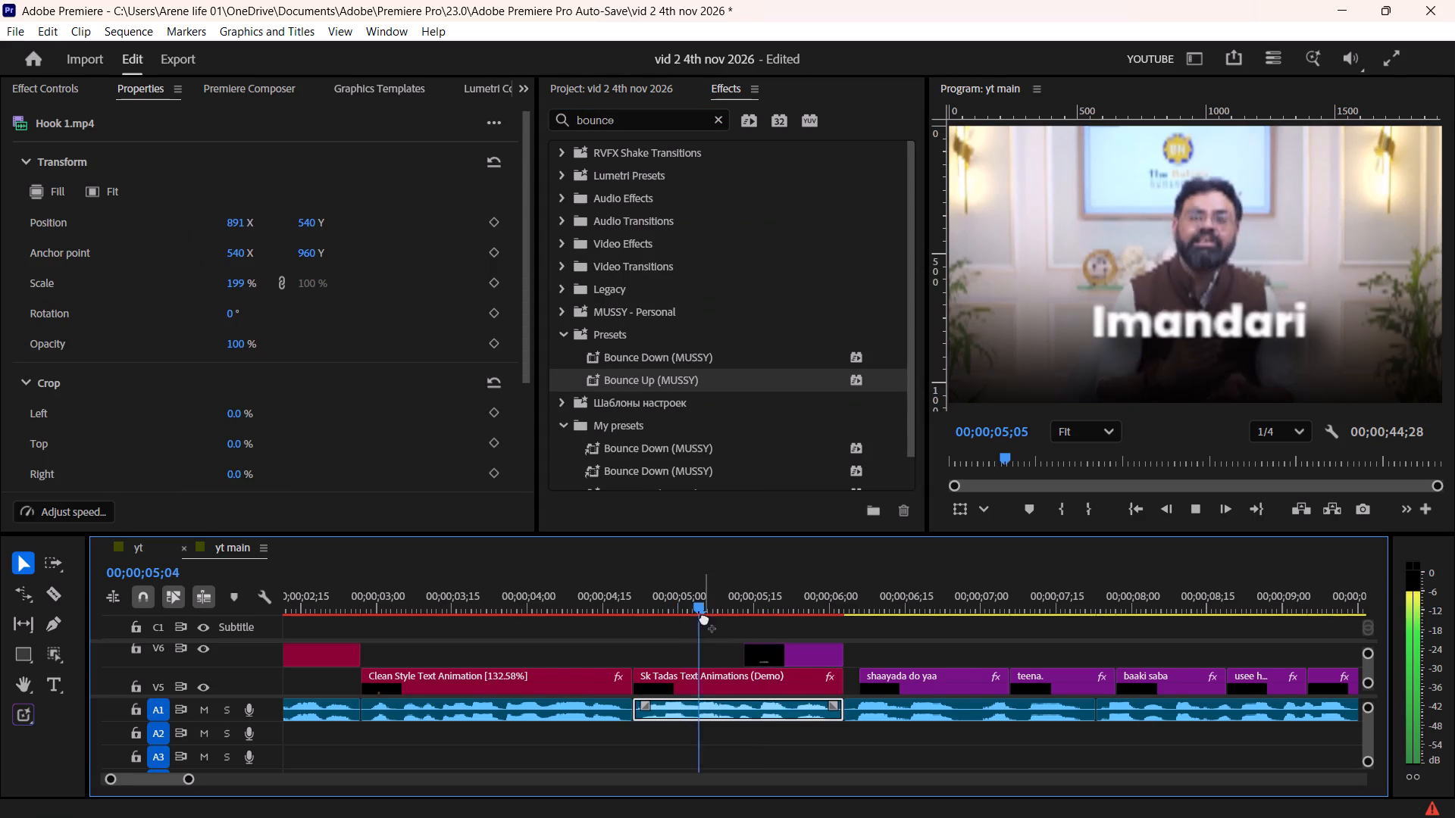
pyautogui.keyDown('alt'); pyautogui.scroll(-2, 704, 618); pyautogui.keyUp('alt')
pyautogui.scroll(-7, 704, 618)
pyautogui.press('space')
pyautogui.keyDown('alt'); pyautogui.scroll(2, 760, 640); pyautogui.keyUp('alt')
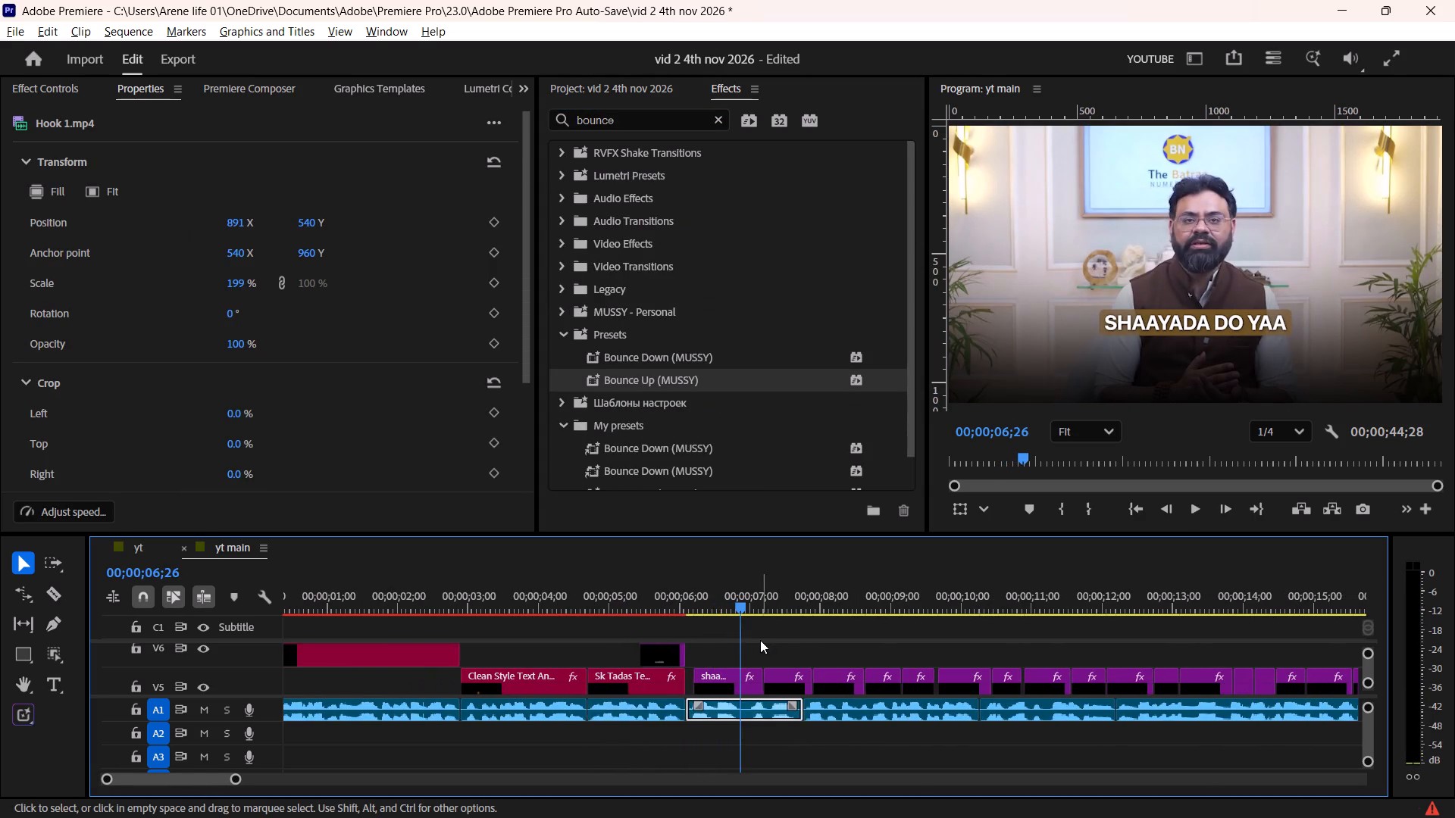
pyautogui.keyDown('alt'); pyautogui.scroll(3, 760, 640); pyautogui.keyUp('alt')
pyautogui.hotkey('ctrl', 's')
pyautogui.hotkey('ctrl', 's')
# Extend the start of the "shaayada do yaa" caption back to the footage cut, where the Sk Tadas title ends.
pyautogui.keyDown('alt'); pyautogui.scroll(5, 745, 663); pyautogui.keyUp('alt')
pyautogui.keyDown('alt'); pyautogui.scroll(-5, 745, 663); pyautogui.keyUp('alt')
pyautogui.press('space')
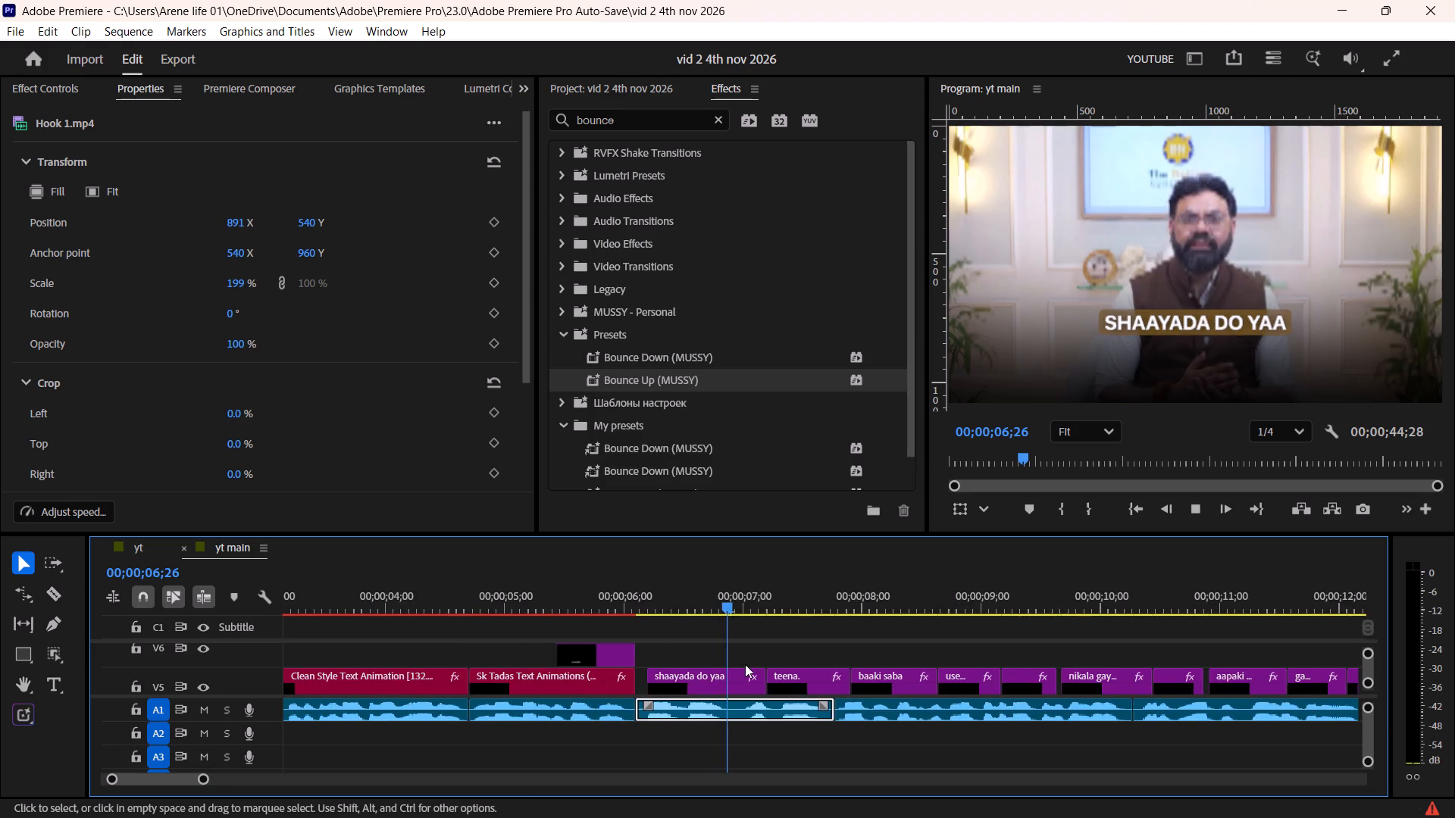
pyautogui.keyDown('alt'); pyautogui.scroll(-4, 743, 669); pyautogui.keyUp('alt')
pyautogui.scroll(-3, 721, 692)
pyautogui.press('space')
pyautogui.keyDown('alt'); pyautogui.scroll(10, 698, 679); pyautogui.keyUp('alt')
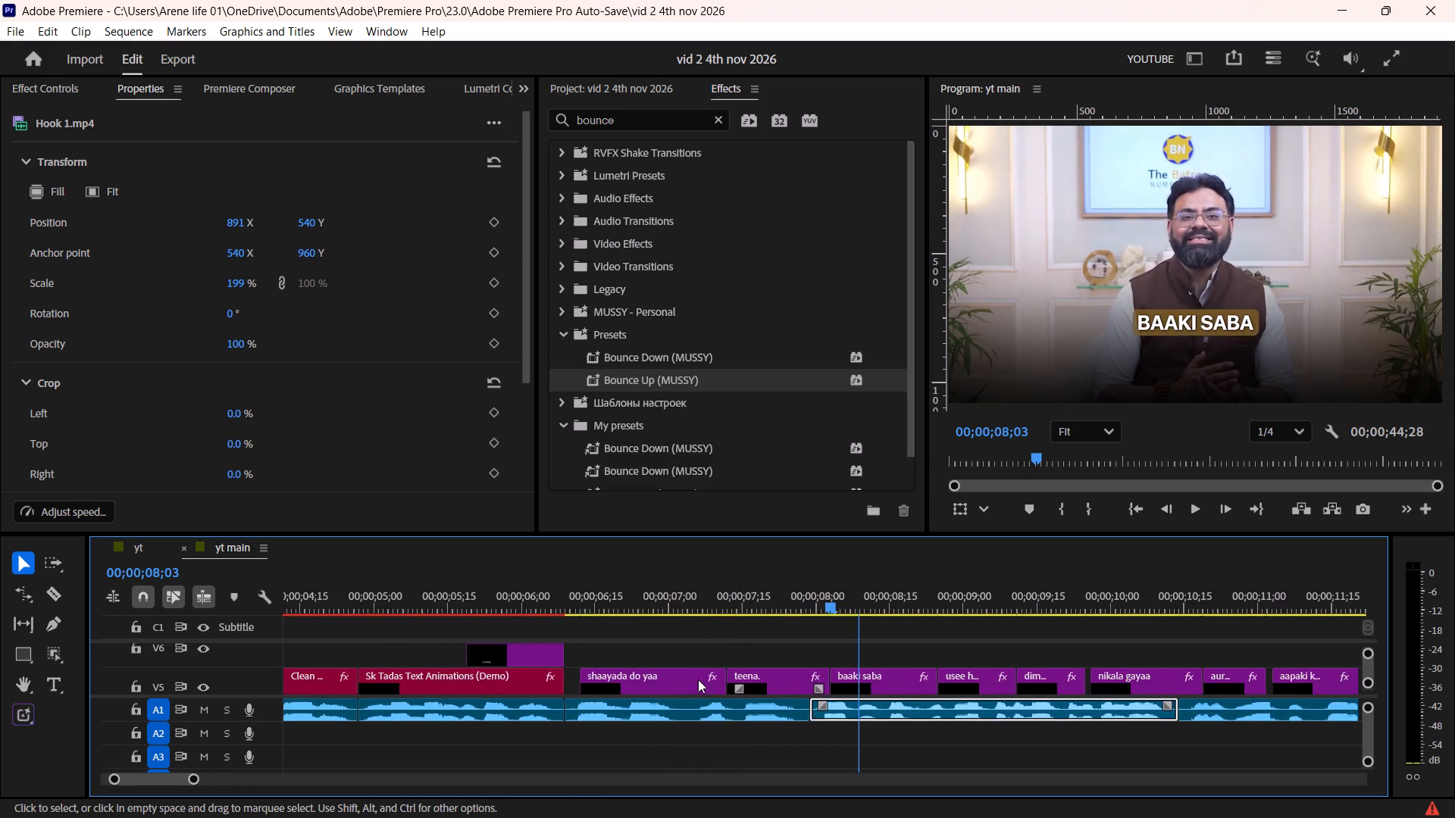
pyautogui.moveTo(634, 605); pyautogui.dragTo(603, 629)
pyautogui.moveTo(615, 675); pyautogui.dragTo(588, 685)
pyautogui.press('space')
pyautogui.press('space')
pyautogui.keyDown('alt'); pyautogui.scroll(4, 652, 680); pyautogui.keyUp('alt')
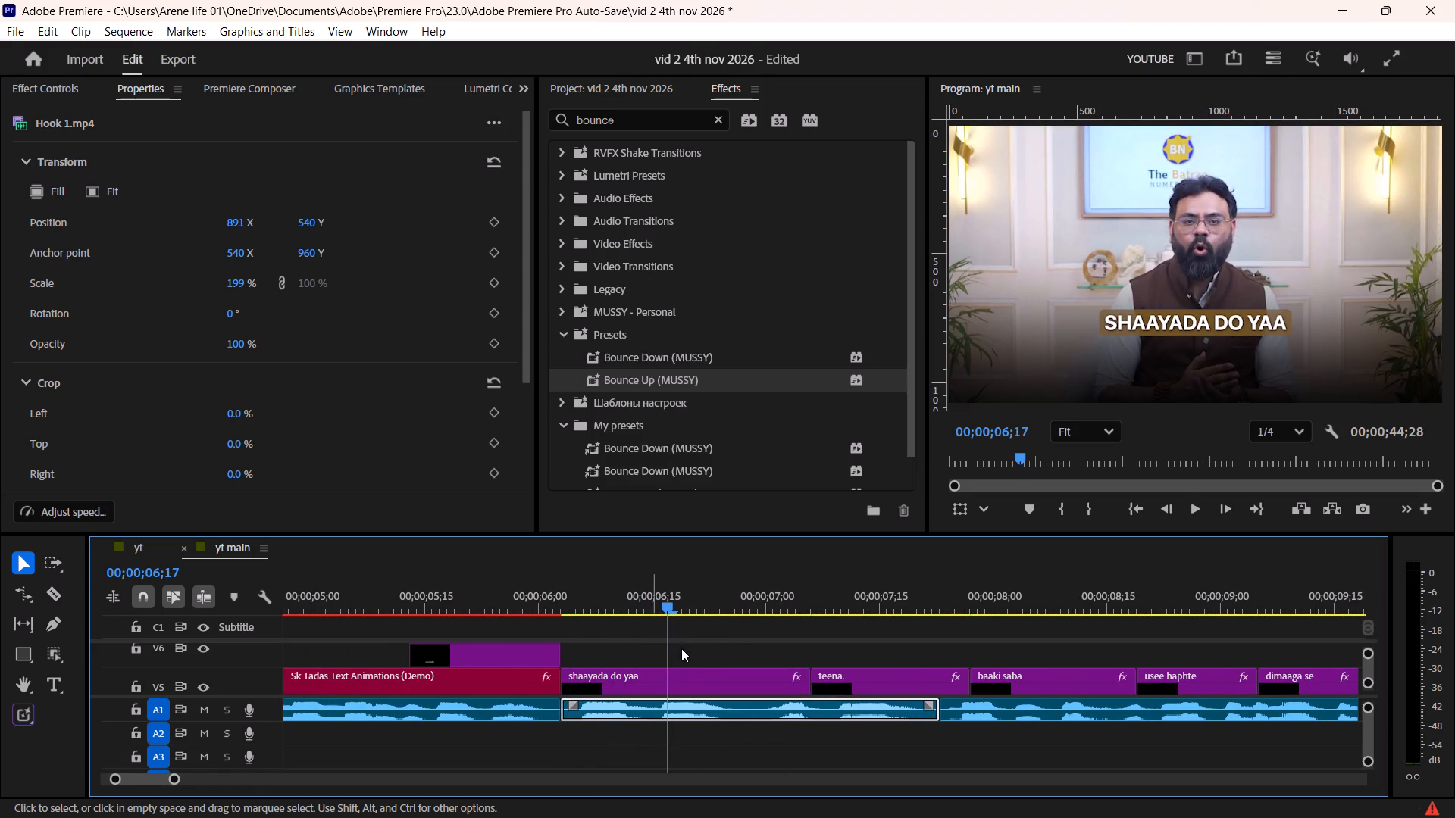
# Replace the "shaayada do yaa" caption text with "shayad".
pyautogui.click(701, 680)
pyautogui.doubleClick(1254, 325)
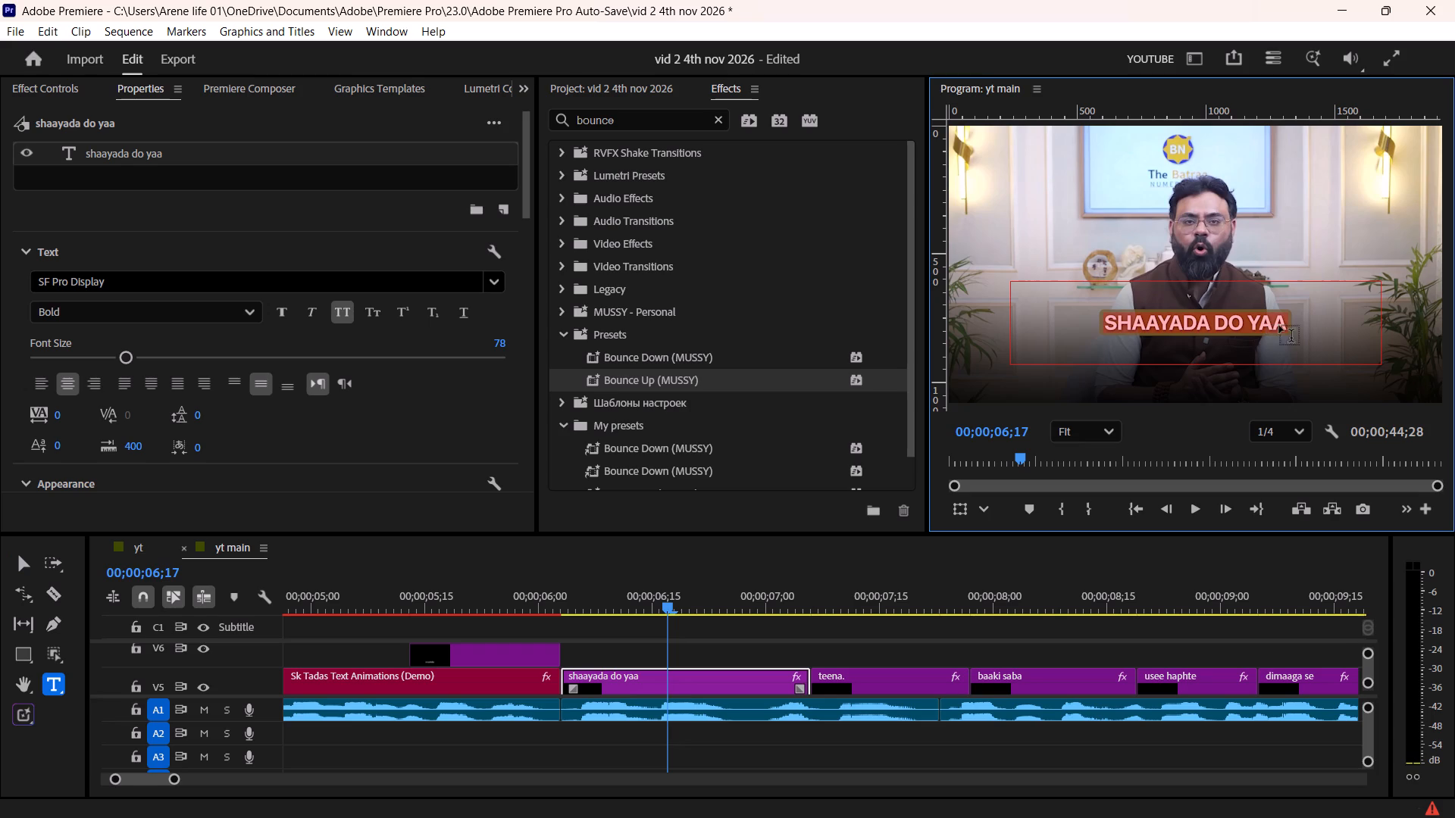
pyautogui.click(1282, 322)
pyautogui.press('BackSpace')
pyautogui.press('BackSpace')
pyautogui.press('BackSpace')
pyautogui.press('BackSpace')
pyautogui.press('BackSpace')
pyautogui.press('BackSpace')
pyautogui.press('BackSpace')
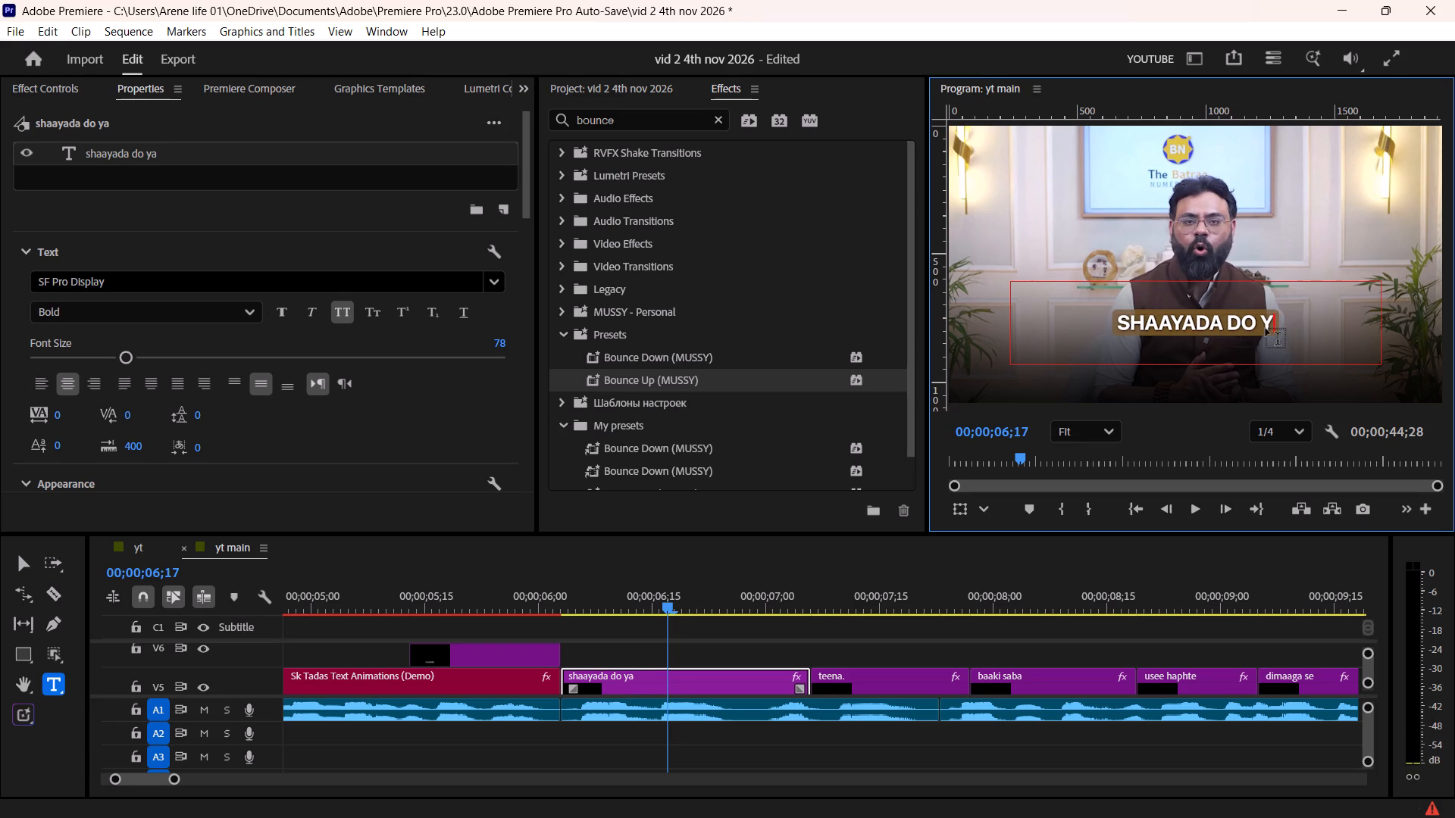
pyautogui.press('BackSpace')
pyautogui.press('BackSpace')
pyautogui.press('BackSpace')
pyautogui.press('BackSpace')
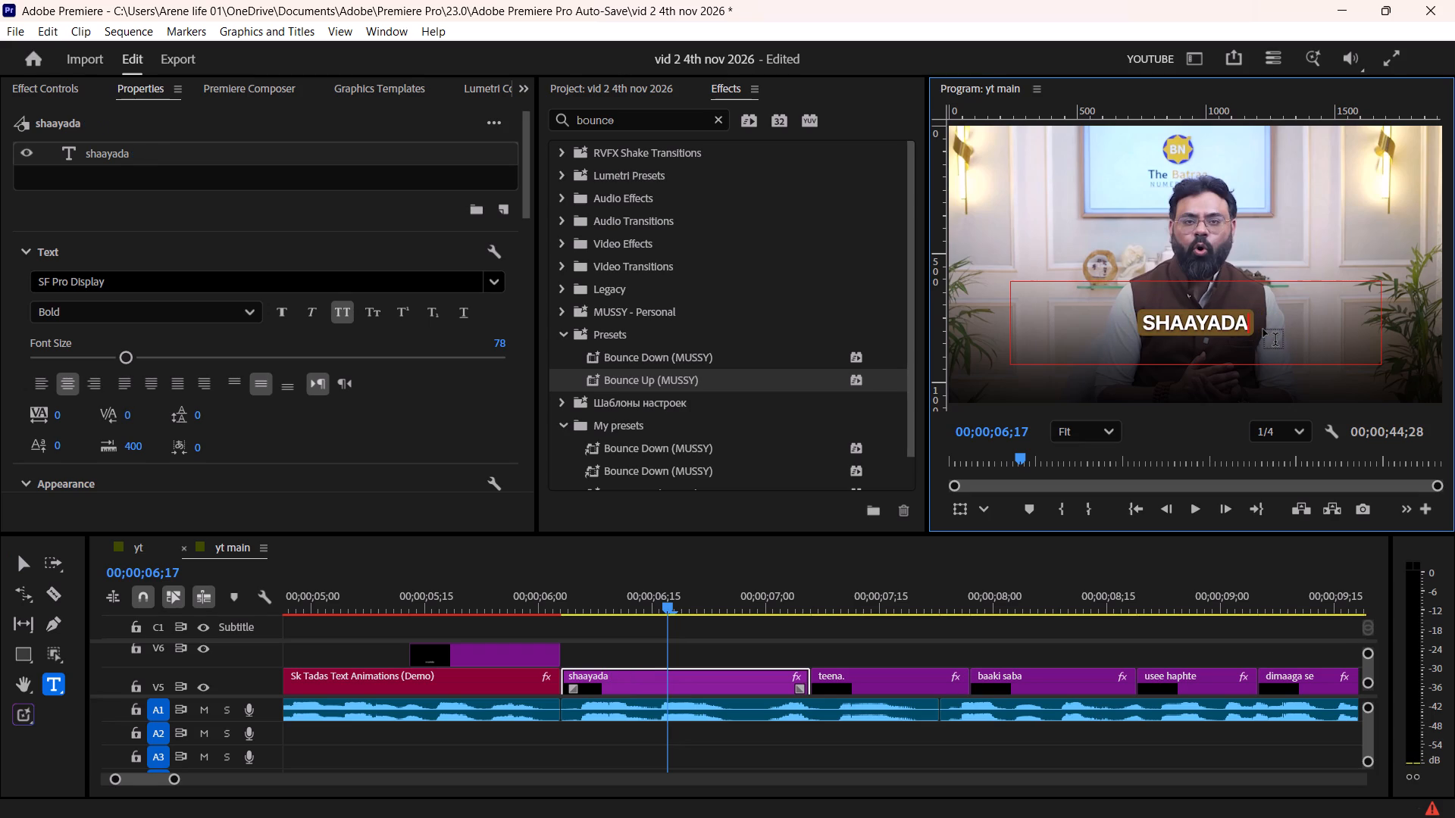
pyautogui.hotkey('ctrl', 'a')
pyautogui.write('shayad')
pyautogui.click(740, 669)
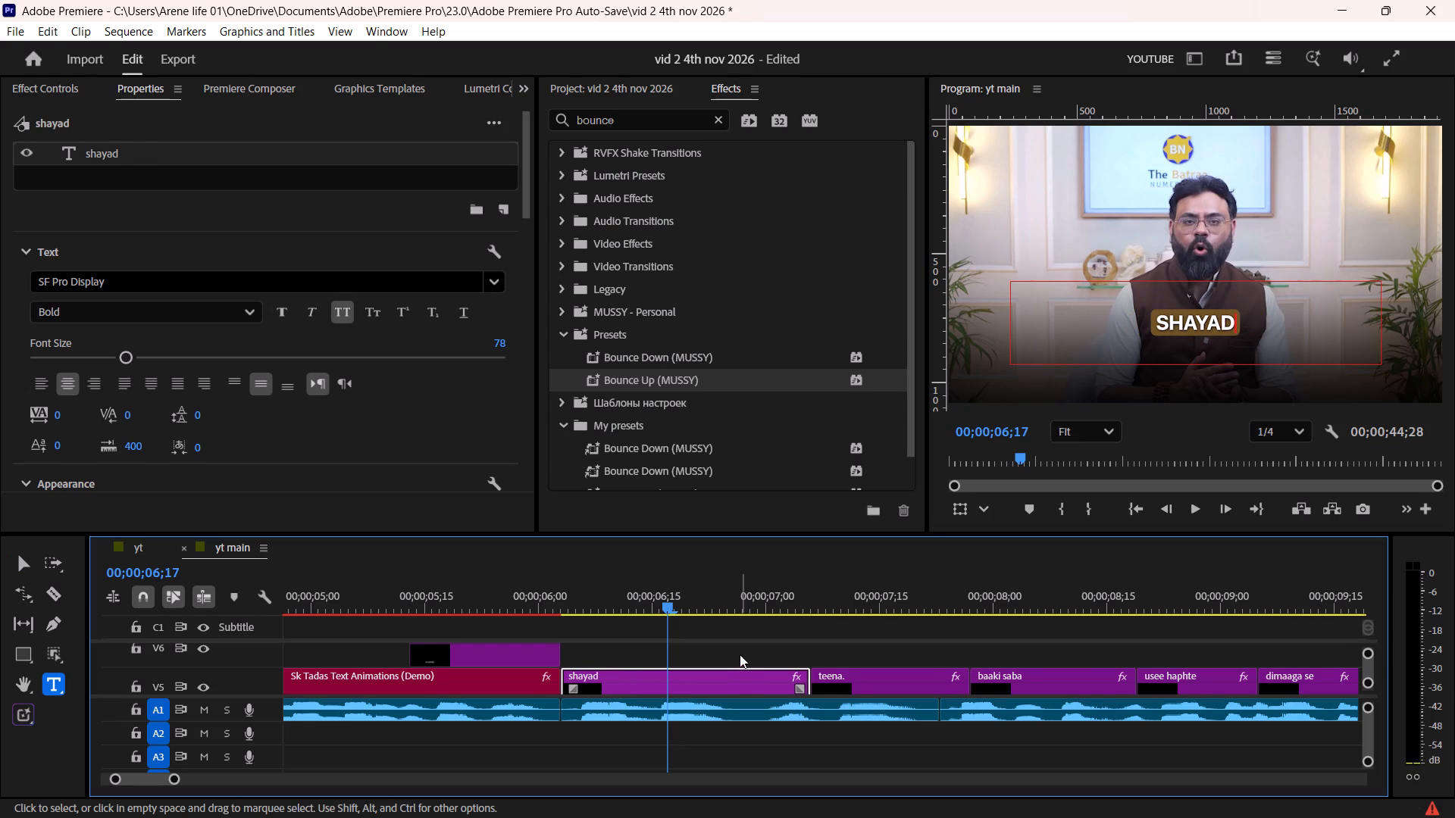
# Duplicate the "se sochoiye" clip on V6 above the "shayad" caption, with its end flush with the caption's end.
pyautogui.keyDown('alt'); pyautogui.scroll(-2, 738, 654); pyautogui.keyUp('alt')
pyautogui.click(710, 656)
pyautogui.keyDown('alt'); pyautogui.scroll(-1, 710, 655); pyautogui.keyUp('alt')
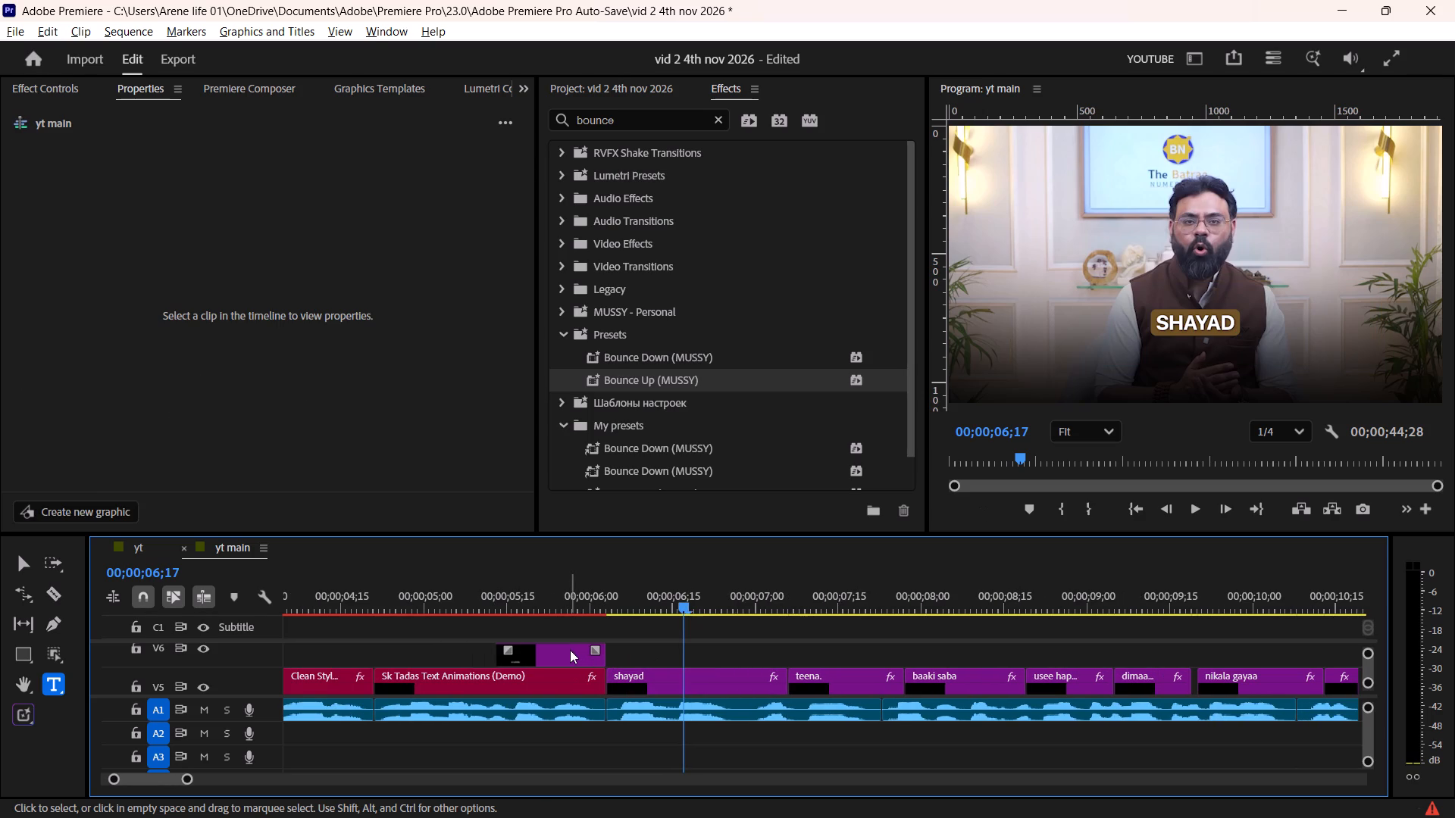
pyautogui.keyDown('alt'); pyautogui.moveTo(570, 650); pyautogui.dragTo(748, 651); pyautogui.keyUp('alt')
pyautogui.press('space')
pyautogui.press('space')
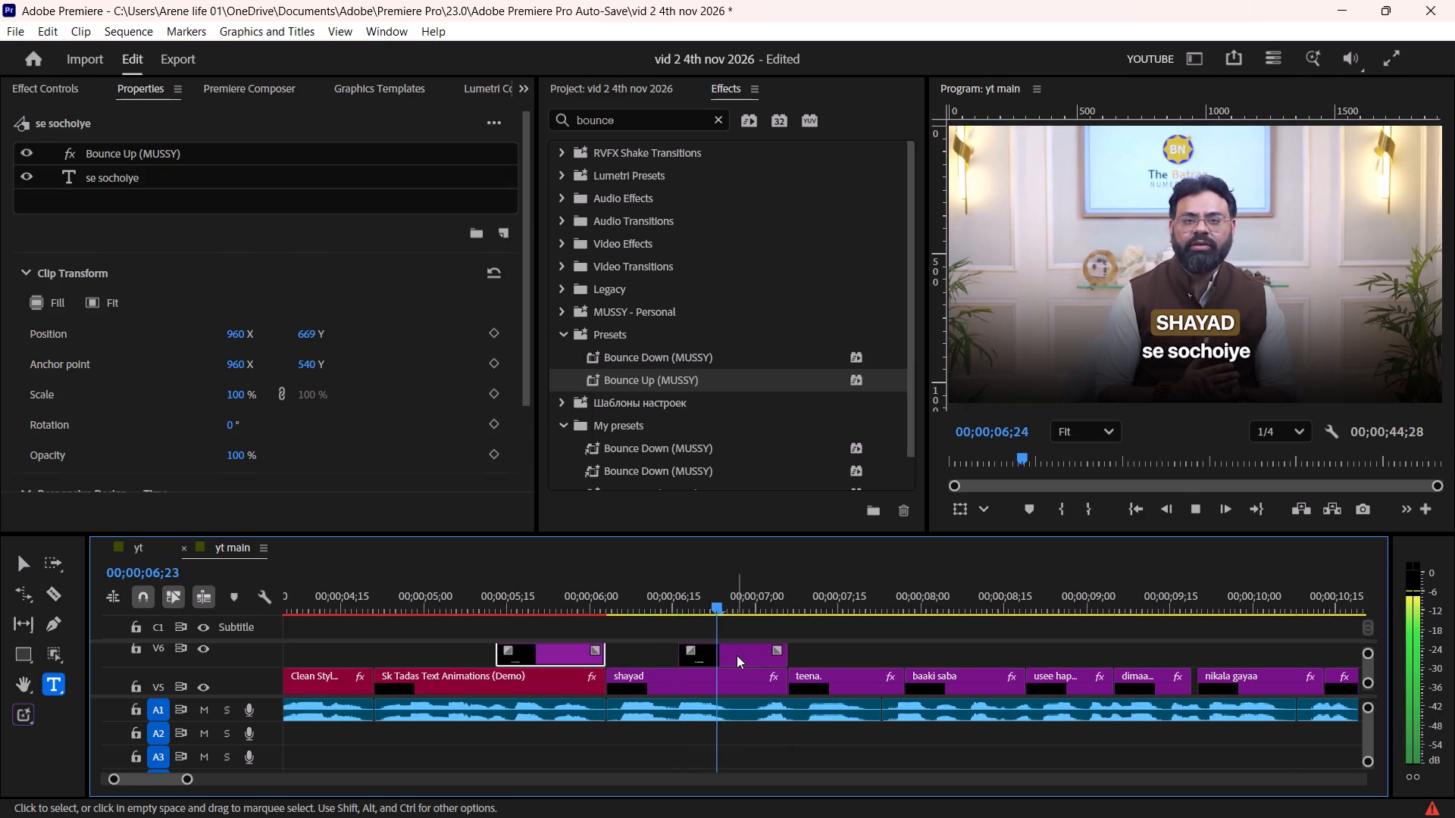
# Change the duplicated caption's text to "2".
pyautogui.click(737, 655)
pyautogui.doubleClick(155, 182)
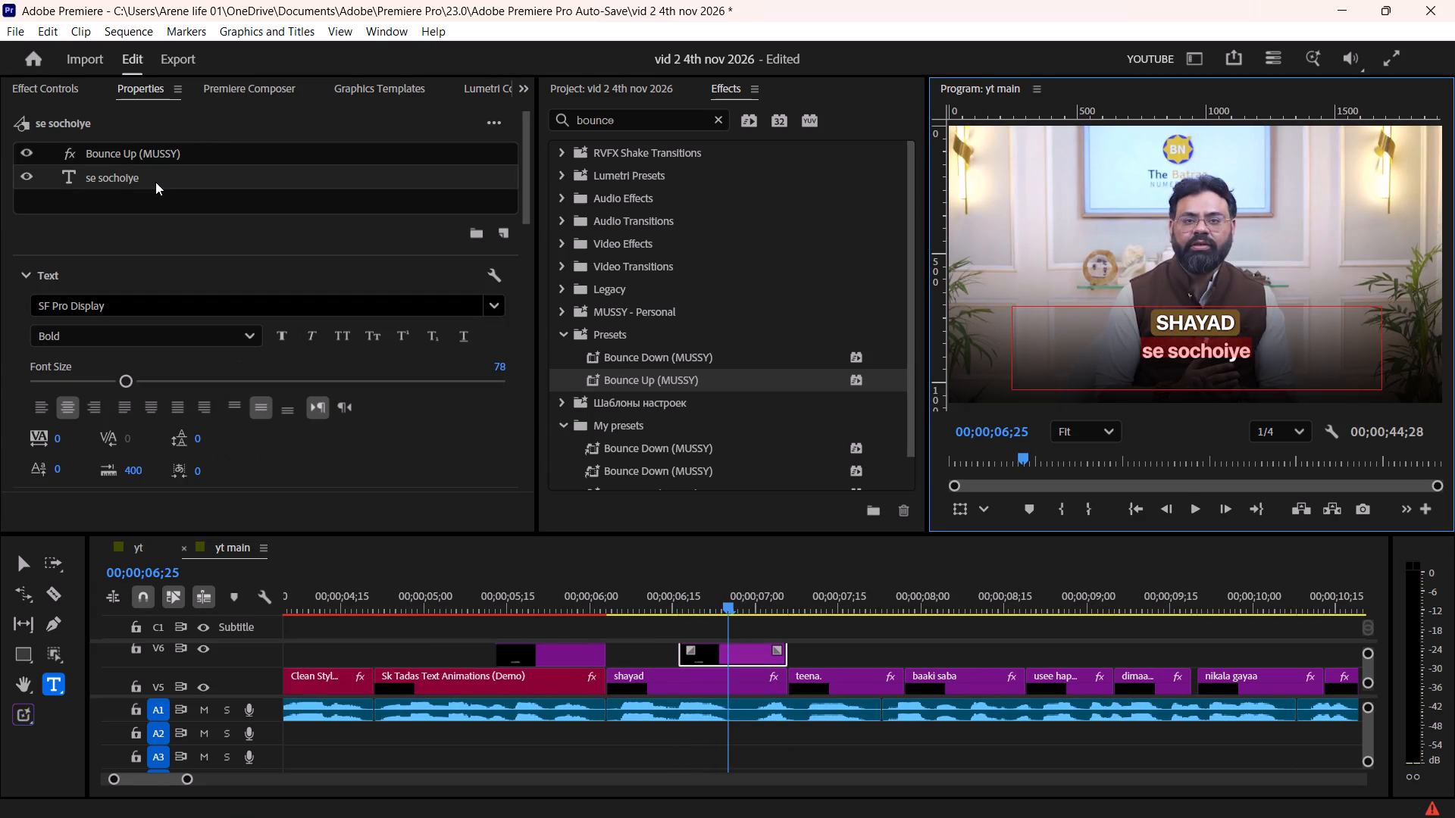
pyautogui.press('2')
pyautogui.click(824, 644)
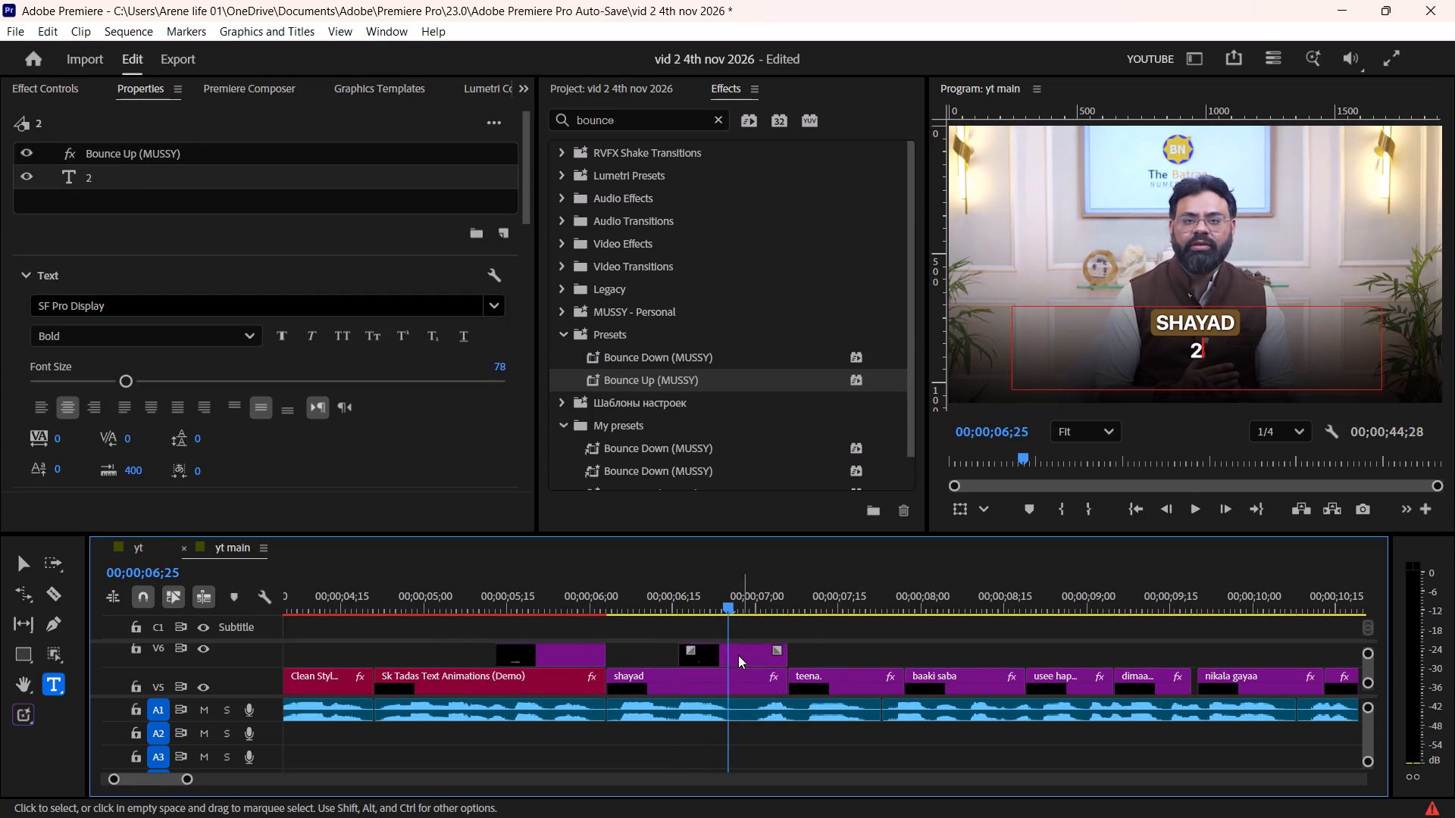
# Style the "2" text as Bold with Faux Bold on and enlarge its font size to about 325.
pyautogui.click(727, 654)
pyautogui.click(183, 176)
pyautogui.click(167, 350)
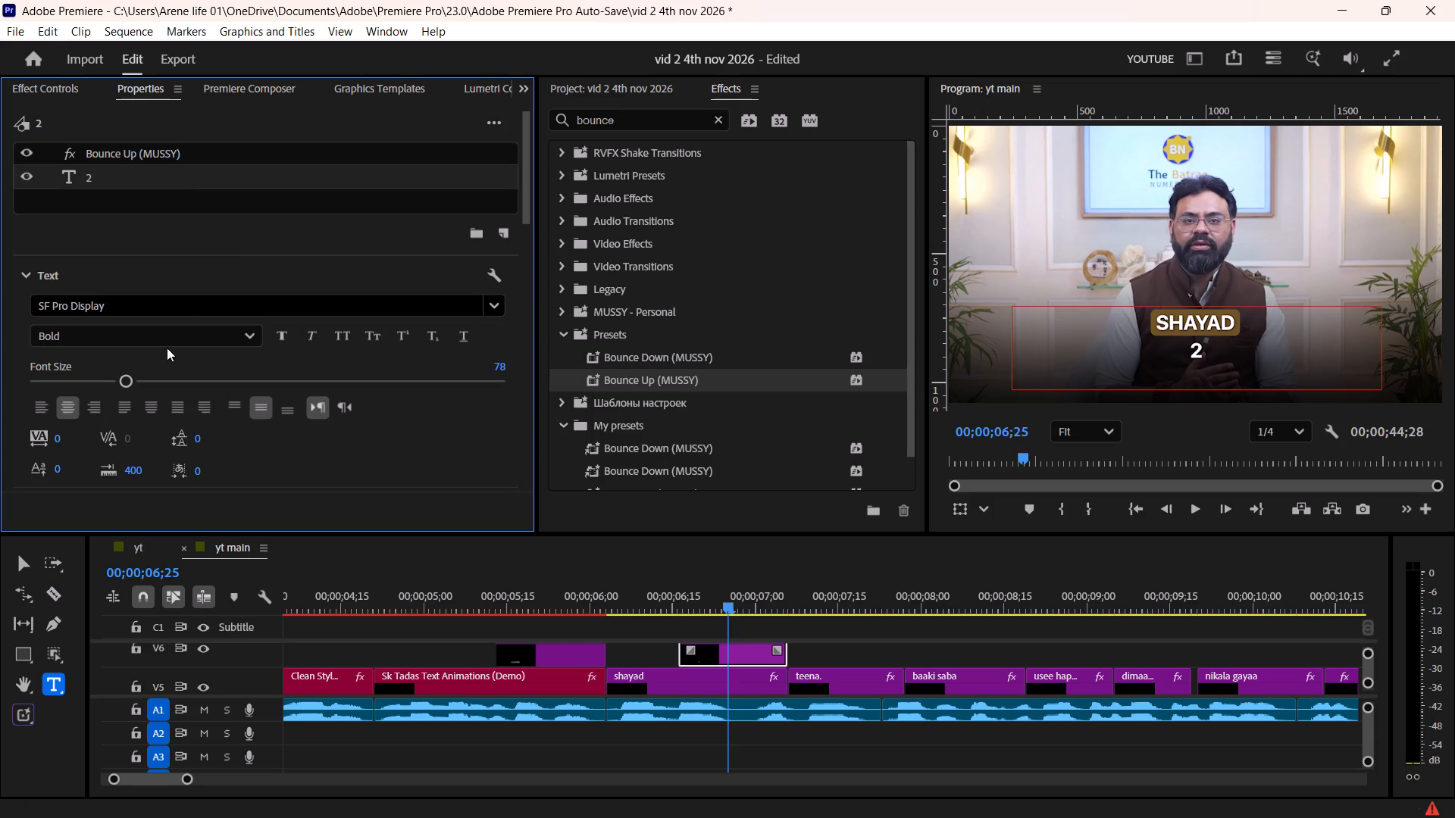
pyautogui.click(164, 333)
pyautogui.click(151, 539)
pyautogui.click(128, 332)
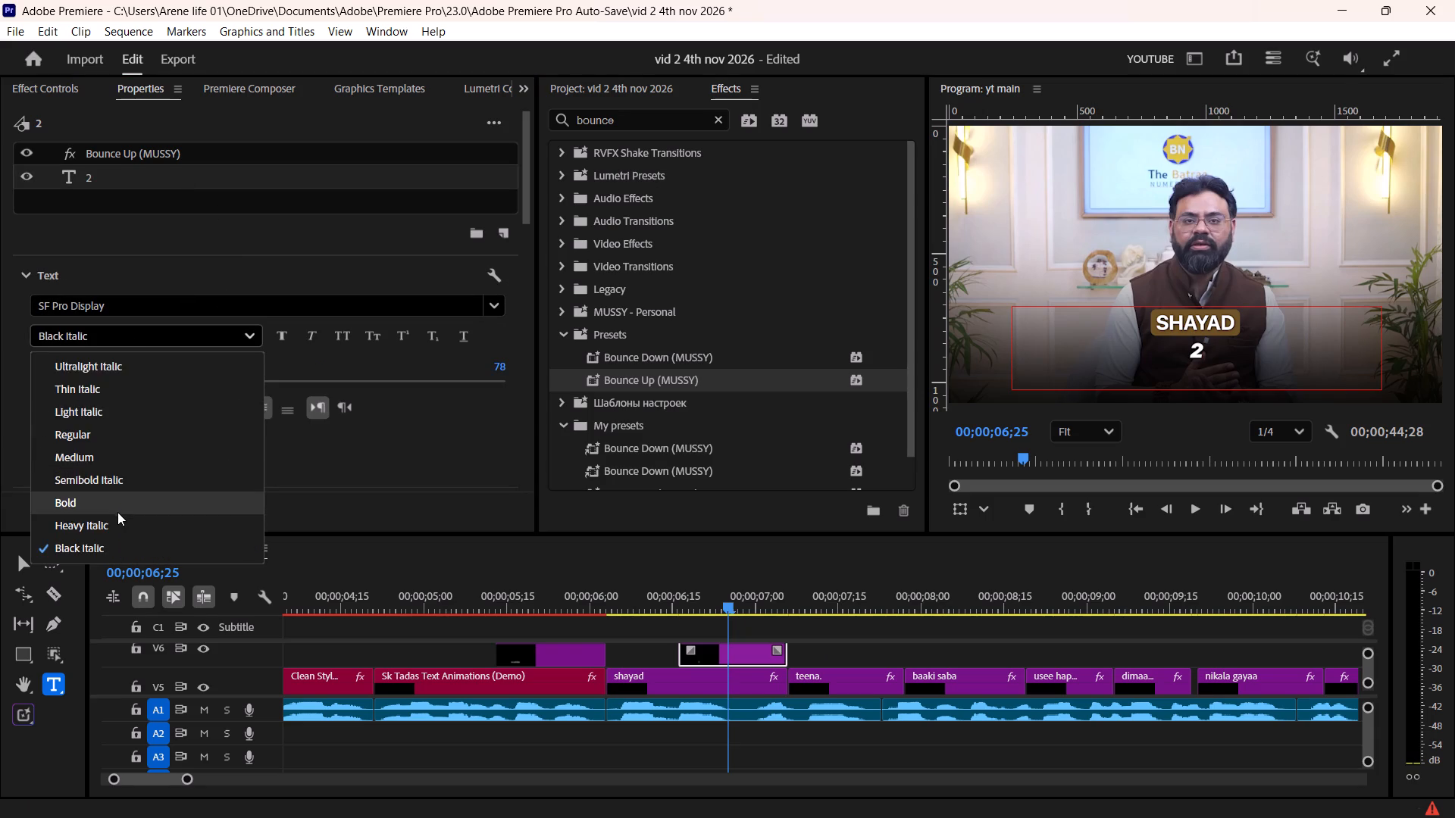
pyautogui.click(117, 504)
pyautogui.click(286, 339)
pyautogui.moveTo(128, 378); pyautogui.dragTo(202, 376)
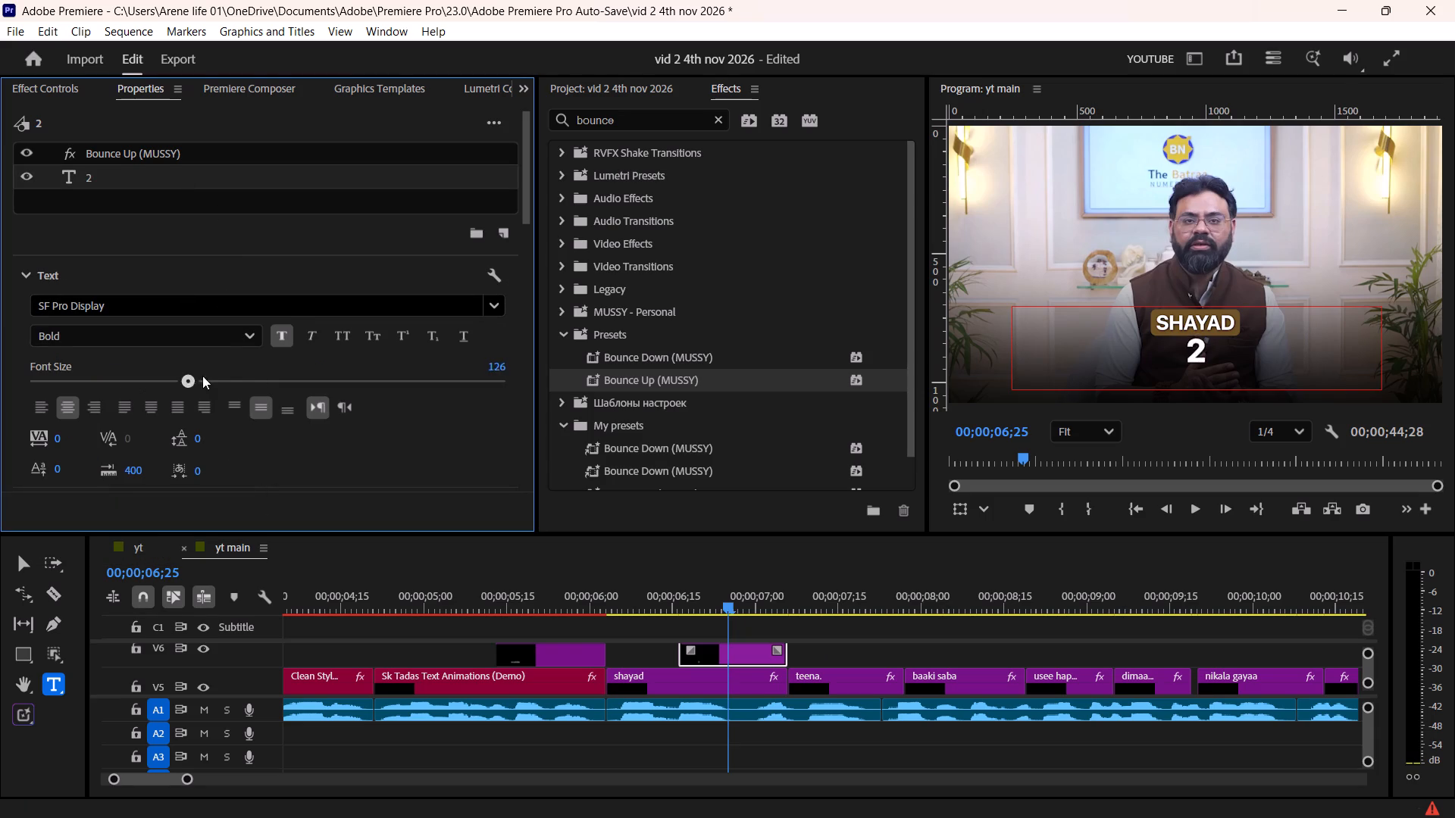
pyautogui.moveTo(202, 376); pyautogui.dragTo(415, 348)
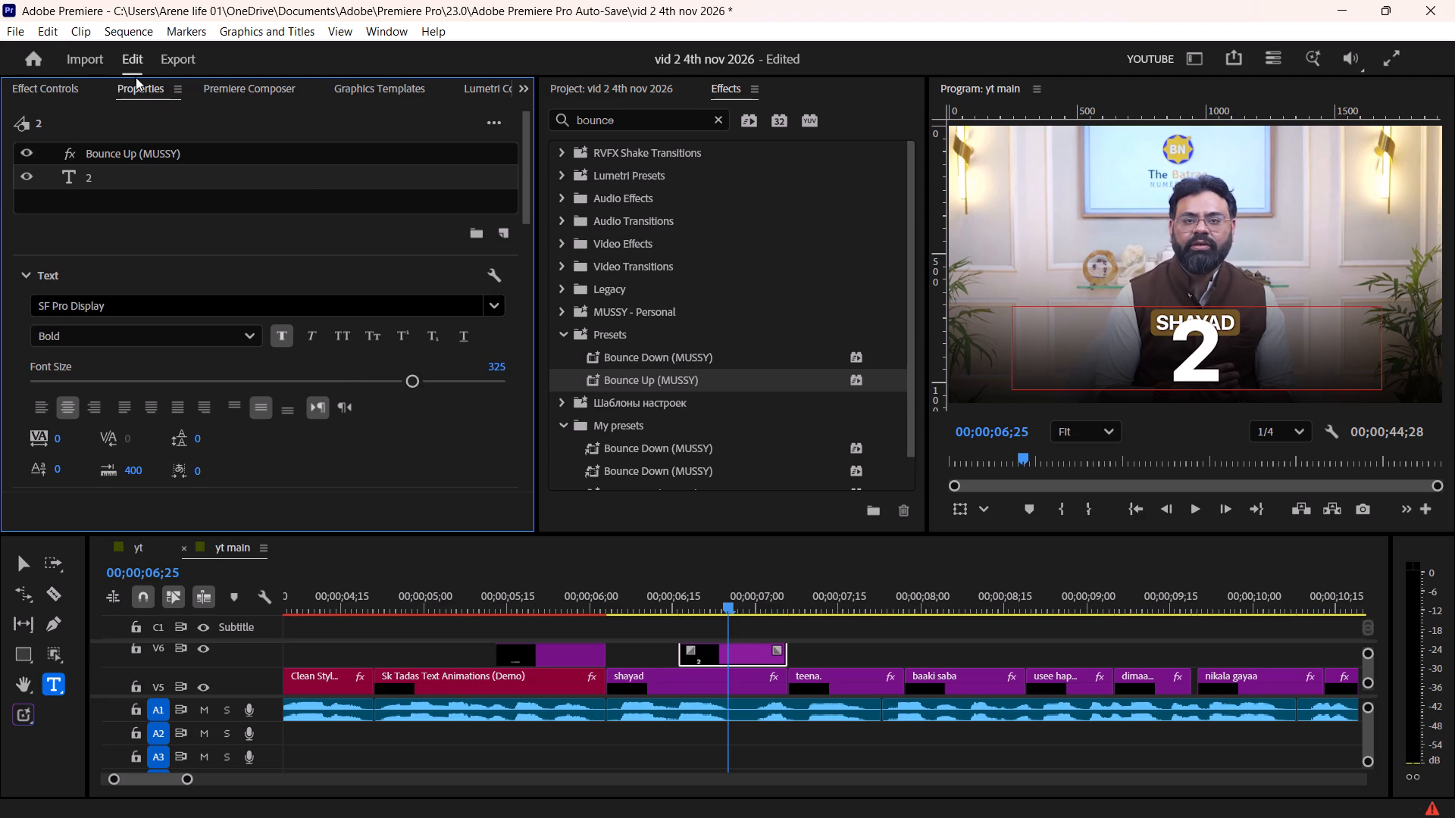
# Raise the "2" behind the SHAYAD caption by reducing its Motion vertical position to about 418.
pyautogui.scroll(2, 108, 89)
pyautogui.moveTo(247, 232); pyautogui.dragTo(266, 346)
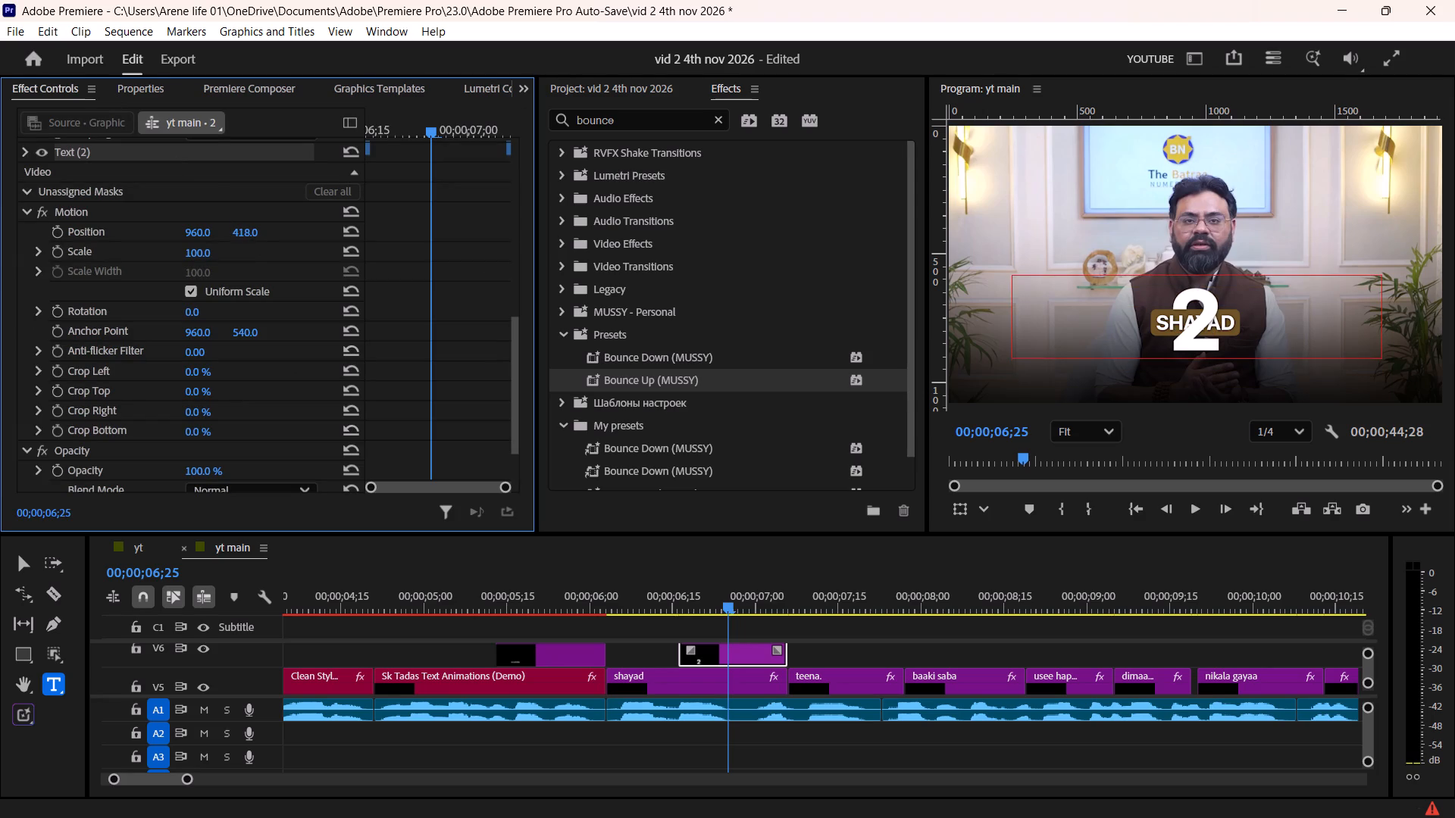
pyautogui.moveTo(266, 346); pyautogui.dragTo(270, 347)
# Move the "shayad" caption clip up to V7 so it sits in front of the "2", save the project and play back the result.
pyautogui.click(715, 675)
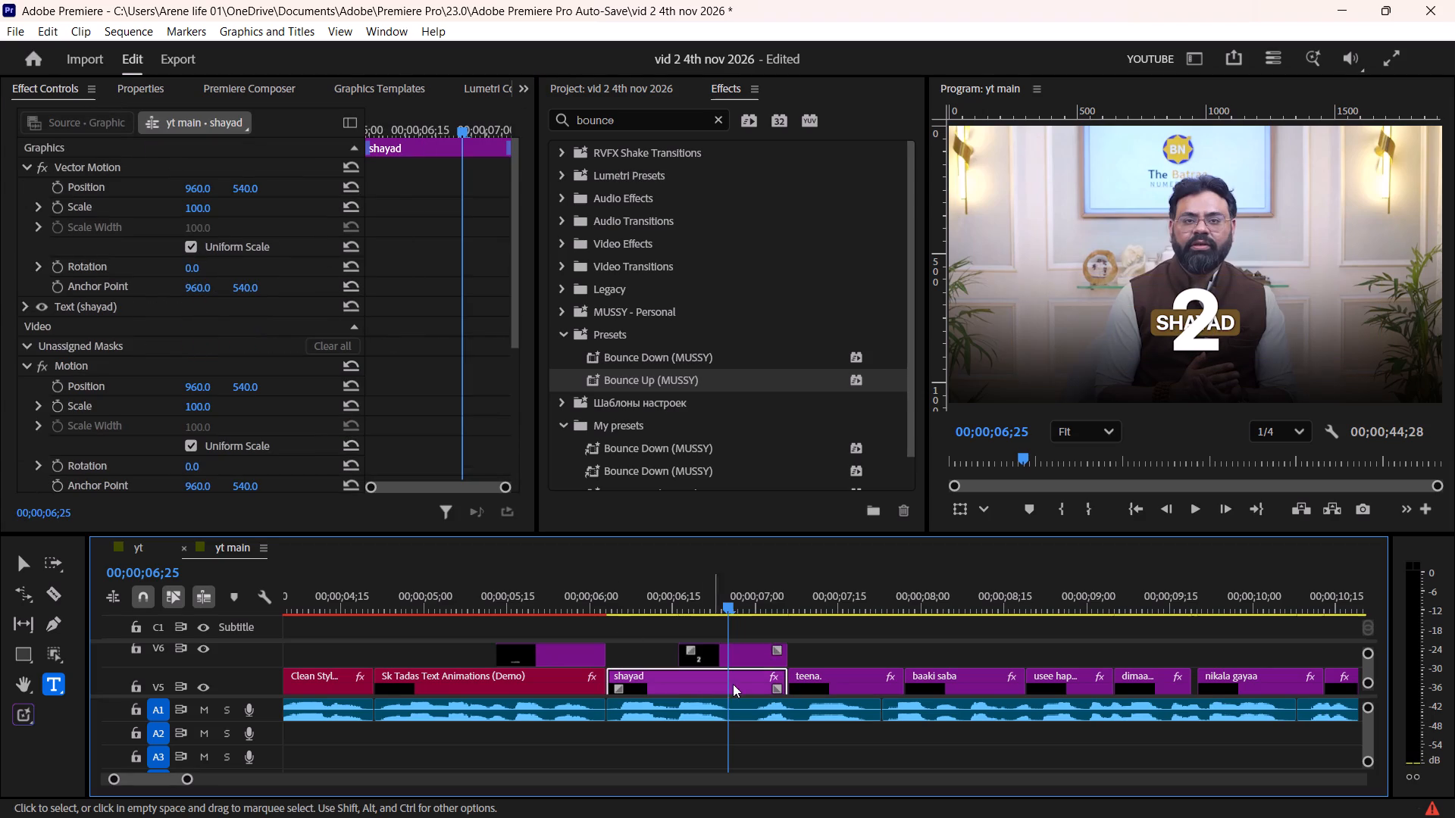
pyautogui.press('`')
pyautogui.moveTo(611, 304); pyautogui.dragTo(611, 300)
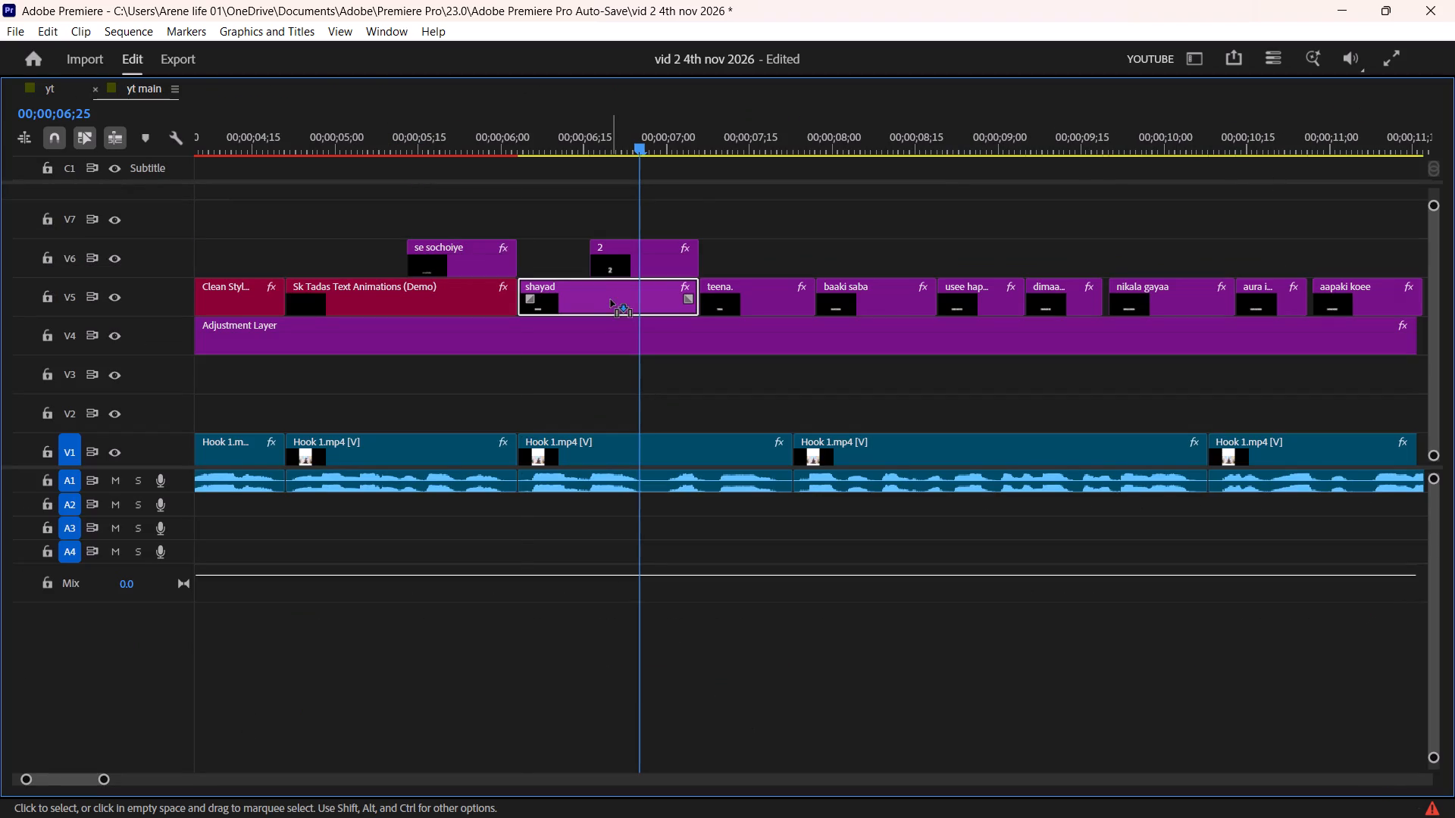
pyautogui.moveTo(611, 300); pyautogui.dragTo(598, 222)
pyautogui.press('`')
pyautogui.keyDown('ctrl'); pyautogui.scroll(7, 716, 688); pyautogui.keyUp('ctrl')
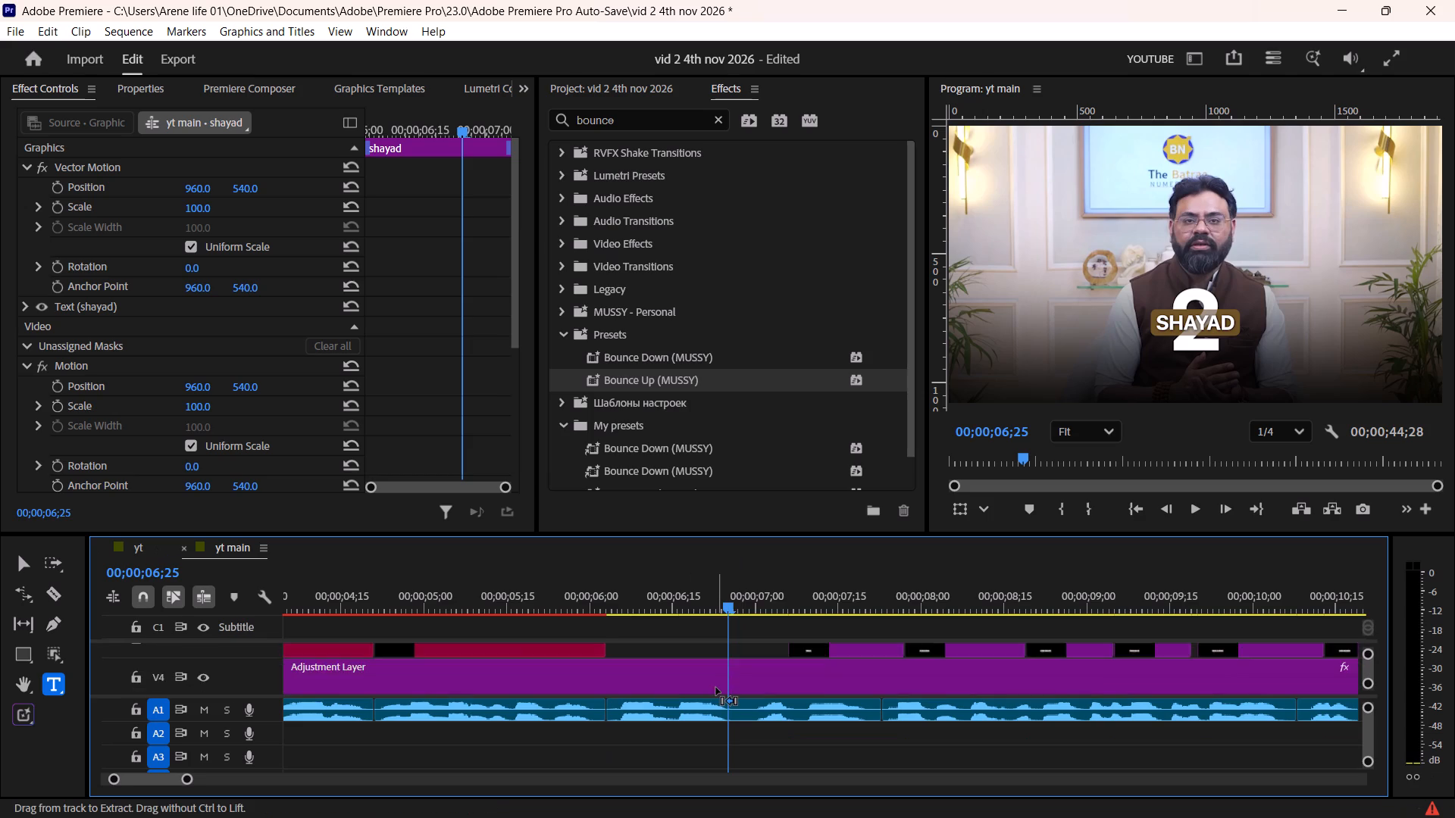
pyautogui.keyDown('ctrl'); pyautogui.scroll(3, 716, 688); pyautogui.keyUp('ctrl')
pyautogui.click(580, 594)
pyautogui.hotkey('ctrl', 's')
pyautogui.press('space')
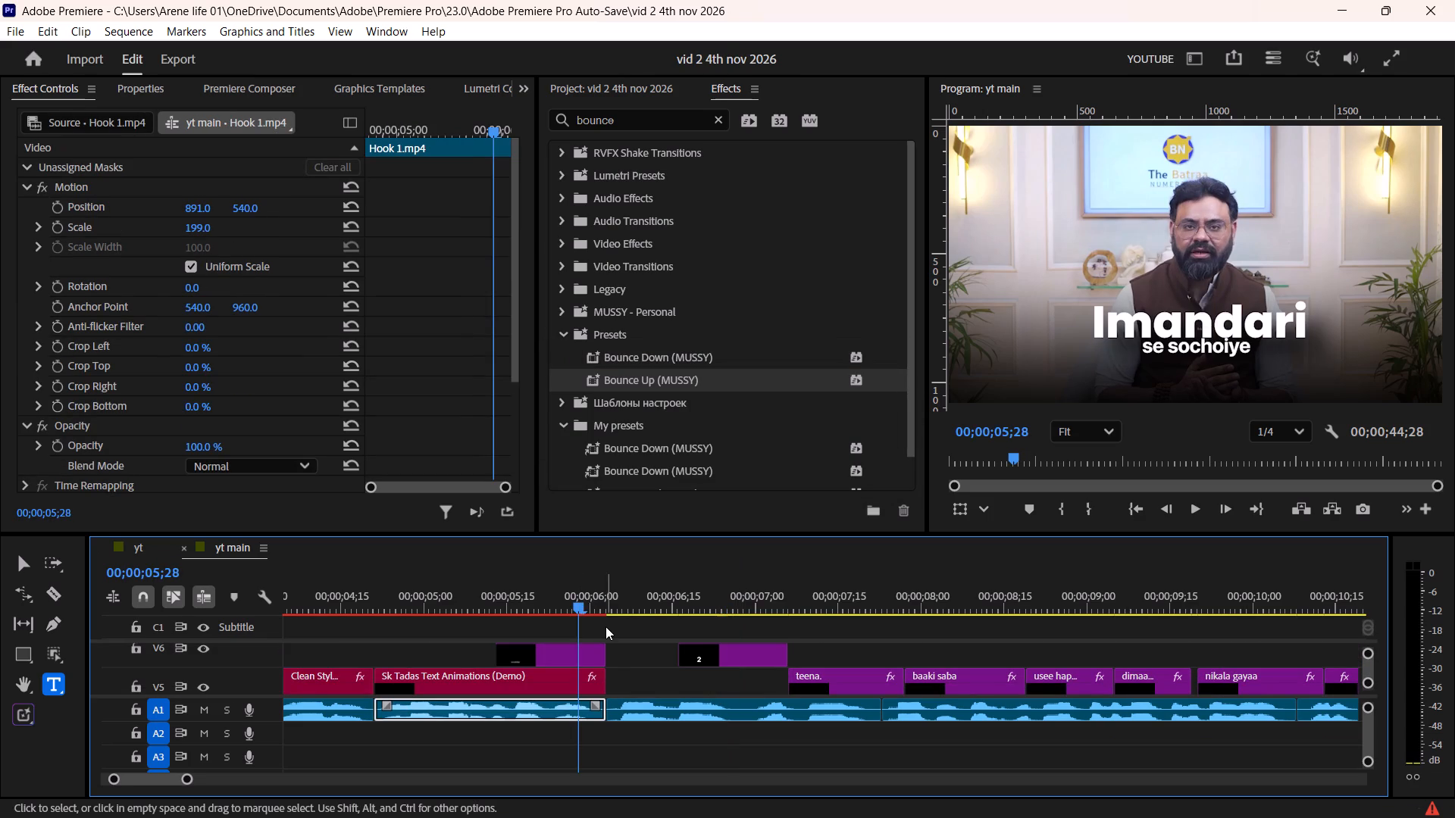
pyautogui.press('space')
pyautogui.keyDown('alt'); pyautogui.scroll(3, 700, 667); pyautogui.keyUp('alt')
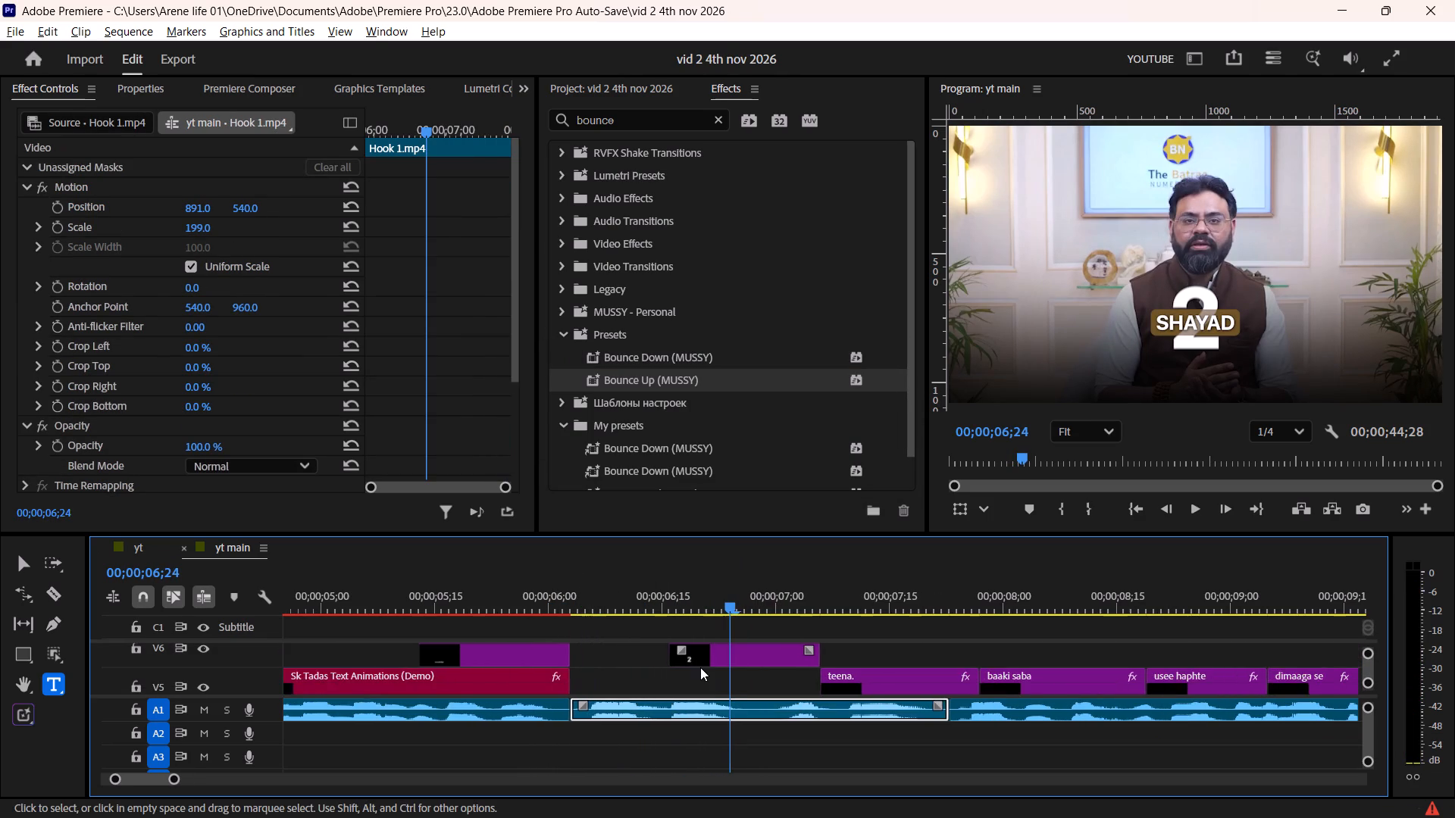
# Set the "2" clip's Vector Motion scale to 115 and its position to 960.0, 665.0.
pyautogui.keyDown('ctrl'); pyautogui.scroll(2, 717, 667); pyautogui.keyUp('ctrl')
pyautogui.click(735, 681)
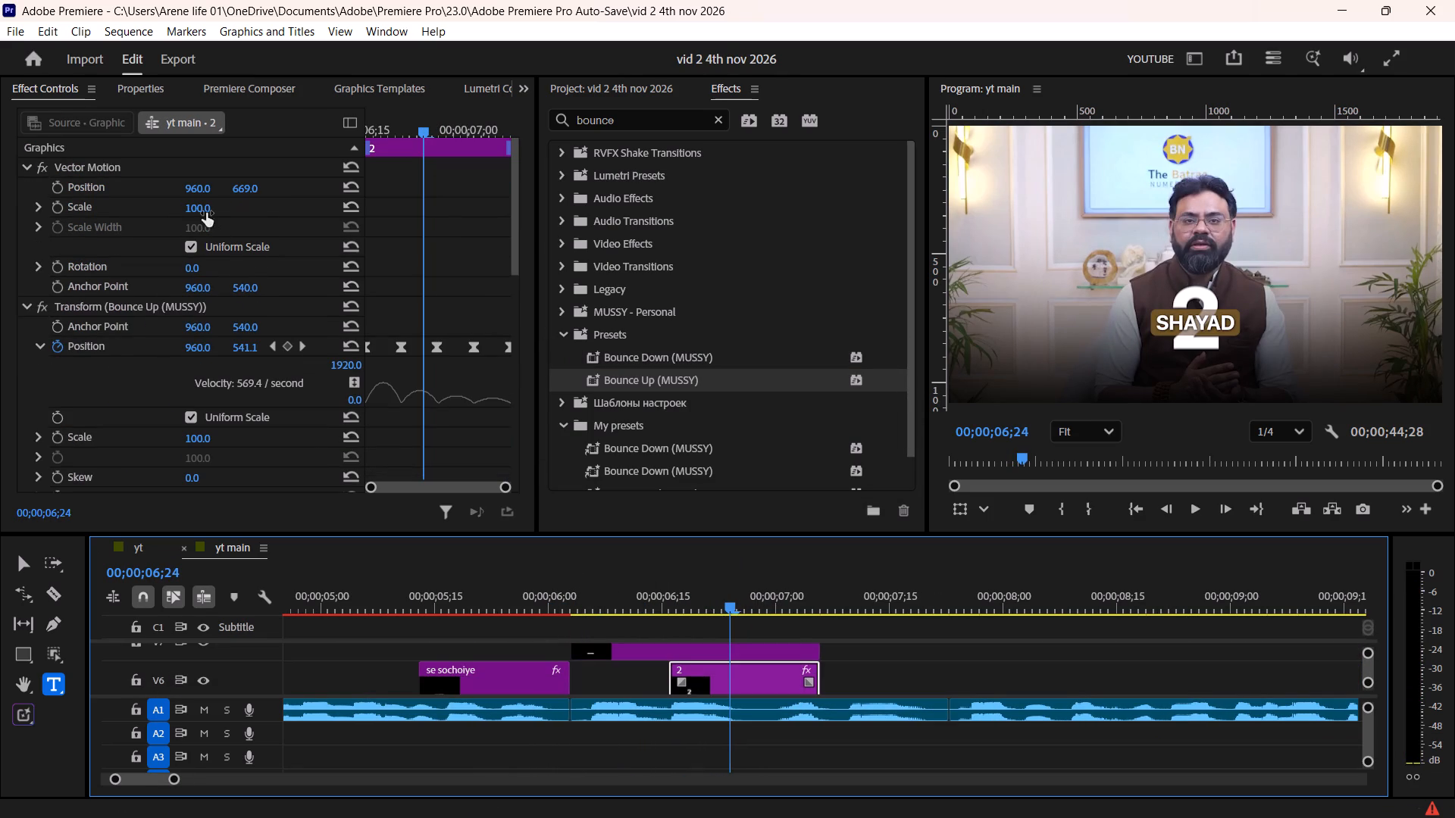
pyautogui.moveTo(202, 208); pyautogui.dragTo(216, 204)
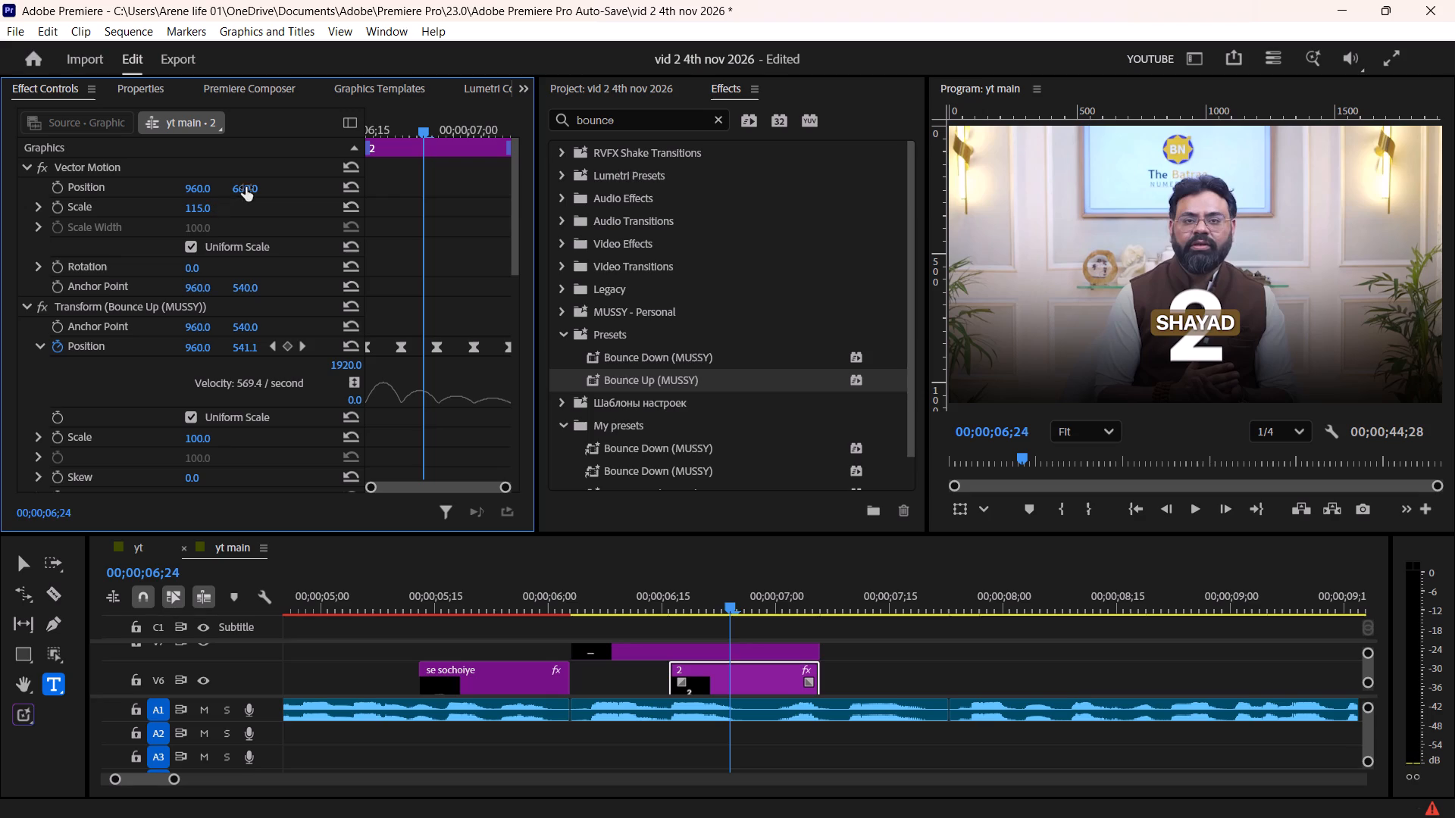
pyautogui.moveTo(247, 186); pyautogui.dragTo(255, 191)
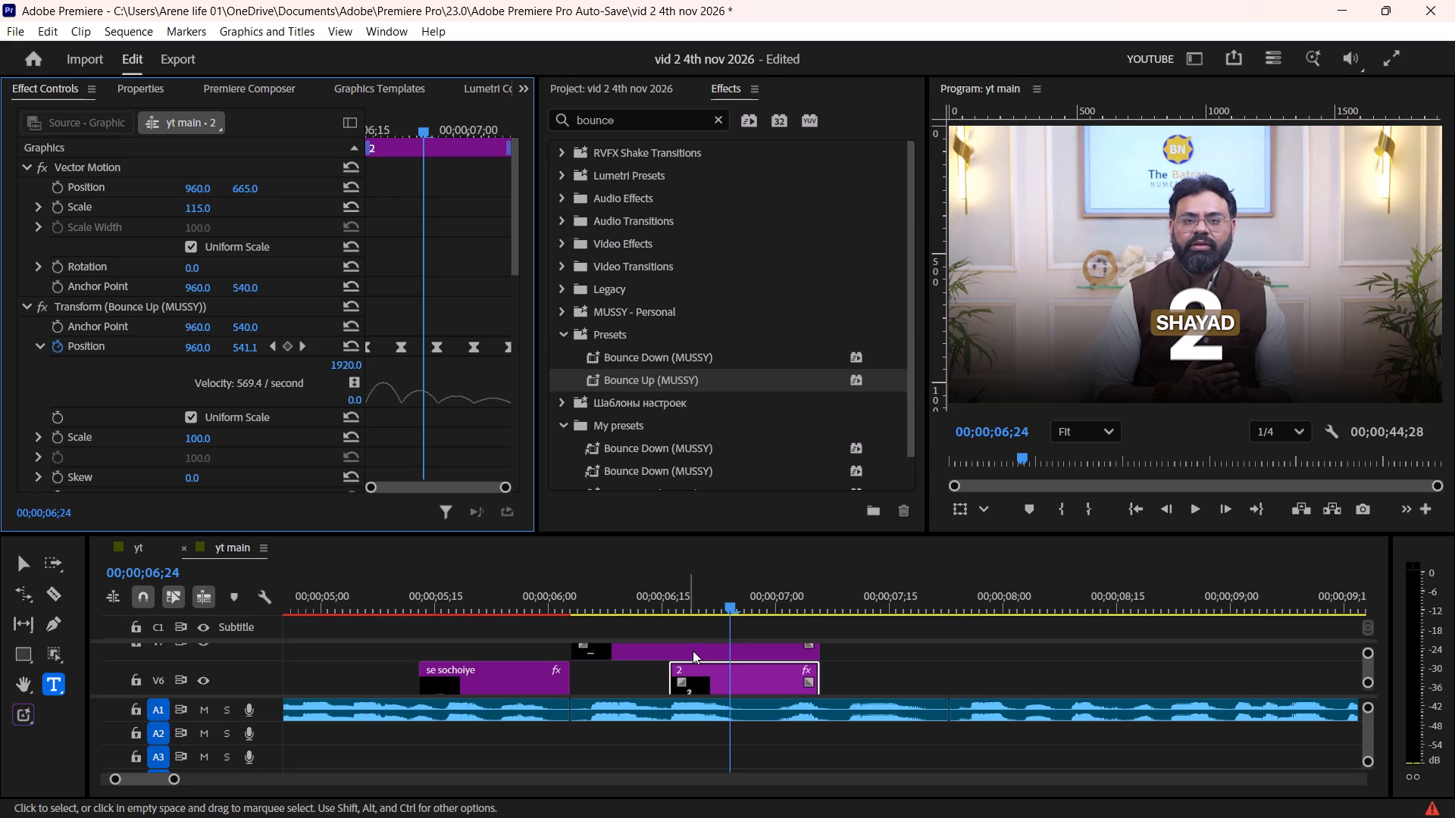
# Lower the "shayad" caption over the "2" by setting its Vector Motion position to 960.0, 574.0, and play it back.
pyautogui.click(693, 651)
pyautogui.moveTo(243, 189); pyautogui.dragTo(269, 160)
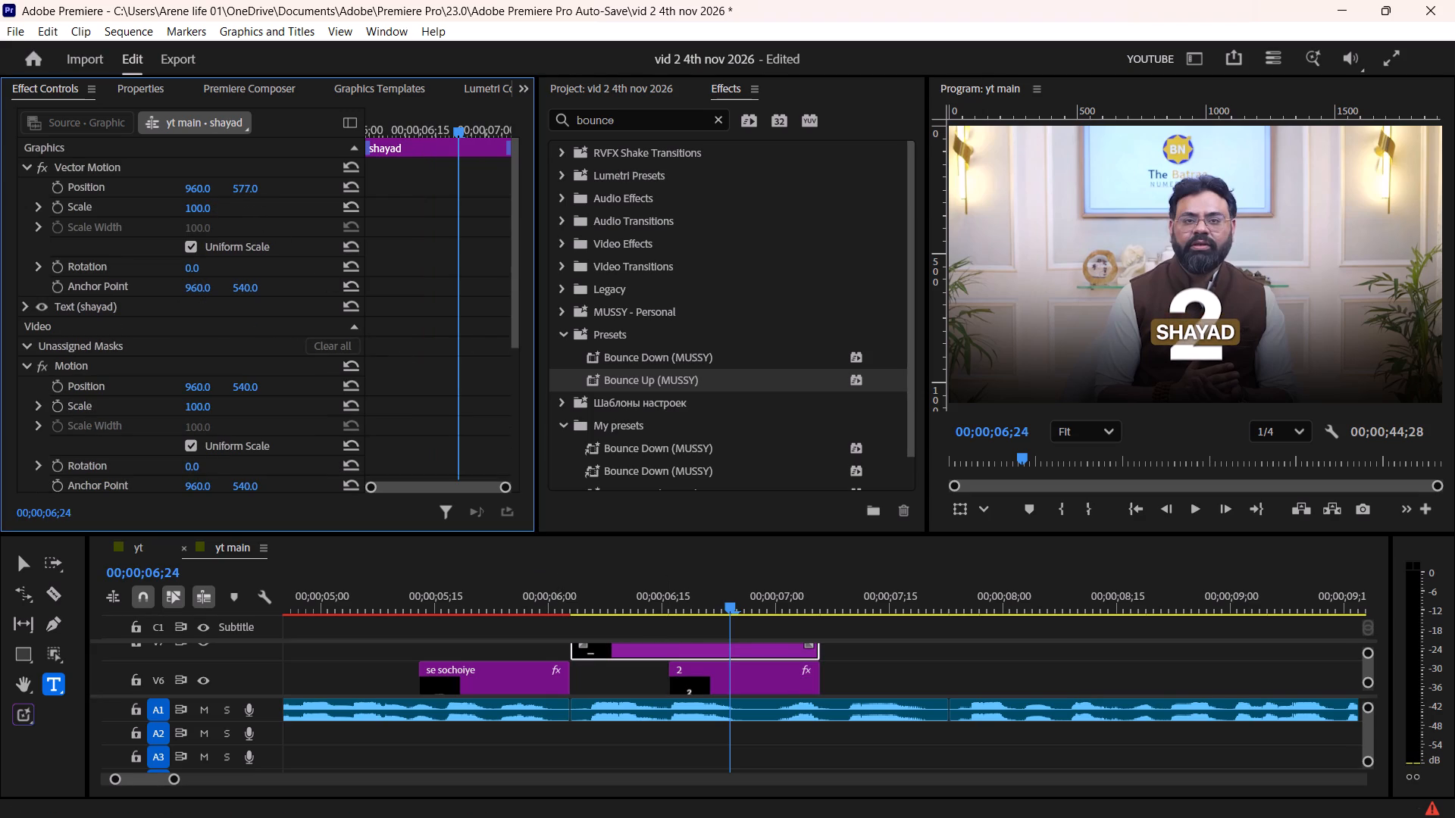
pyautogui.moveTo(269, 160); pyautogui.dragTo(268, 162)
pyautogui.press('space')
pyautogui.scroll(-4, 747, 664)
pyautogui.press('space')
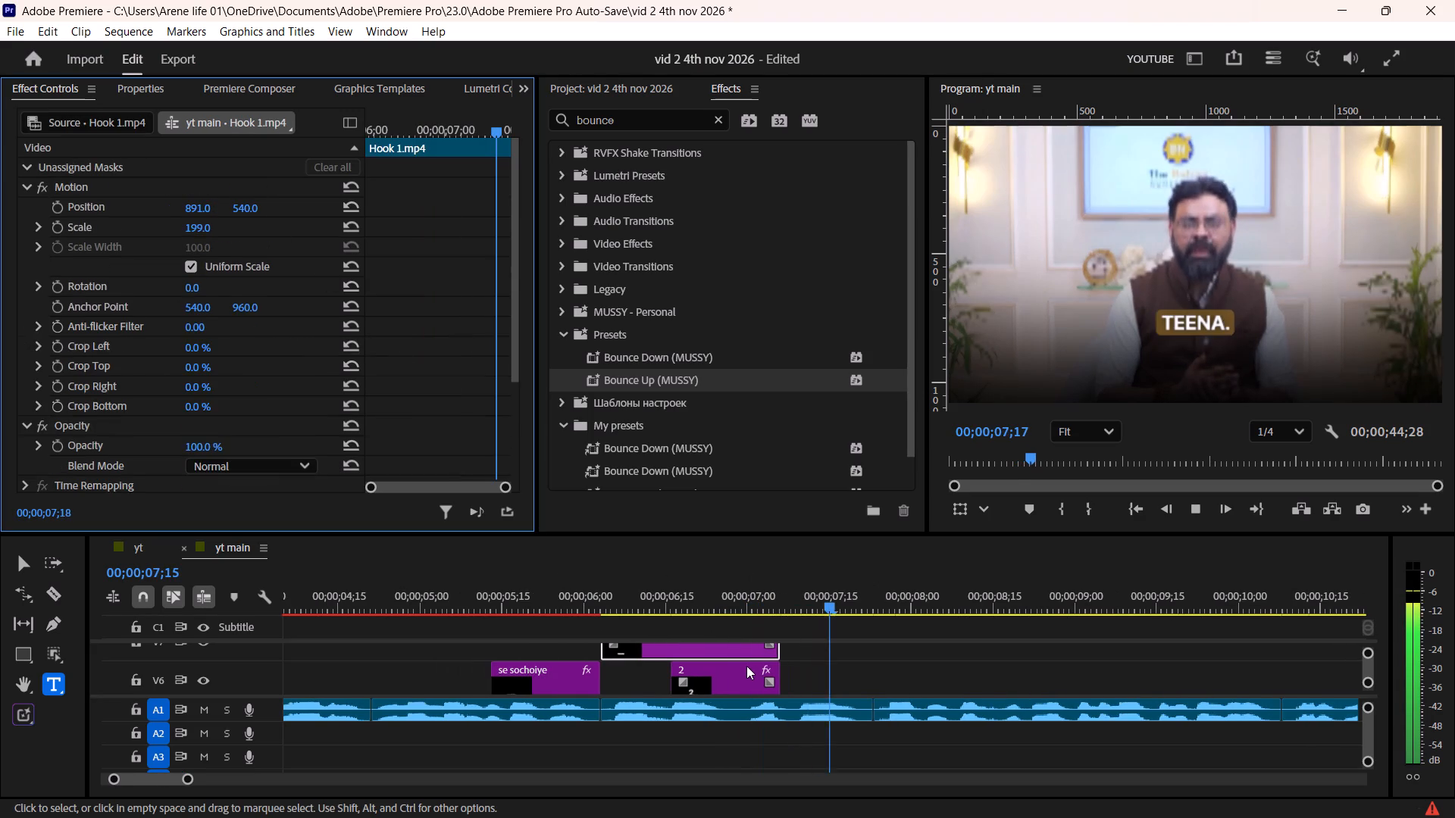
# Duplicate the "shayad" caption on V7 directly after the original, over the "teena." caption.
pyautogui.scroll(-3, 746, 666)
pyautogui.keyDown('alt'); pyautogui.scroll(3, 717, 673); pyautogui.keyUp('alt')
pyautogui.scroll(-2, 717, 673)
pyautogui.keyDown('ctrl'); pyautogui.scroll(2, 670, 676); pyautogui.keyUp('ctrl')
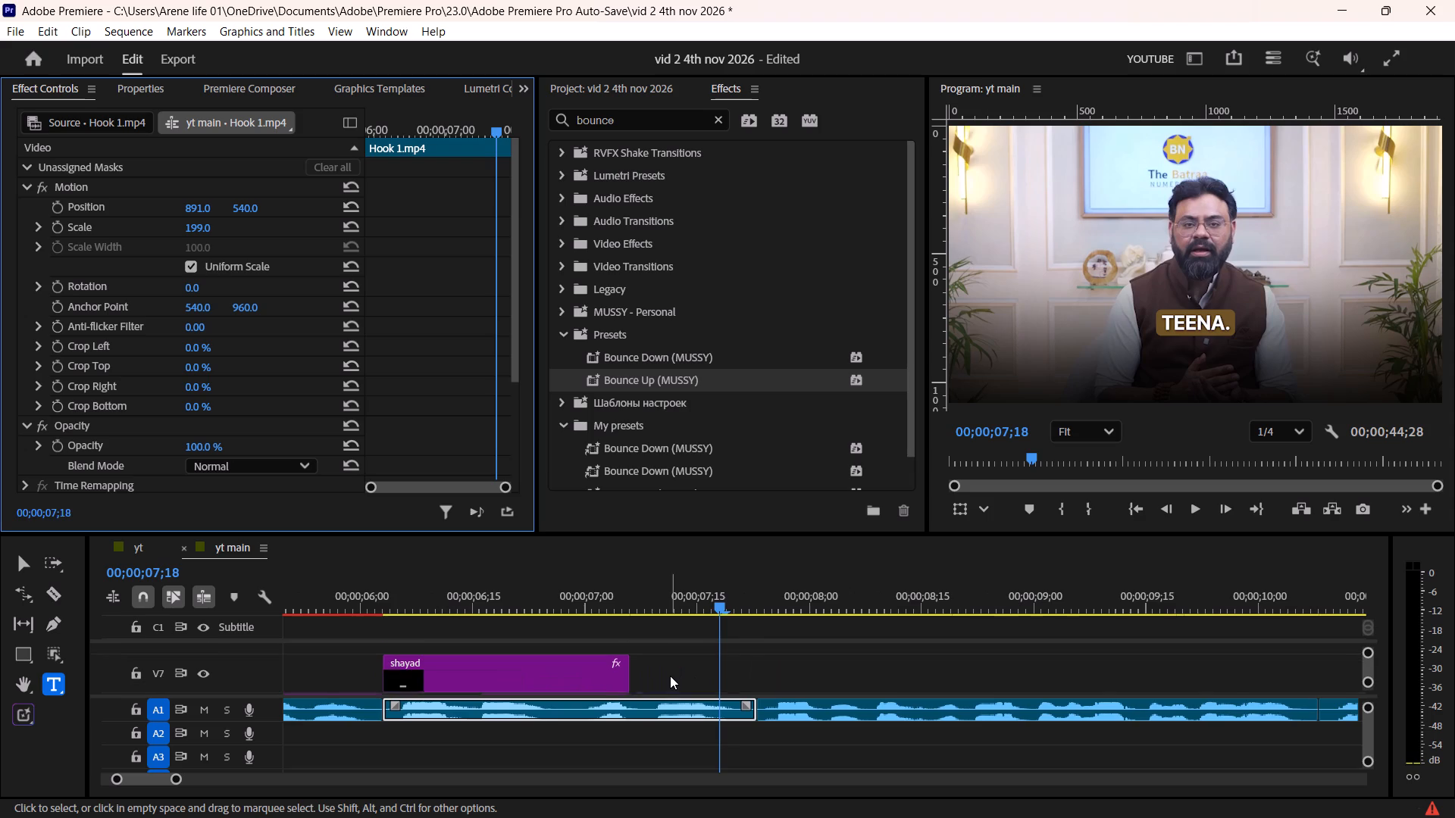
pyautogui.keyDown('alt'); pyautogui.scroll(-3, 619, 675); pyautogui.keyUp('alt')
pyautogui.keyDown('alt'); pyautogui.moveTo(563, 675); pyautogui.dragTo(726, 662); pyautogui.keyUp('alt')
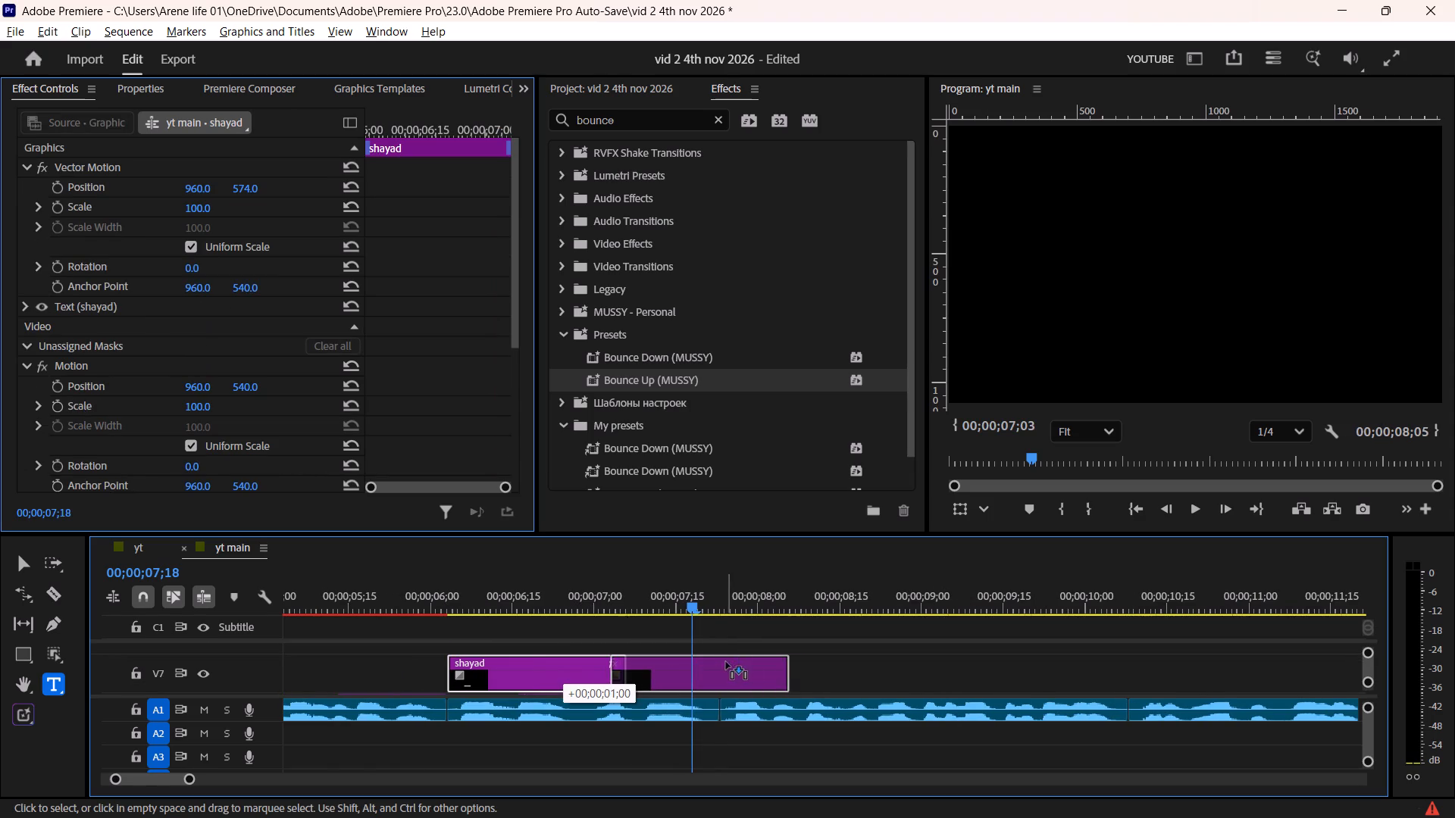
pyautogui.keyDown('alt'); pyautogui.moveTo(726, 662); pyautogui.dragTo(745, 661); pyautogui.keyUp('alt')
pyautogui.click(714, 667)
pyautogui.keyDown('shift'); pyautogui.moveTo(707, 598); pyautogui.dragTo(723, 606); pyautogui.keyUp('shift')
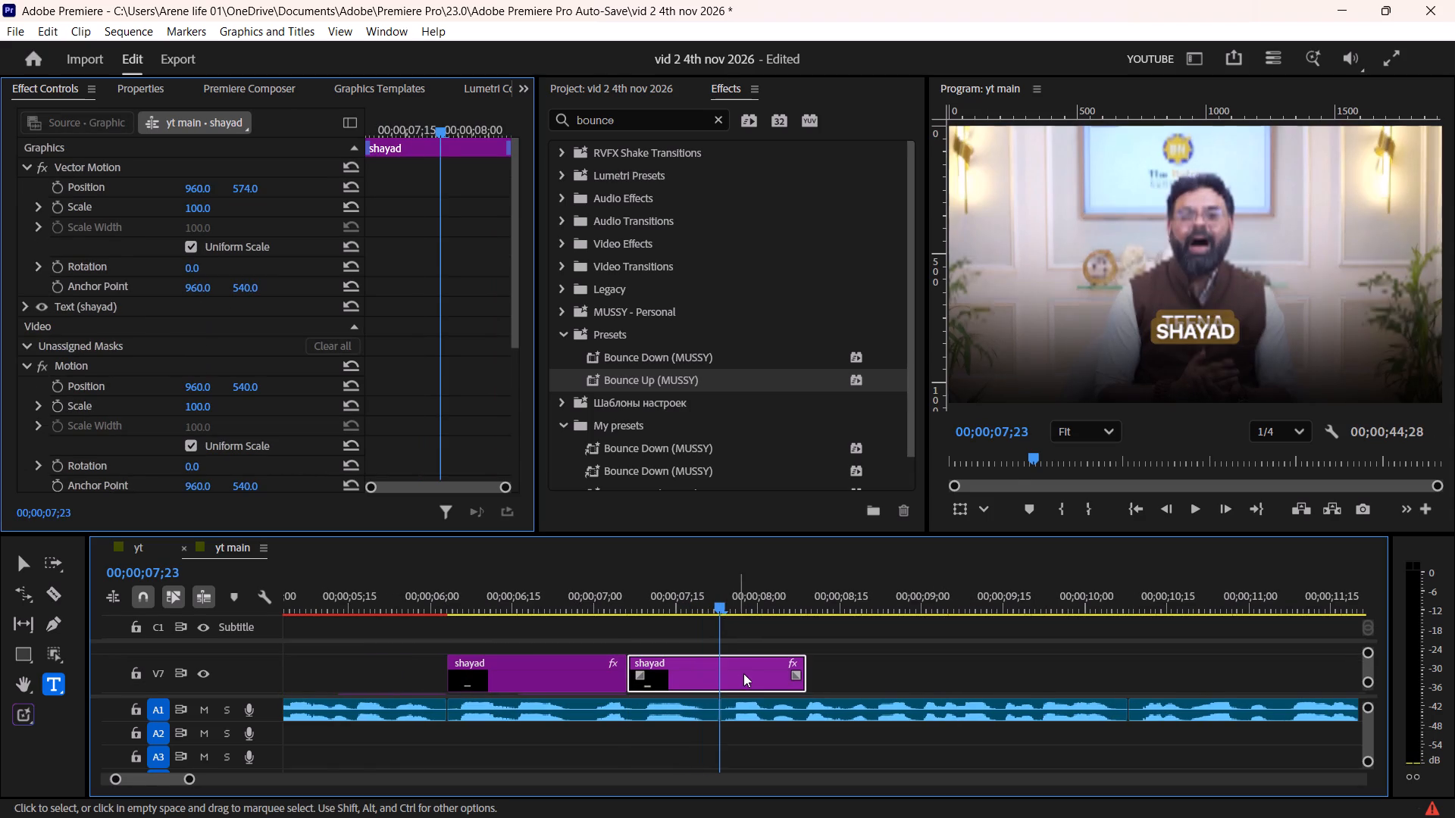
# Split the duplicated "shayad" caption on V7 at 00;00;07;23 and delete the portion after the cut.
pyautogui.click(743, 670)
pyautogui.press('F1')
pyautogui.click(747, 670)
pyautogui.press('Delete')
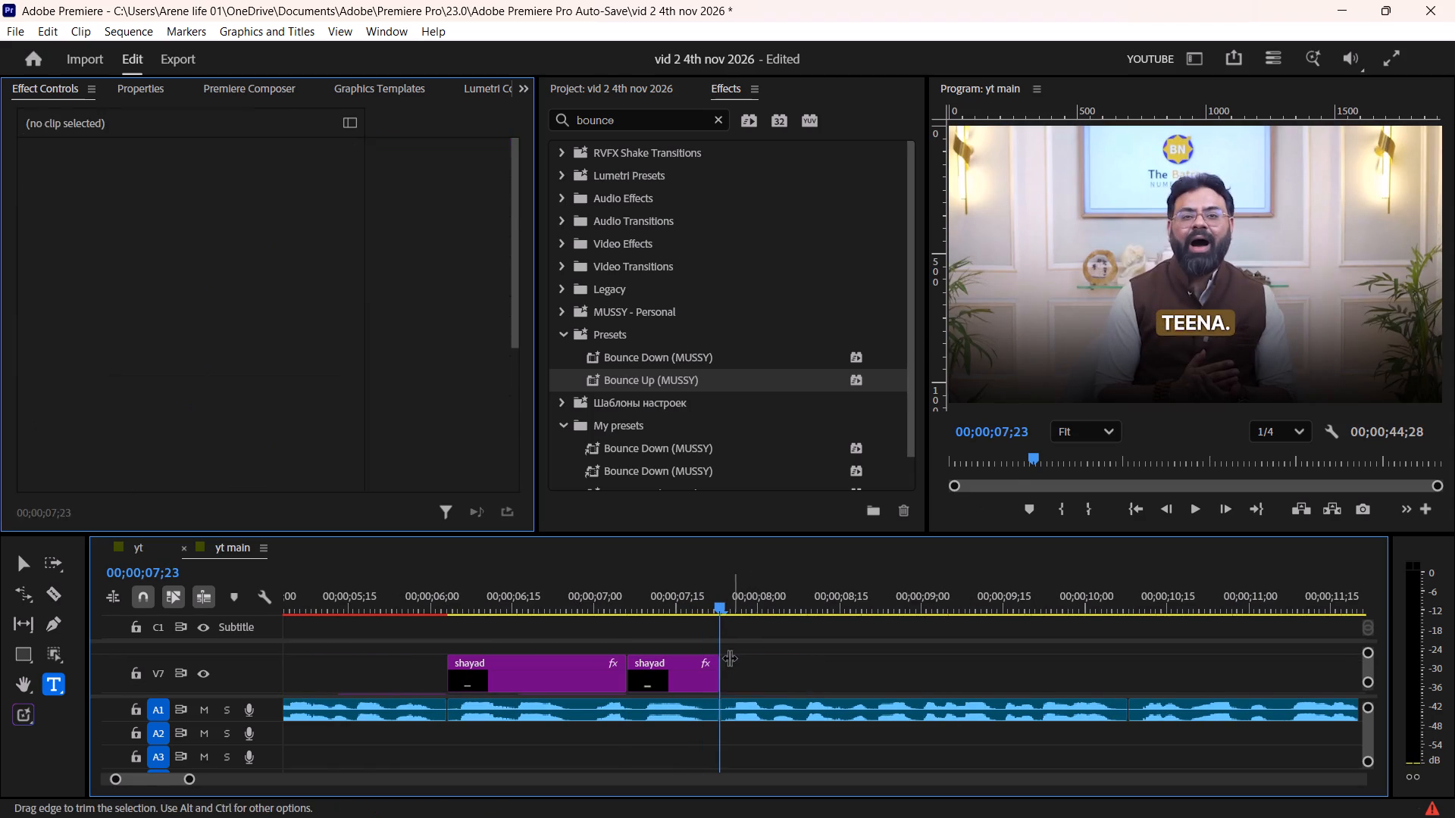
# Change the text of the shortened duplicate "shayad" caption on V7 to "yah".
pyautogui.click(676, 605)
pyautogui.click(687, 680)
pyautogui.click(143, 88)
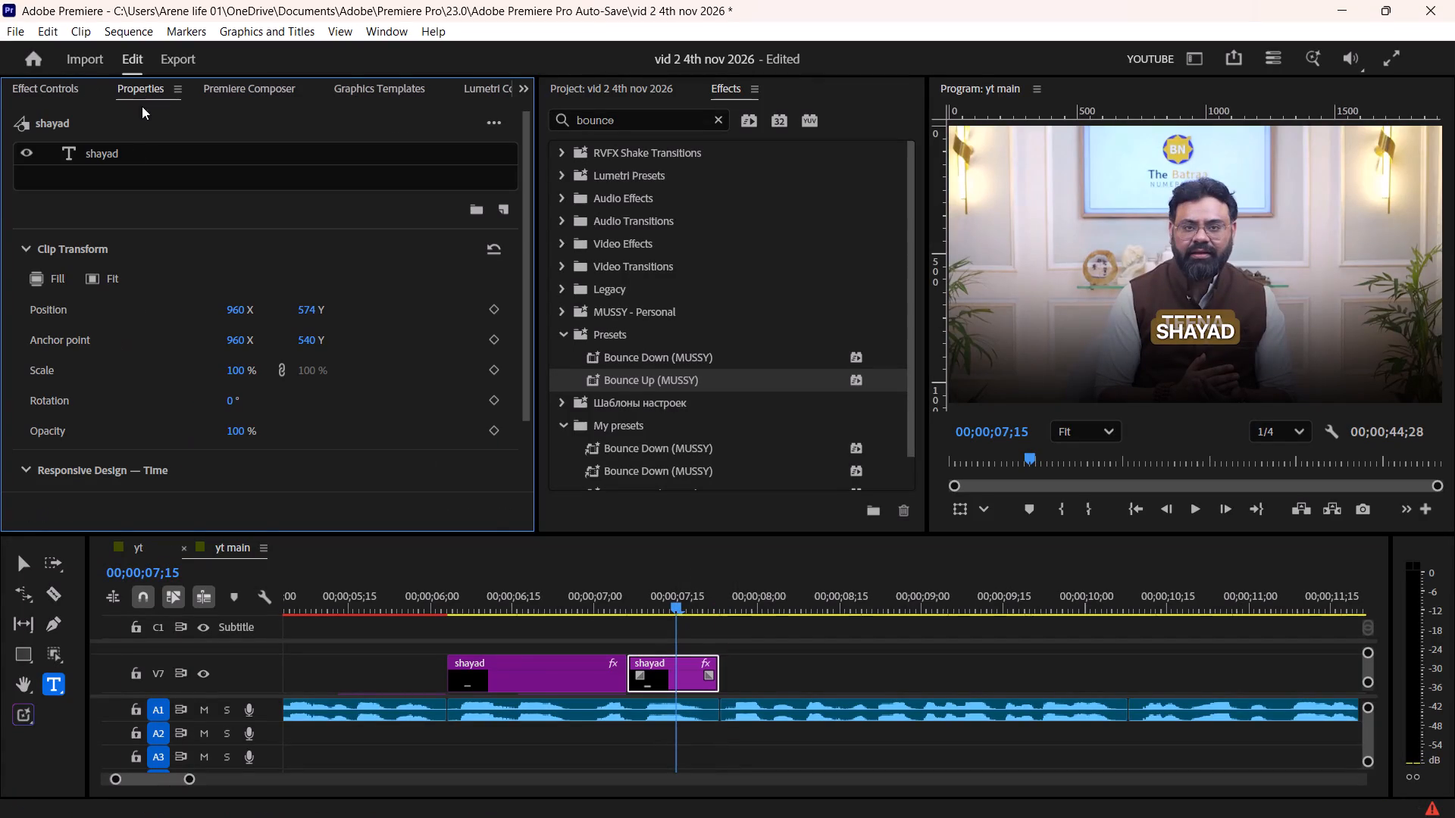
pyautogui.doubleClick(114, 149)
pyautogui.write('yah')
pyautogui.click(738, 664)
# Duplicate the large "2" clip on V6 directly after the original, beneath the "yah" caption.
pyautogui.keyDown('ctrl'); pyautogui.scroll(-1, 721, 673); pyautogui.keyUp('ctrl')
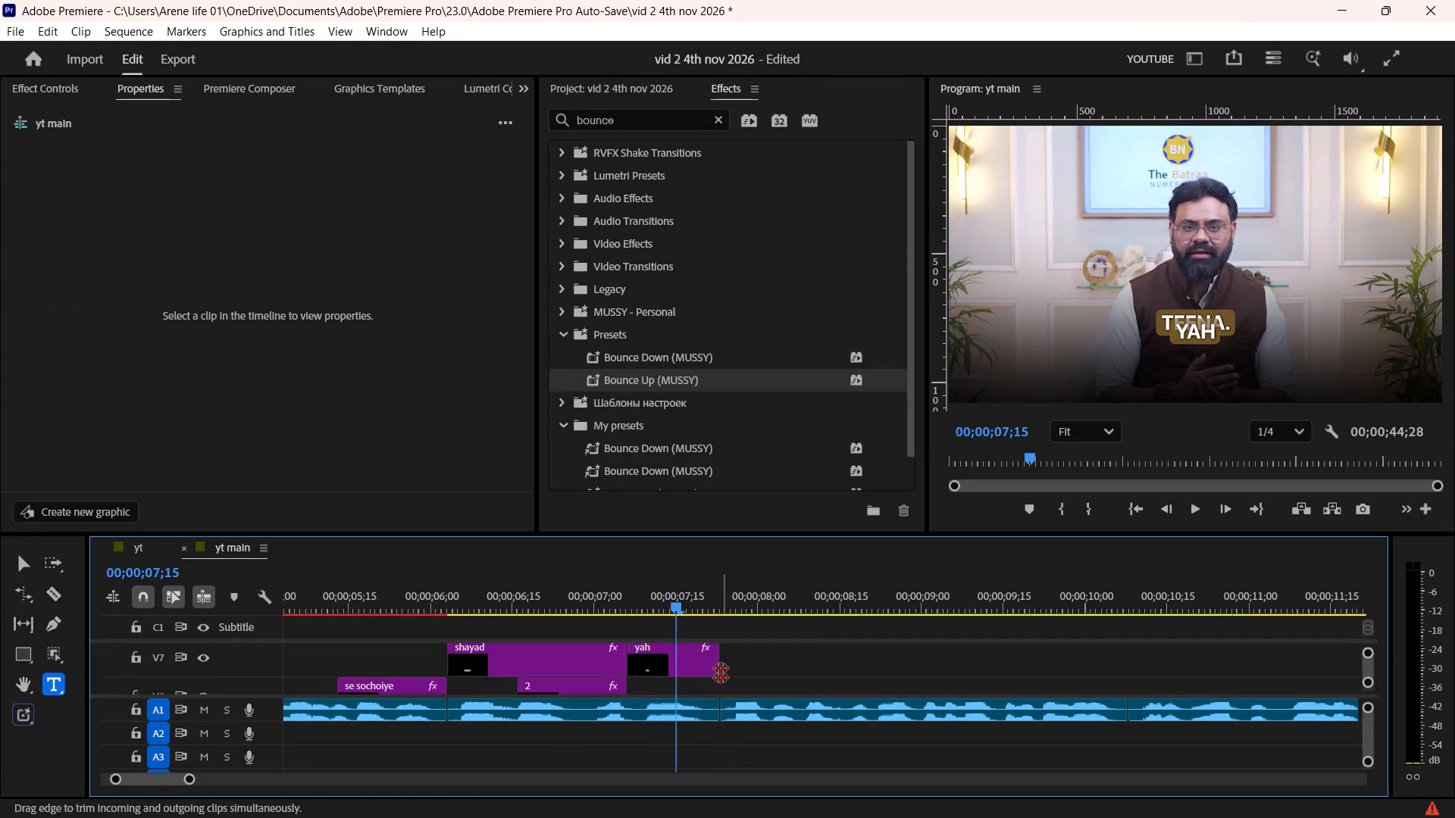
pyautogui.keyDown('ctrl'); pyautogui.scroll(-1, 721, 673); pyautogui.keyUp('ctrl')
pyautogui.keyDown('alt'); pyautogui.moveTo(587, 674); pyautogui.dragTo(652, 673); pyautogui.keyUp('alt')
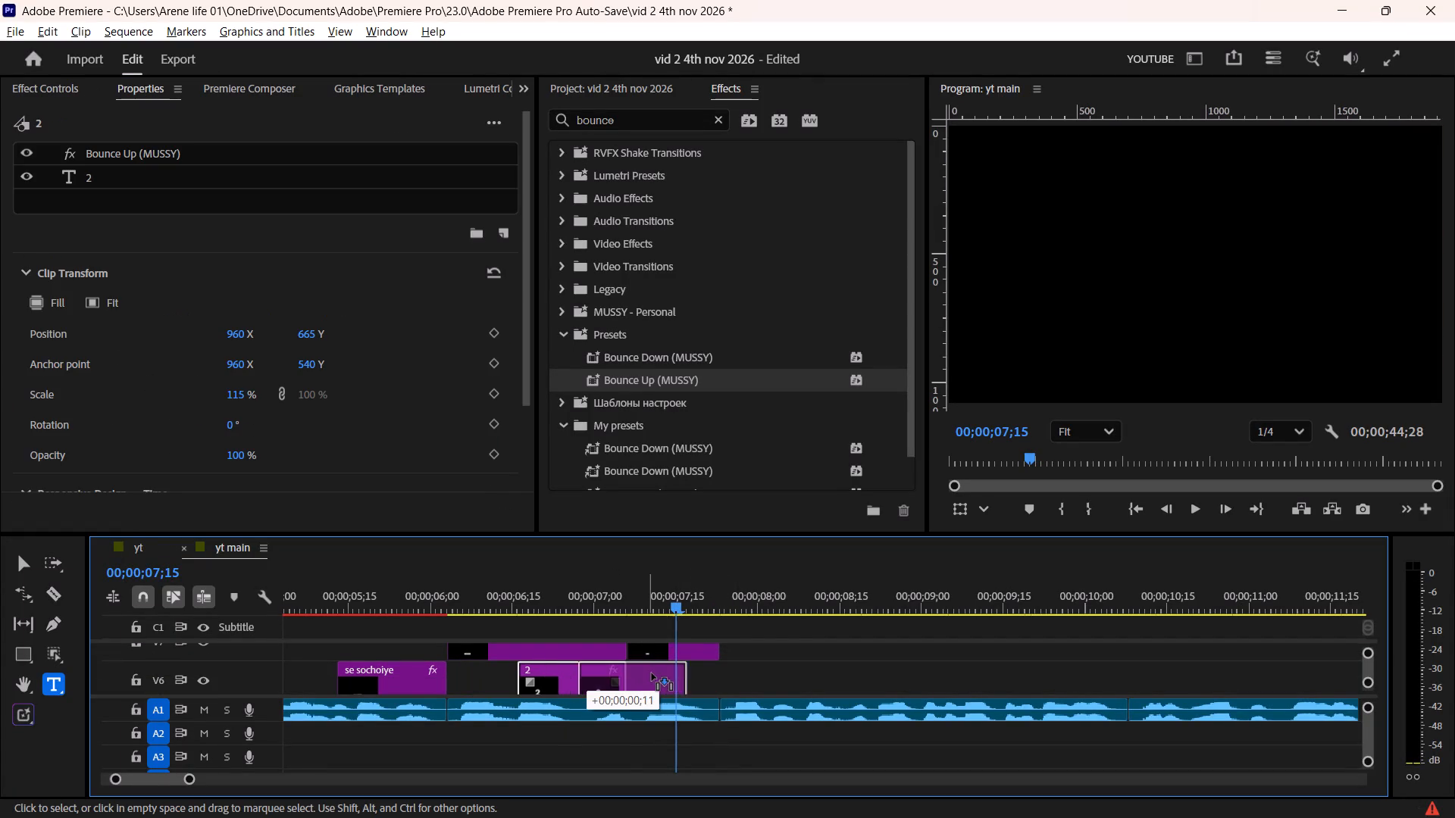
pyautogui.keyDown('alt'); pyautogui.moveTo(652, 673); pyautogui.dragTo(696, 673); pyautogui.keyUp('alt')
pyautogui.click(690, 681)
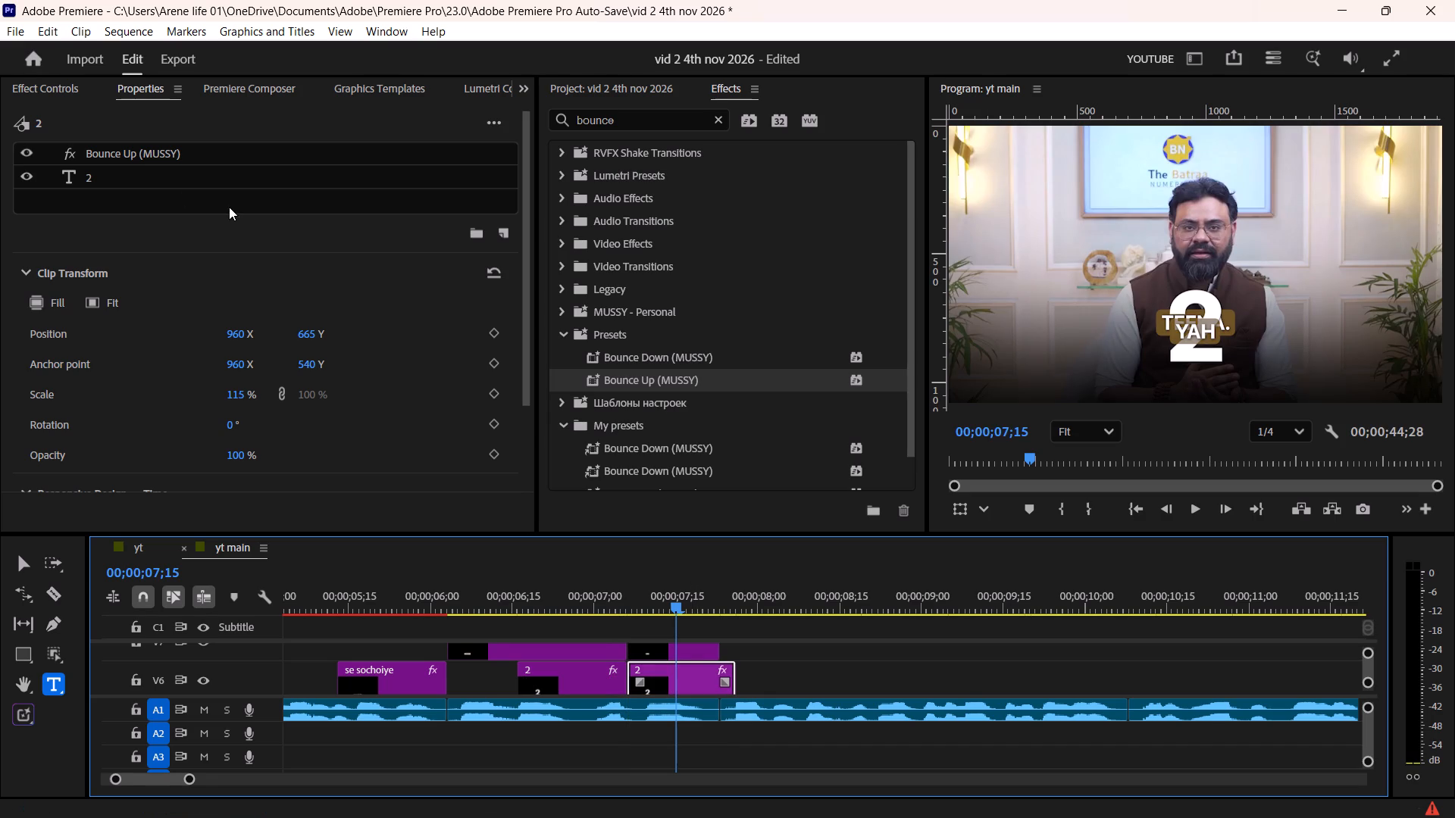
# Change the duplicated number clip's text to "3".
pyautogui.doubleClick(94, 176)
pyautogui.press('3')
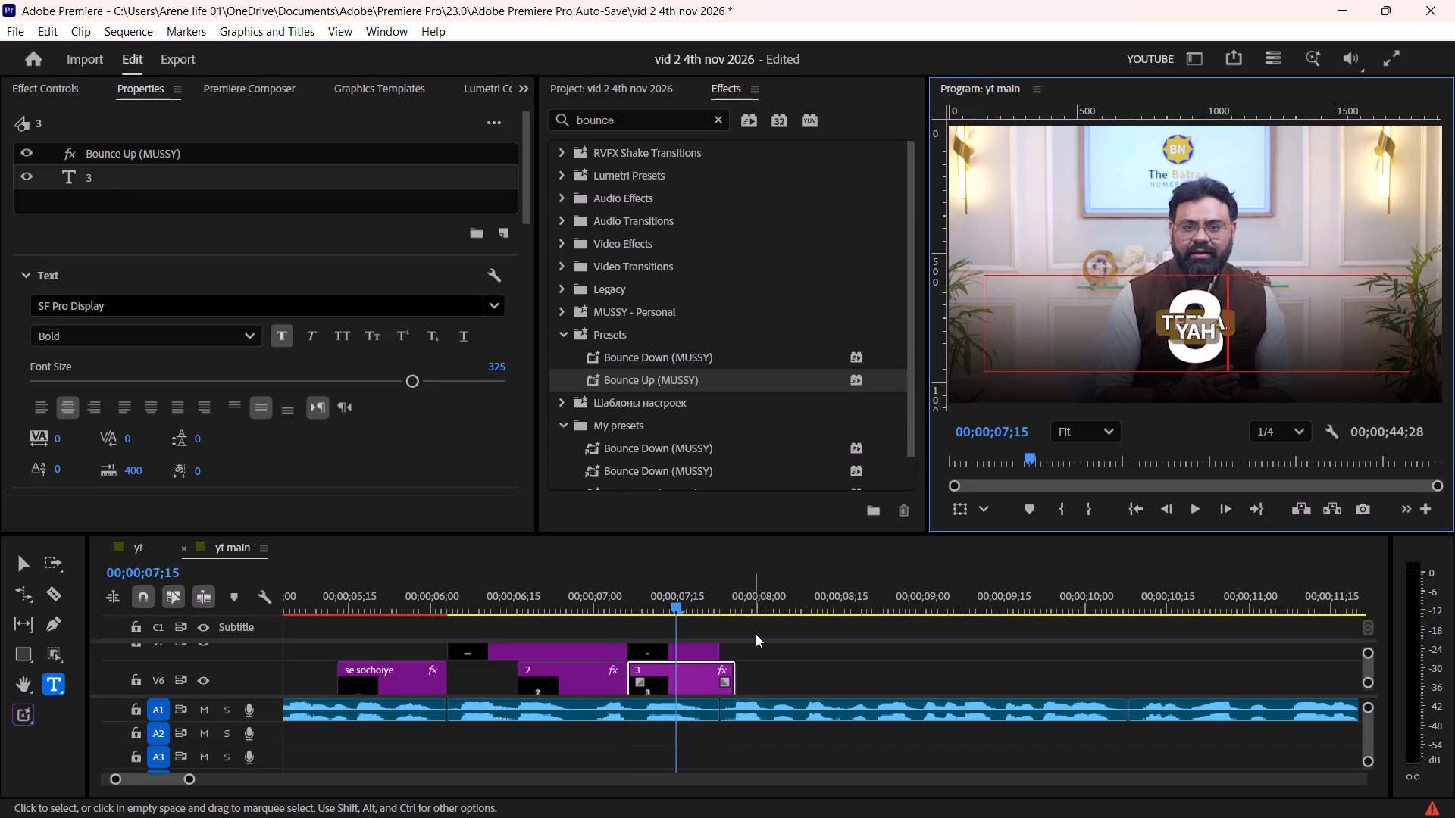
pyautogui.click(765, 670)
# Trim the end of the "3" clip to line up with the end of the "yah" caption, for a 17-frame duration.
pyautogui.moveTo(732, 667); pyautogui.dragTo(721, 670)
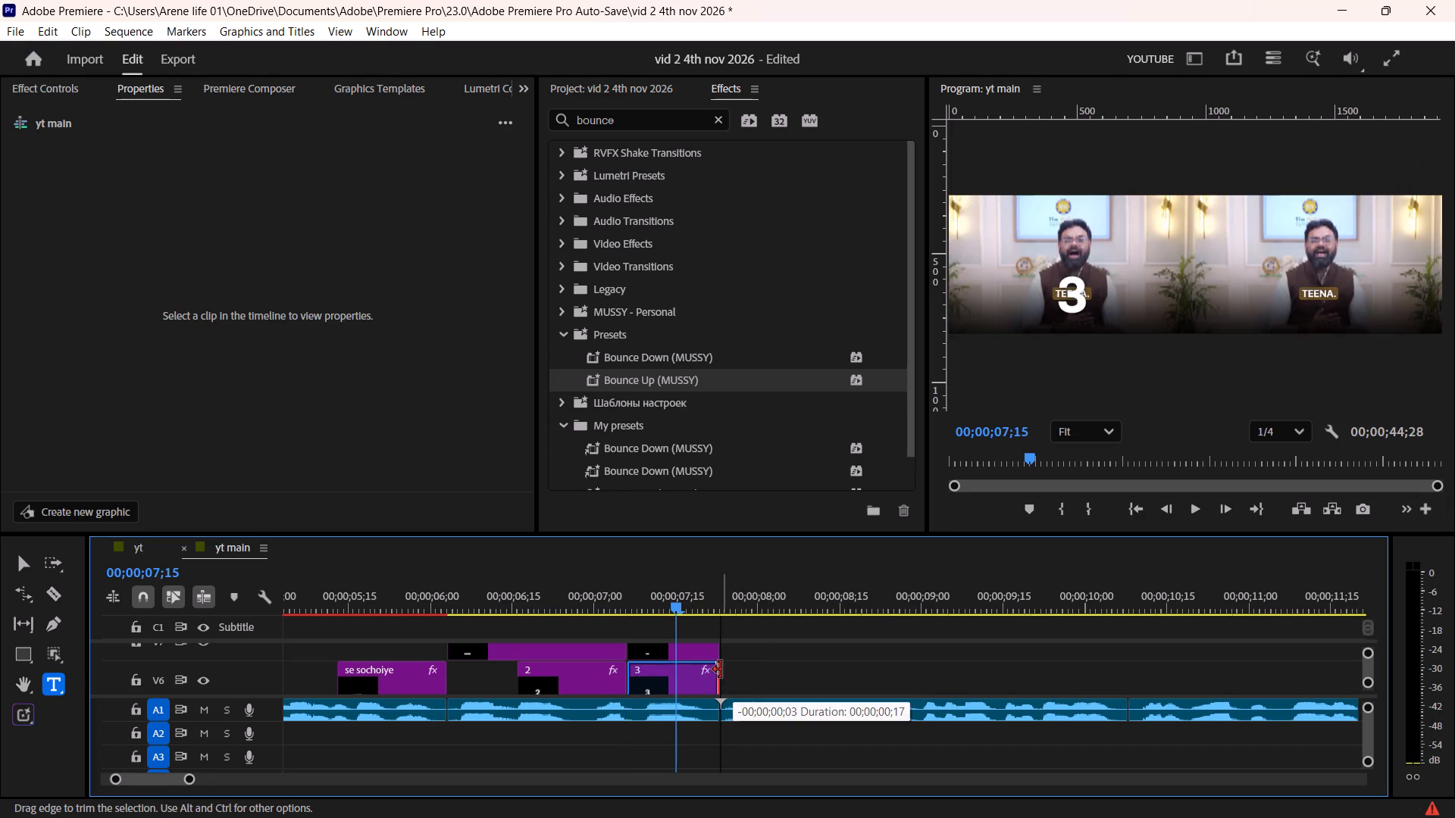
pyautogui.moveTo(721, 670); pyautogui.dragTo(720, 670)
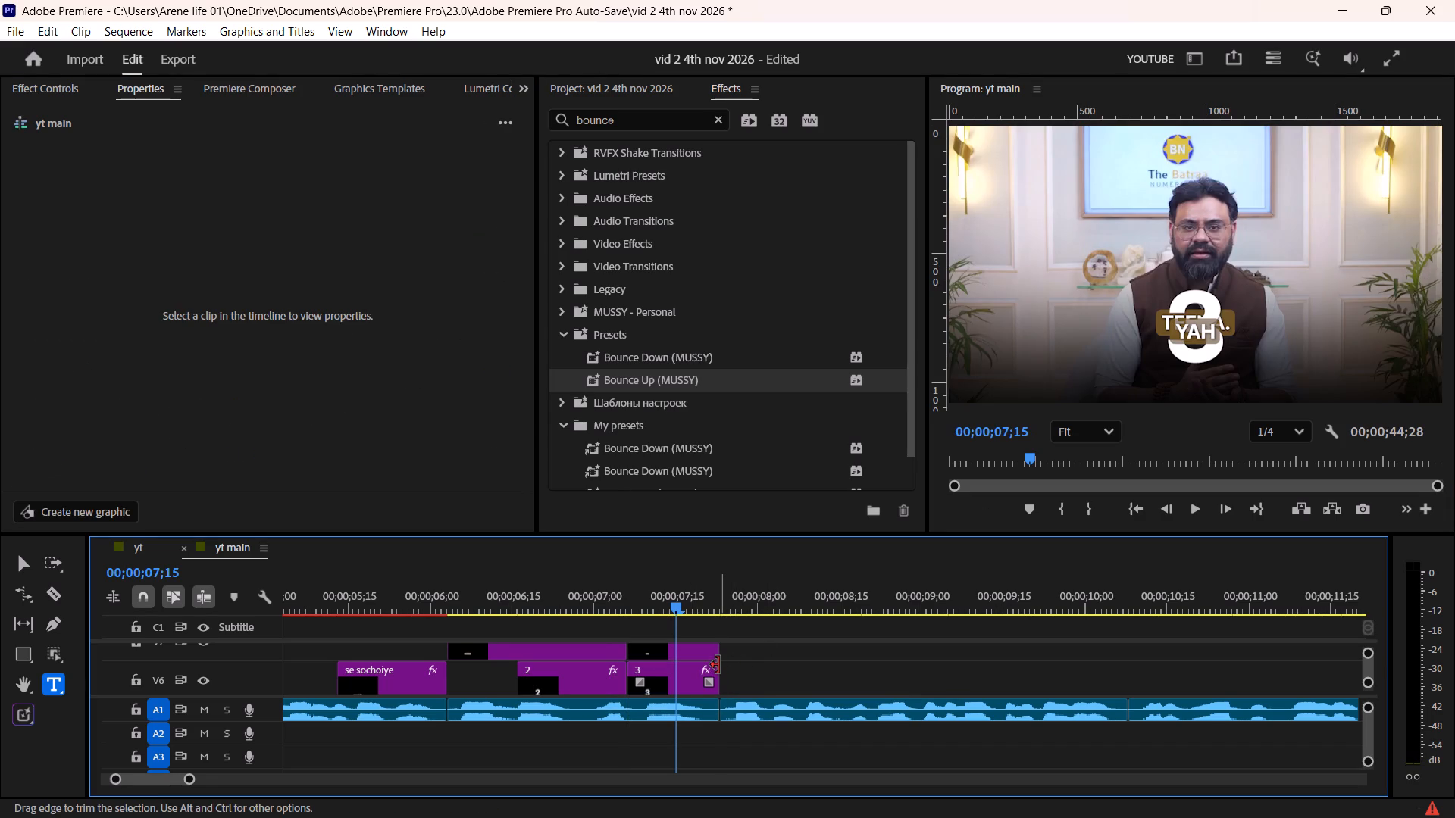
pyautogui.click(734, 667)
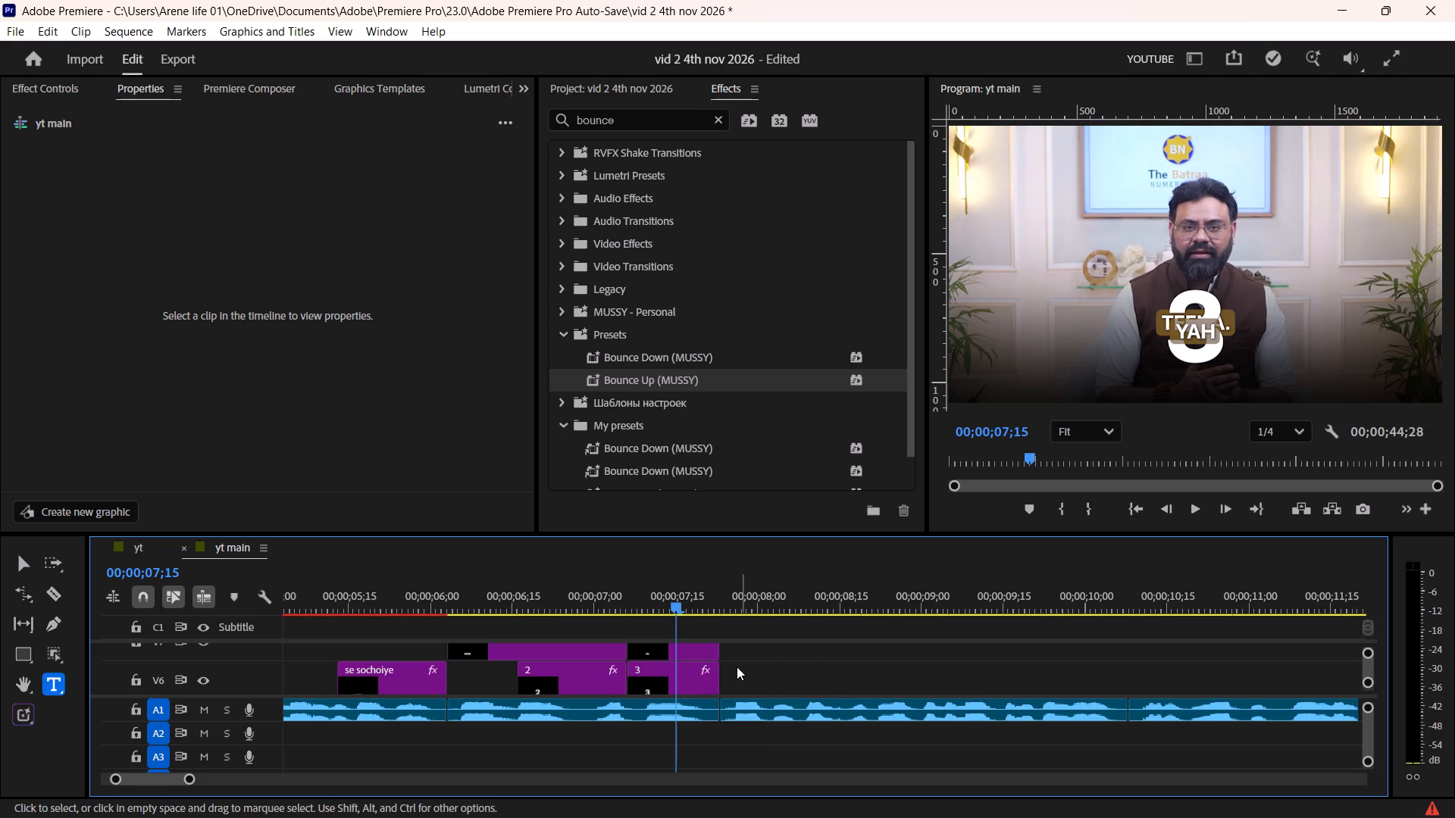
# Move the "3" clip down to V5 over the "teena." caption, save the project and play back the result from 00;00;06;10.
pyautogui.keyDown('ctrl'); pyautogui.scroll(-2, 686, 676); pyautogui.keyUp('ctrl')
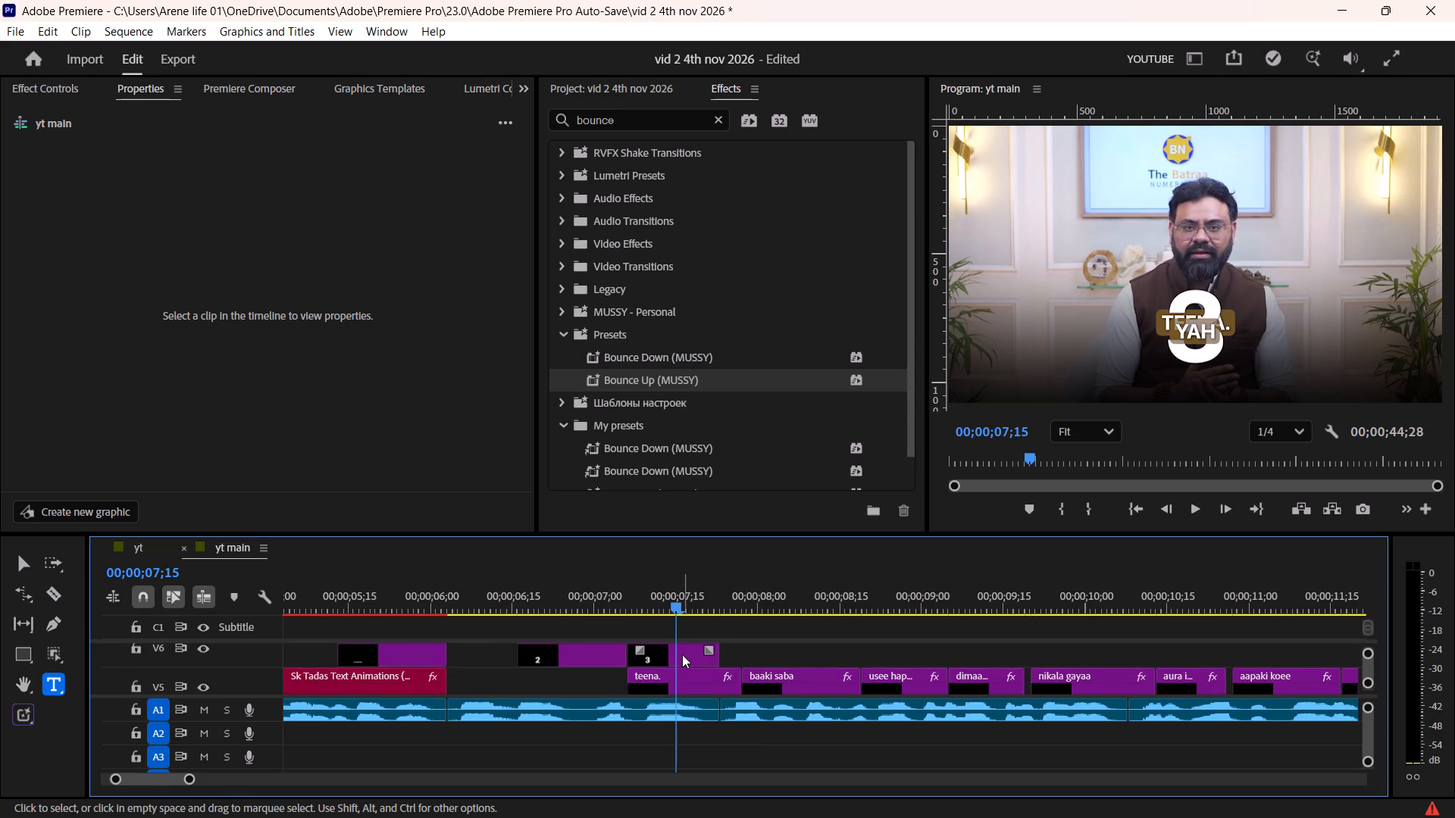
pyautogui.moveTo(682, 654); pyautogui.dragTo(676, 685)
pyautogui.moveTo(540, 598); pyautogui.dragTo(485, 612)
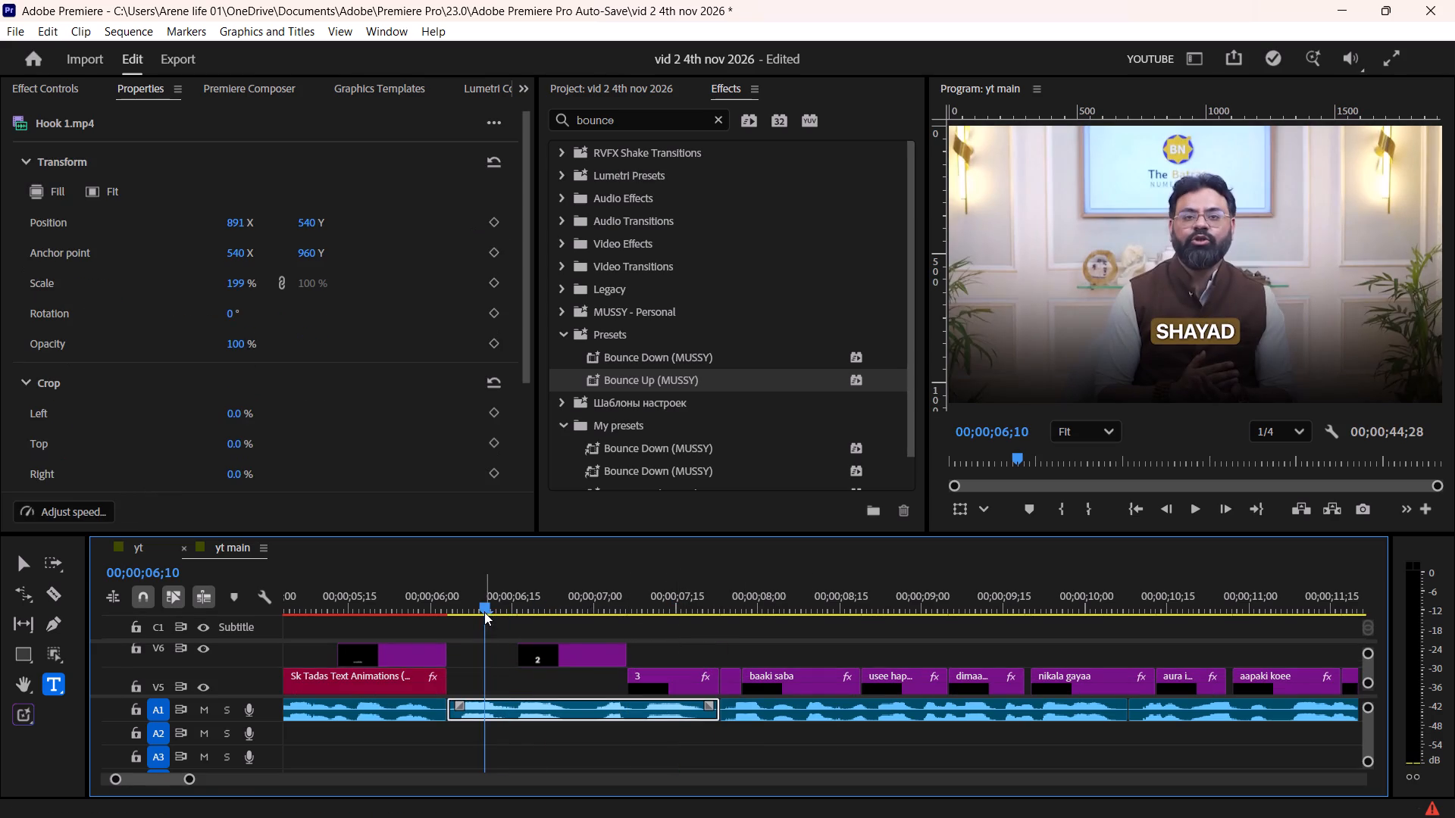
pyautogui.hotkey('ctrl', 's')
pyautogui.press('space')
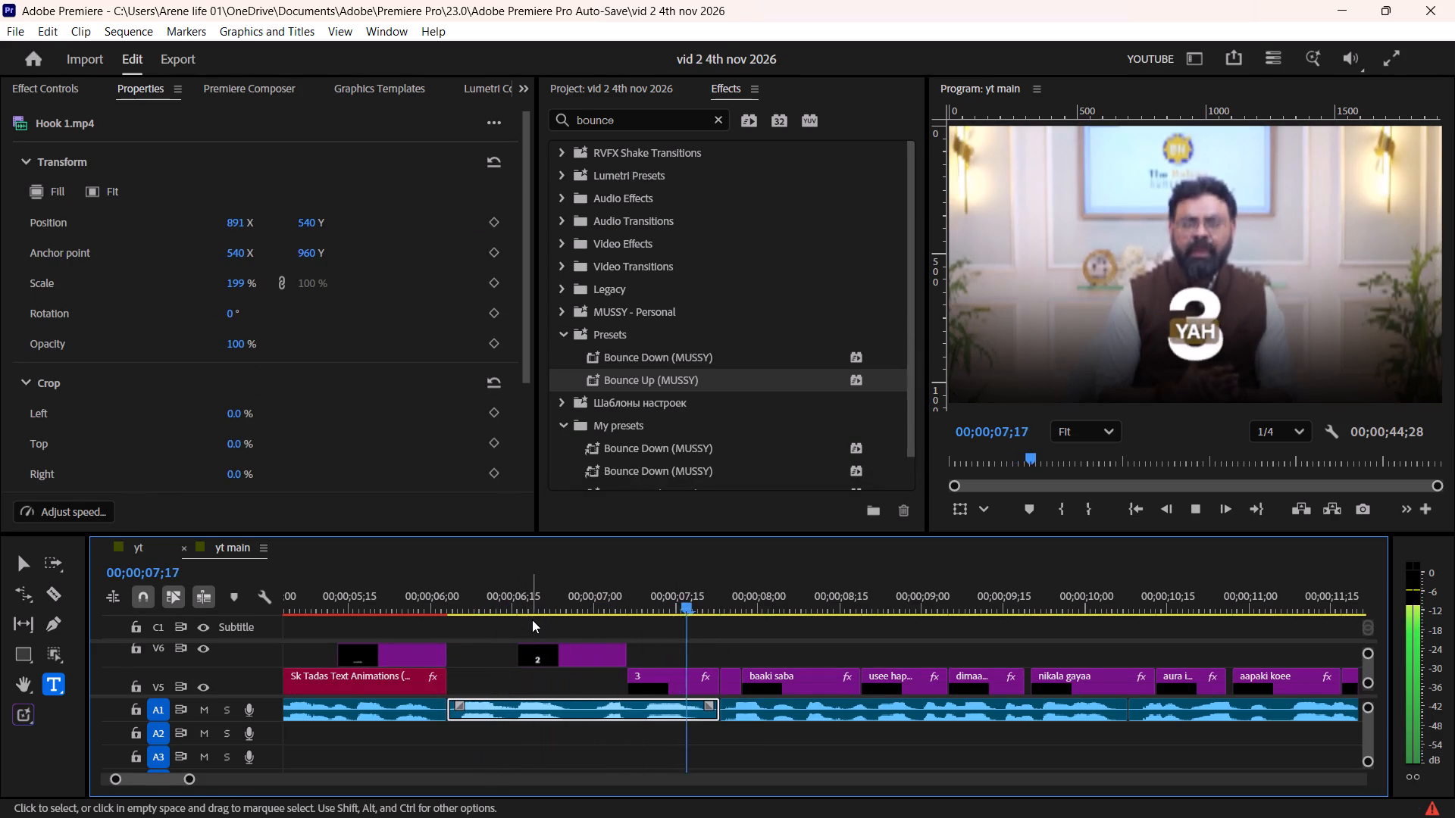
pyautogui.press('space')
# Delete the leftover piece of the "teena." caption between "3" and "baaki saba" on V5, and save the project.
pyautogui.keyDown('alt'); pyautogui.scroll(8, 705, 671); pyautogui.keyUp('alt')
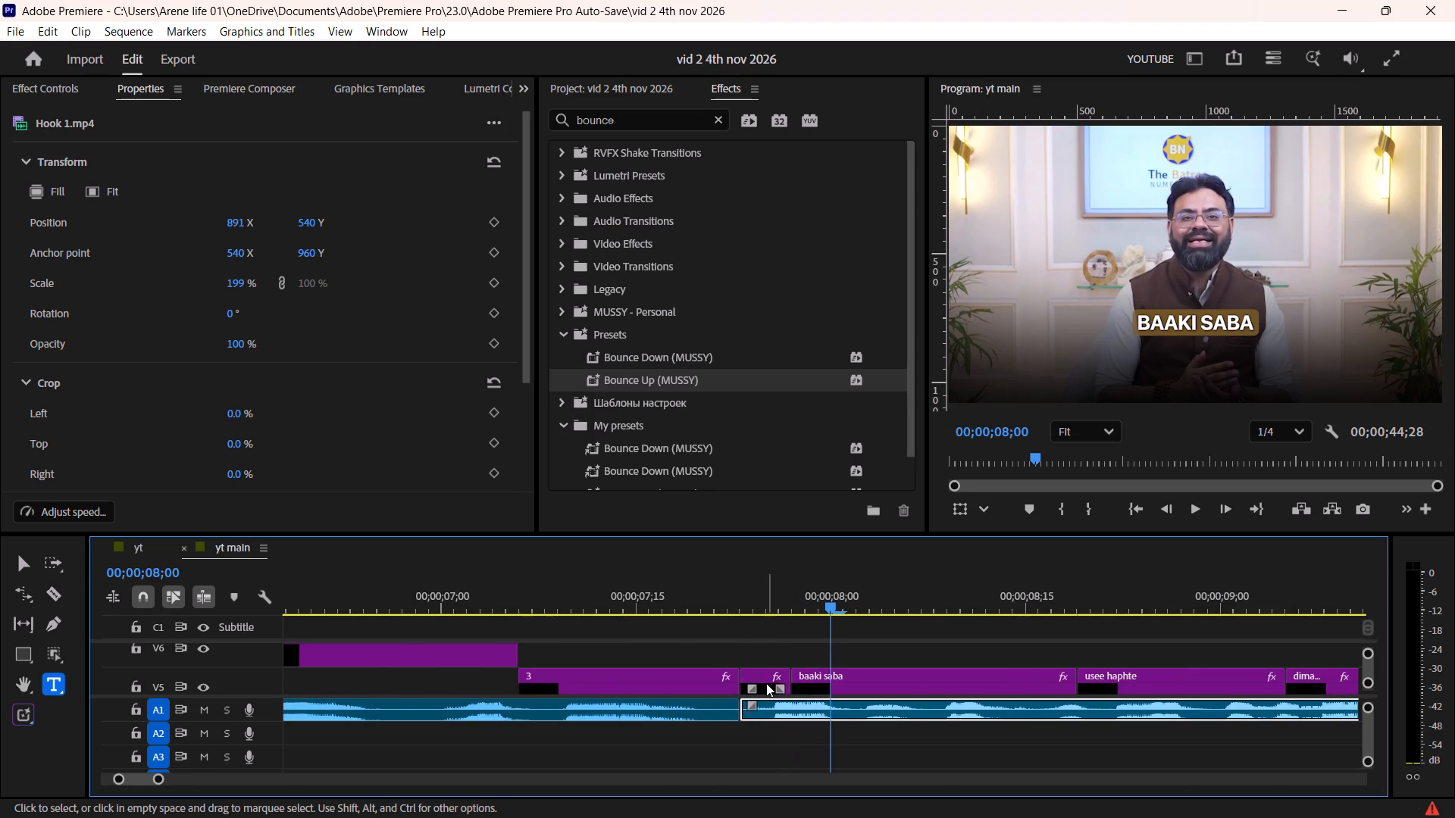
pyautogui.click(764, 687)
pyautogui.press('Delete')
pyautogui.hotkey('ctrl', 's')
pyautogui.hotkey('ctrl', 's')
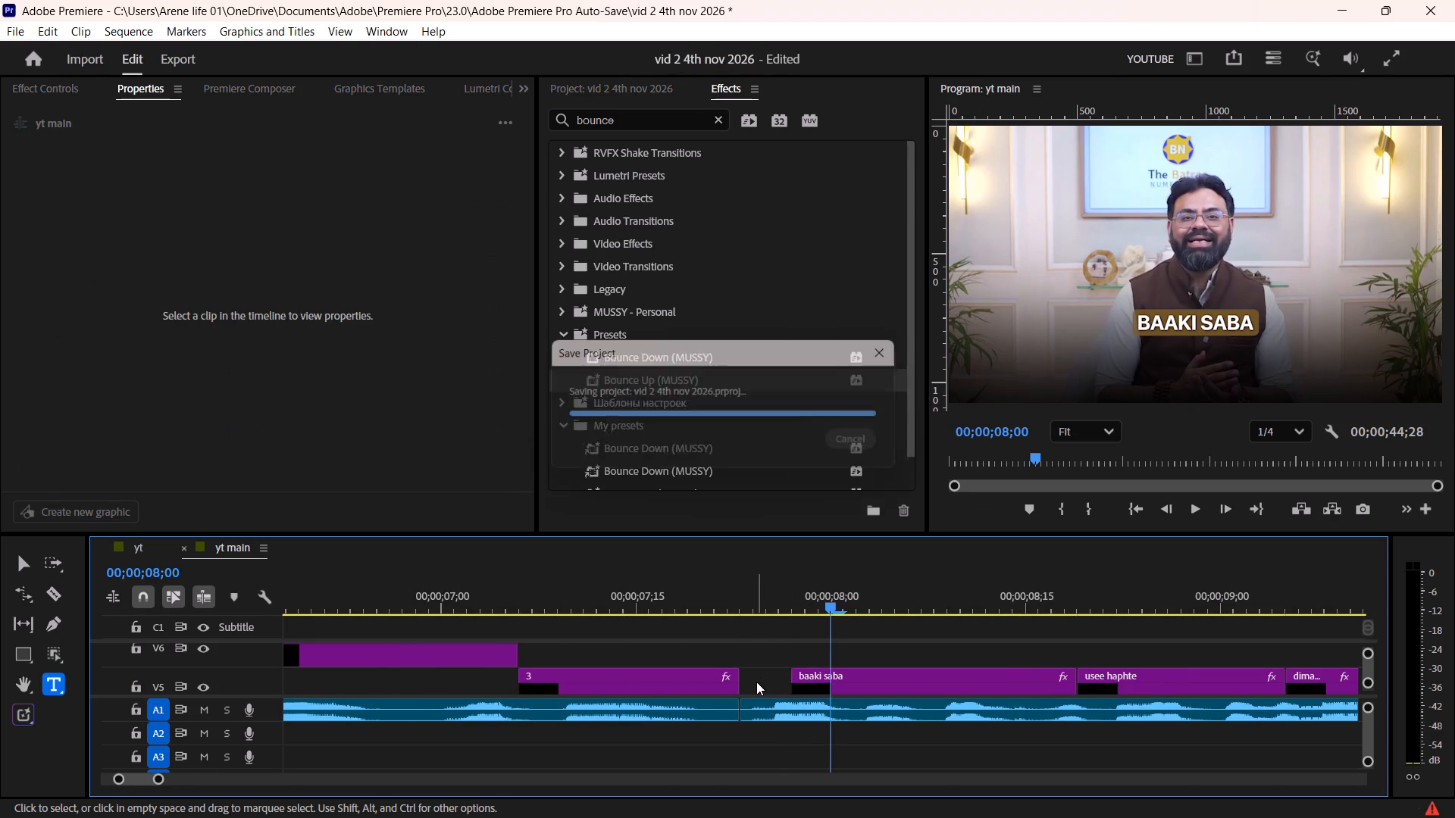
# Extend the start of the "baaki saba" caption back to the end of the "3" clip, play through the following captions and save.
pyautogui.moveTo(763, 602); pyautogui.dragTo(728, 626)
pyautogui.moveTo(796, 673); pyautogui.dragTo(777, 675)
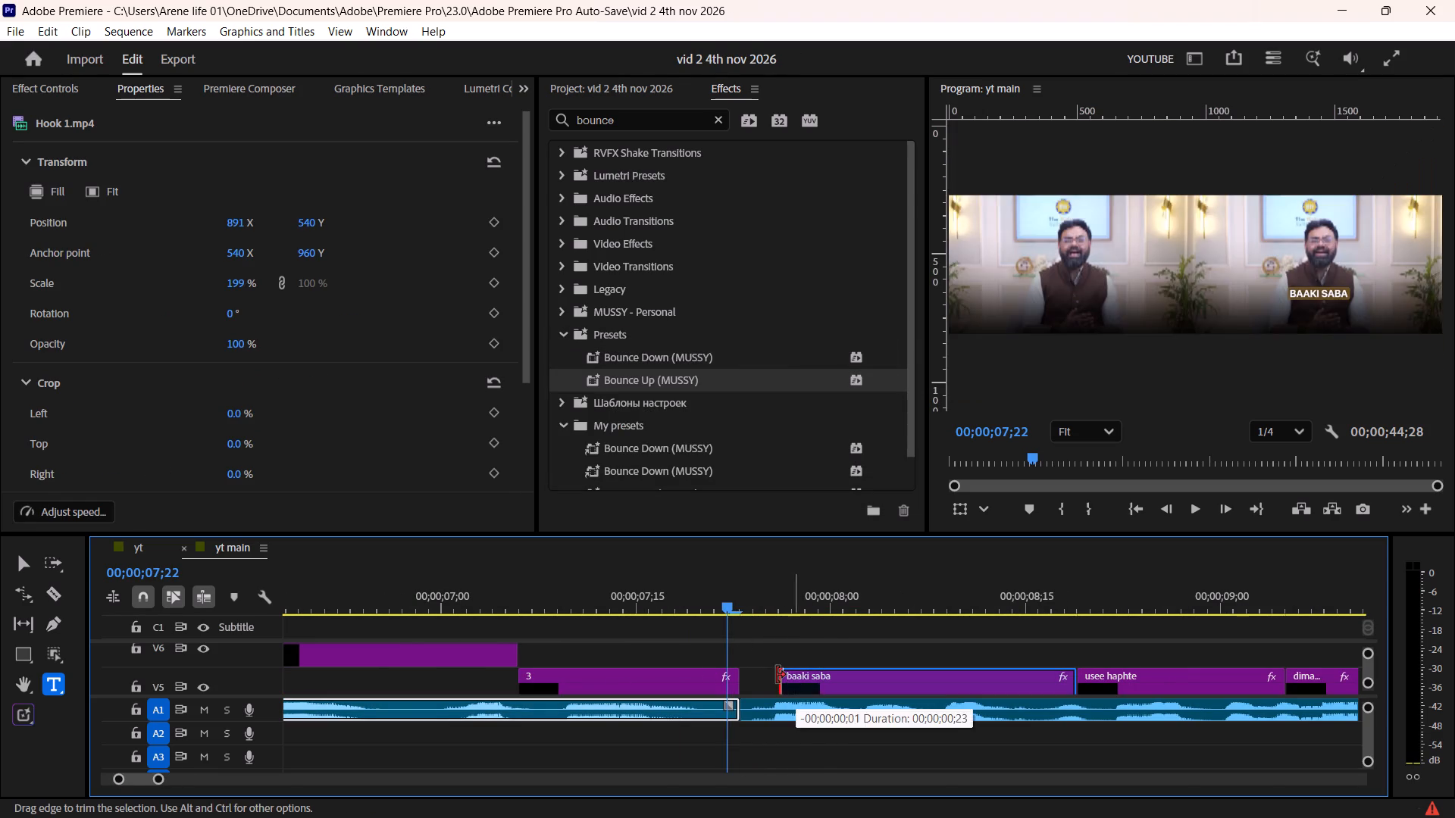
pyautogui.moveTo(777, 675); pyautogui.dragTo(738, 683)
pyautogui.press('space')
pyautogui.keyDown('alt'); pyautogui.scroll(-5, 754, 673); pyautogui.keyUp('alt')
pyautogui.scroll(-8, 754, 673)
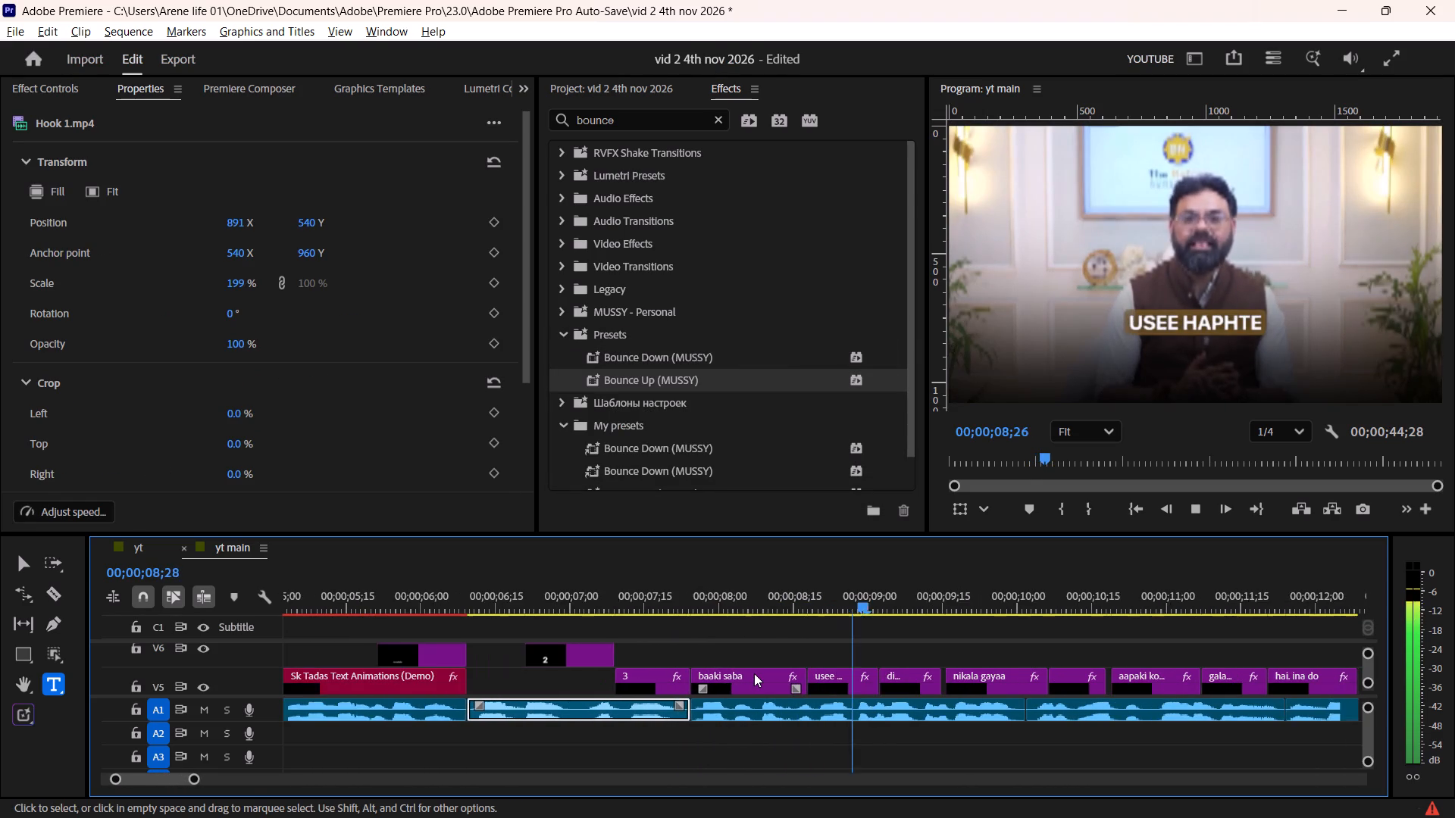
pyautogui.scroll(-3, 754, 673)
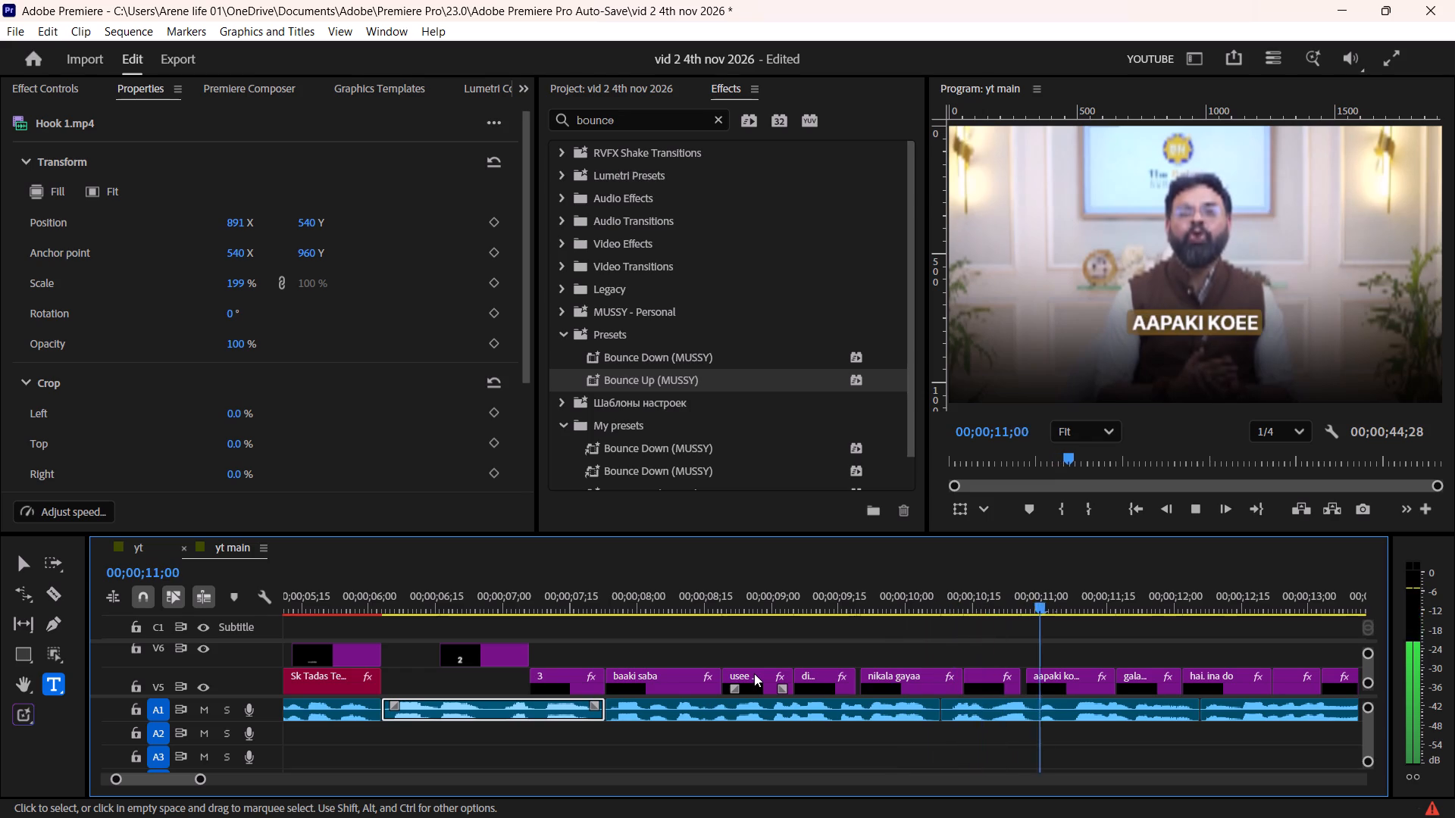
pyautogui.press('space')
pyautogui.hotkey('ctrl', 's')
pyautogui.hotkey('ctrl', 's')
# Switch to Chrome and search Pinterest for "empty brain".
pyautogui.hotkey('alt', 'Tab')
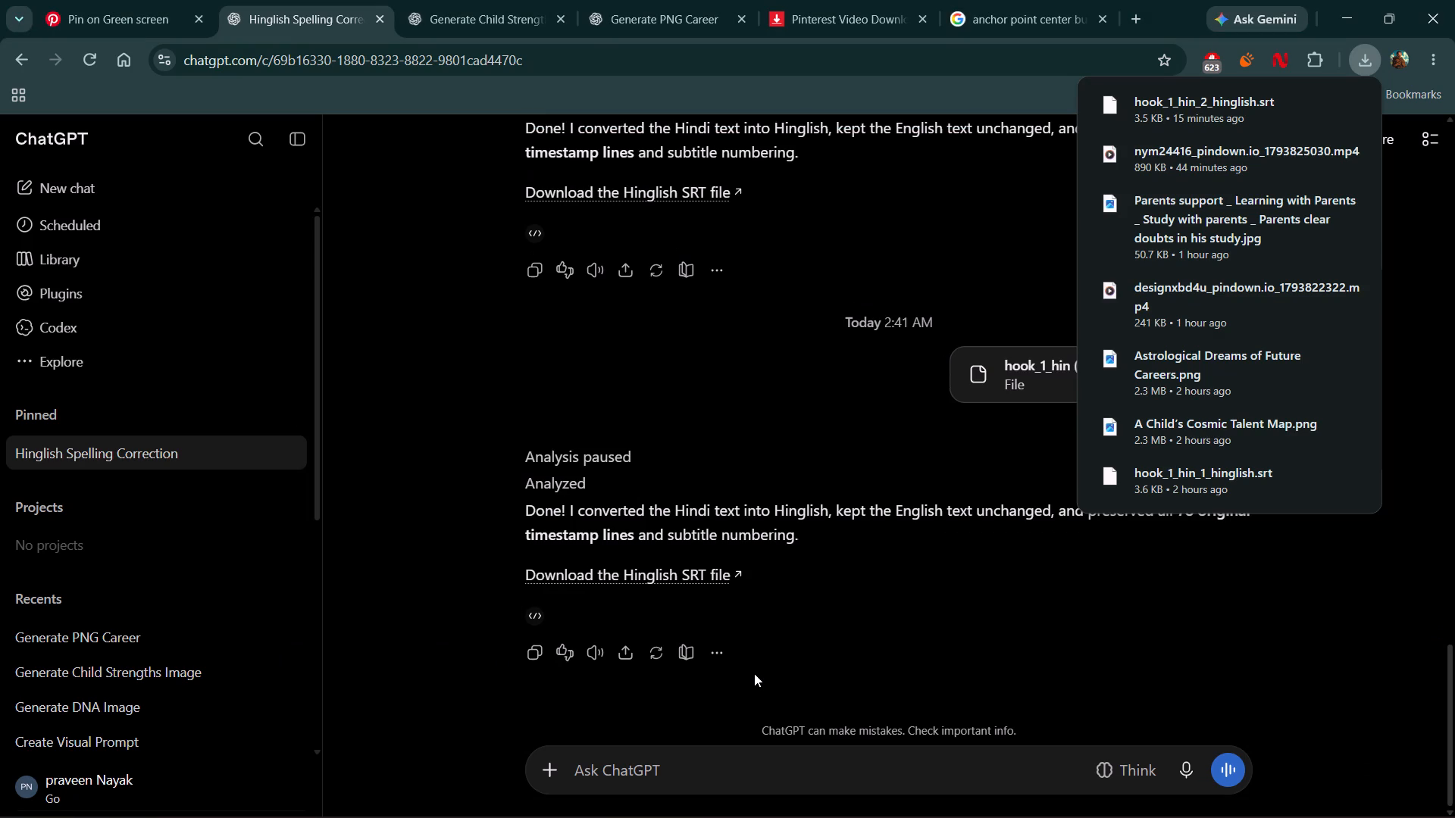
pyautogui.click(126, 0)
pyautogui.click(356, 161)
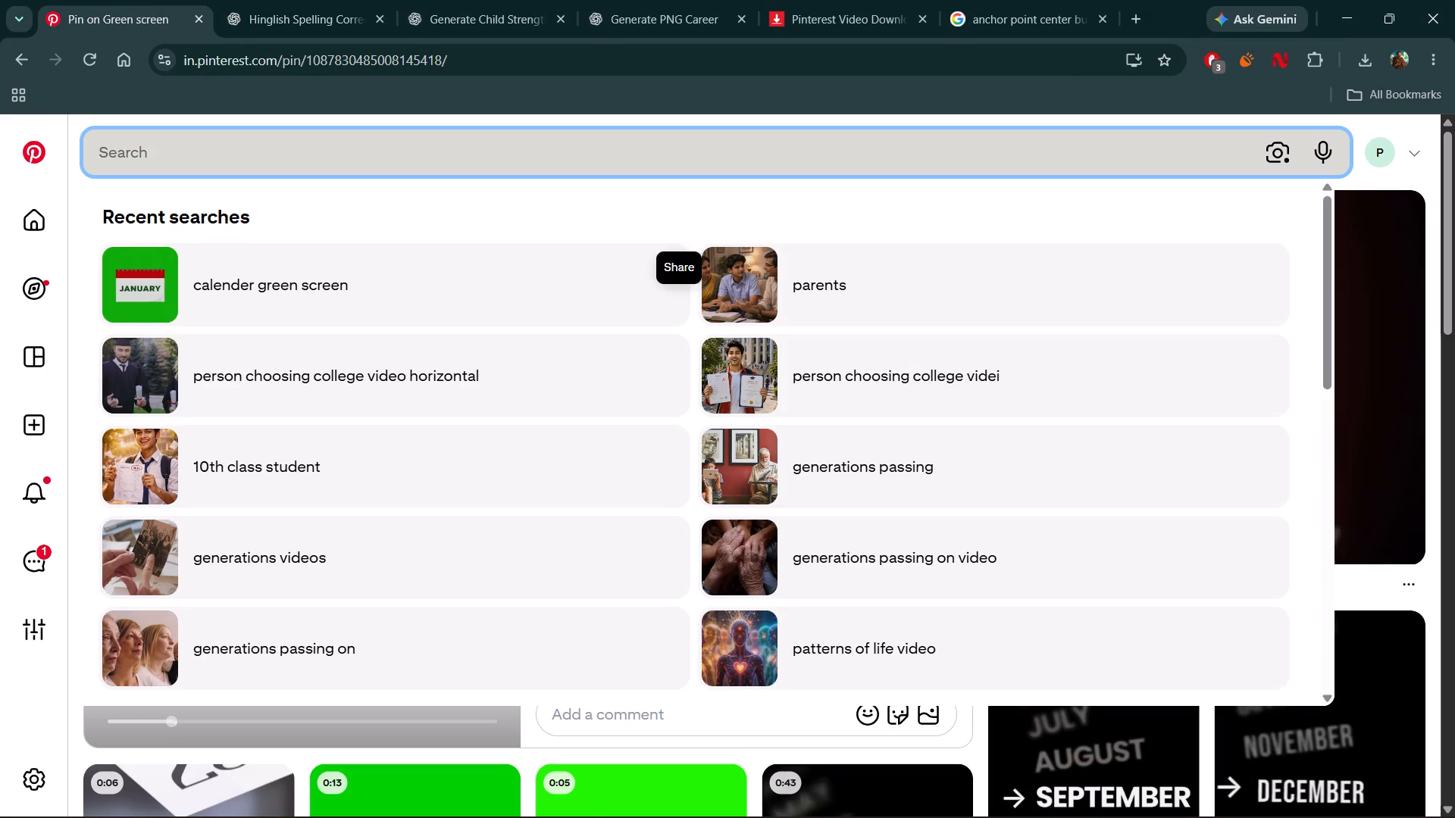
pyautogui.click(356, 161)
pyautogui.write('empty brain')
pyautogui.press('Return')
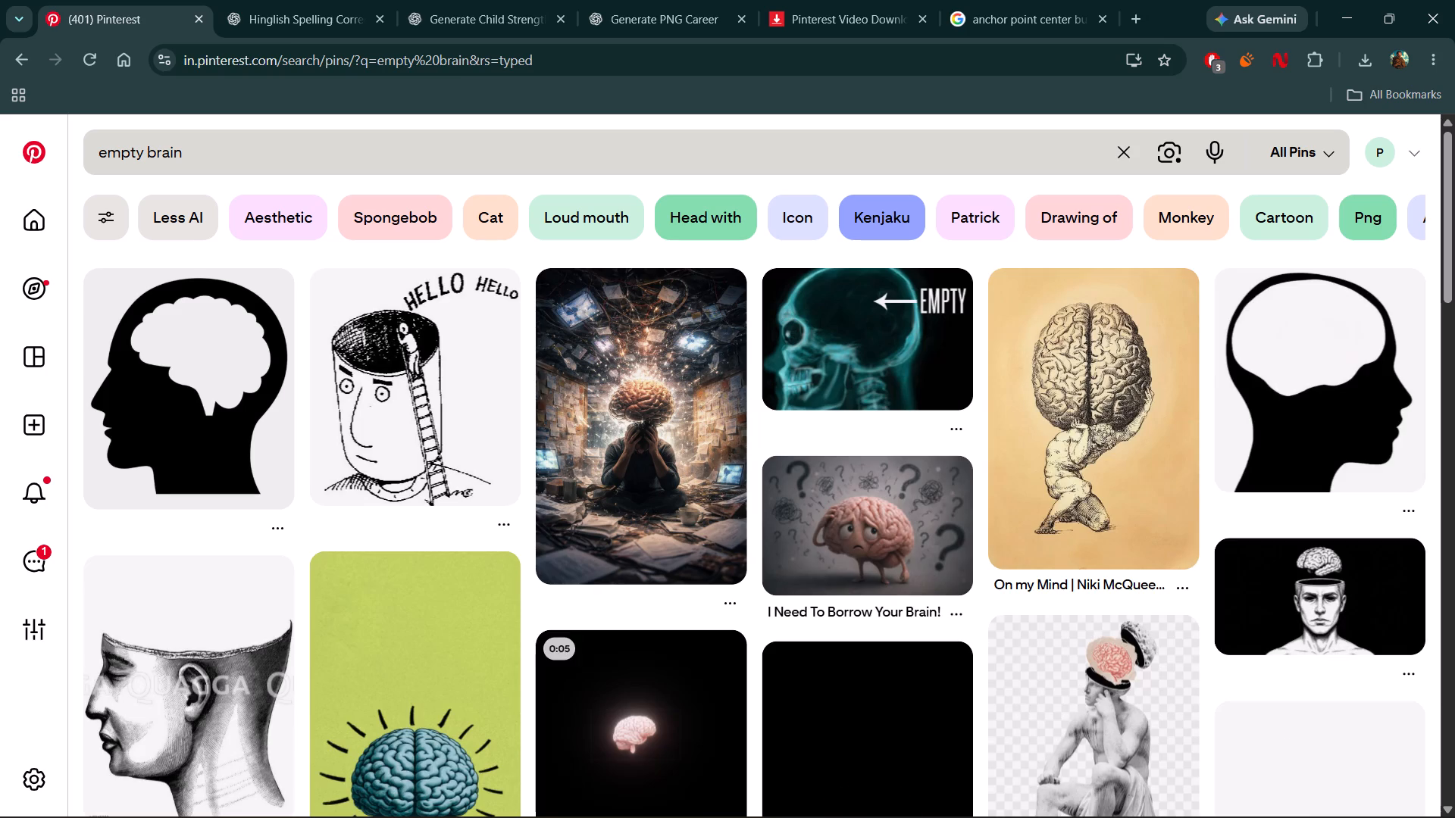
# Refine the Pinterest search to "empty brain video horizontal".
pyautogui.click(319, 167)
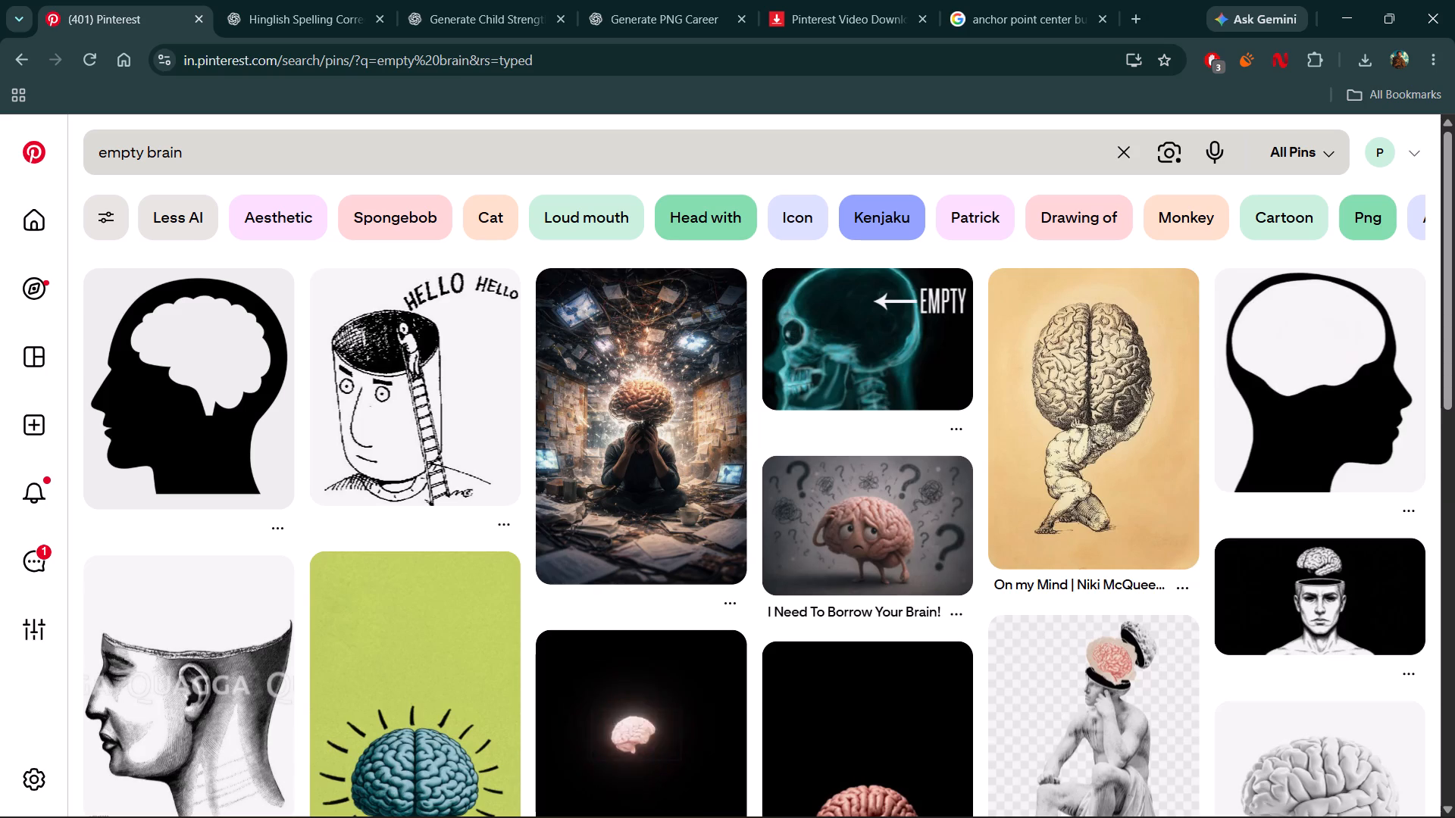
pyautogui.press('space')
pyautogui.write('video horizontal')
pyautogui.press('Return')
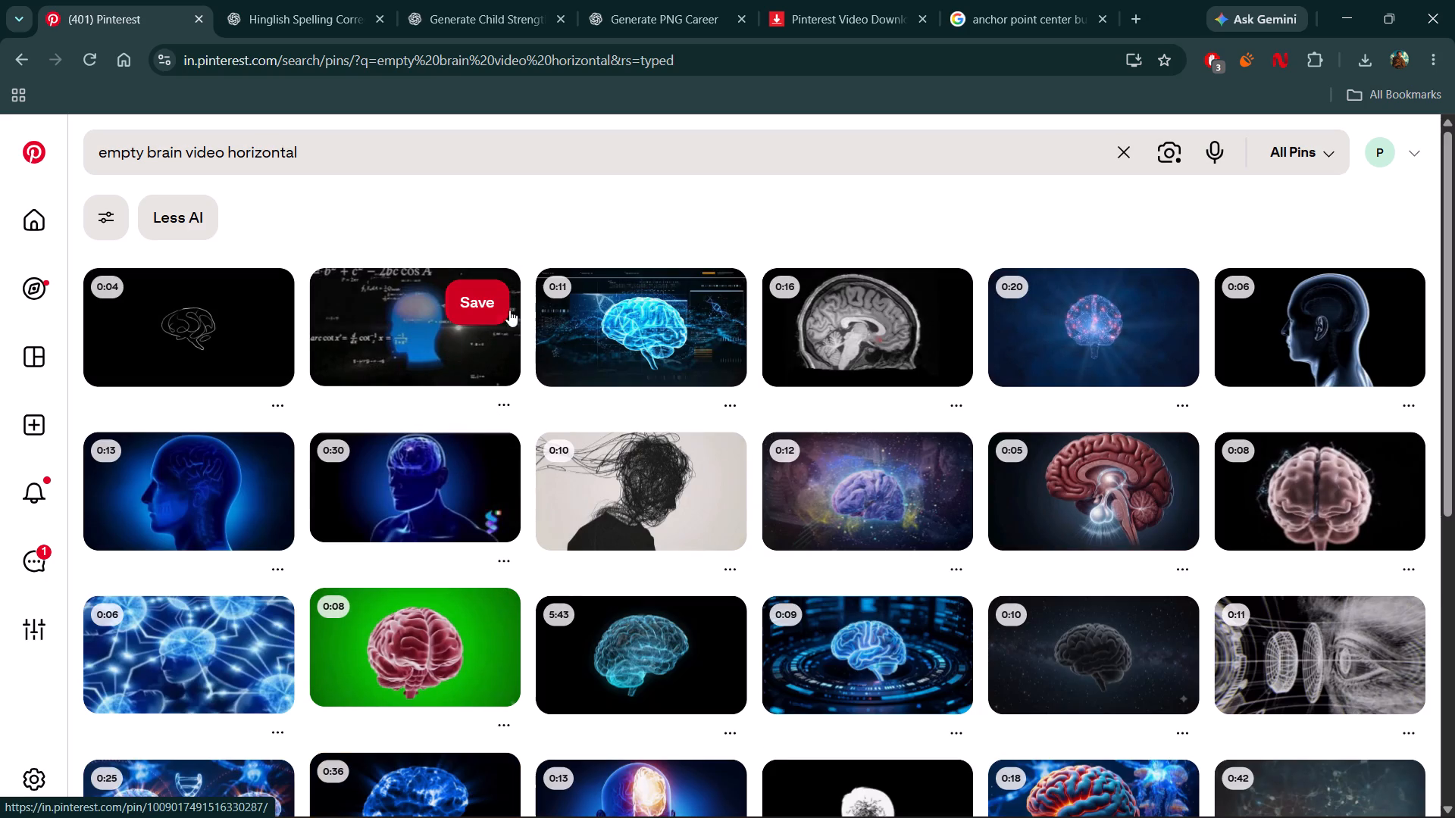
# Browse the Pinterest results for a horizontal video that could illustrate an empty or cluttered mind.
pyautogui.scroll(-3, 455, 370)
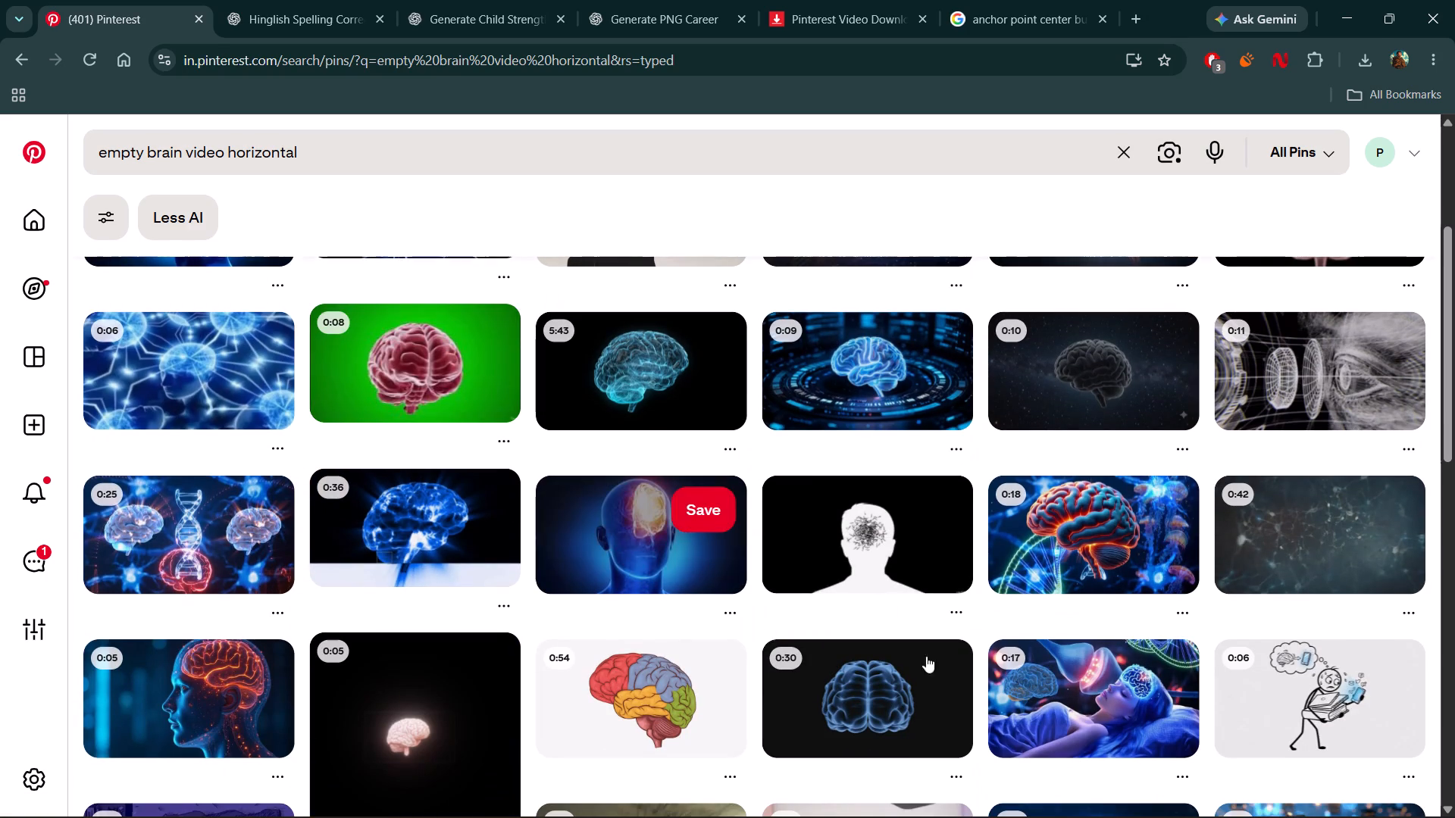
pyautogui.scroll(-3, 940, 698)
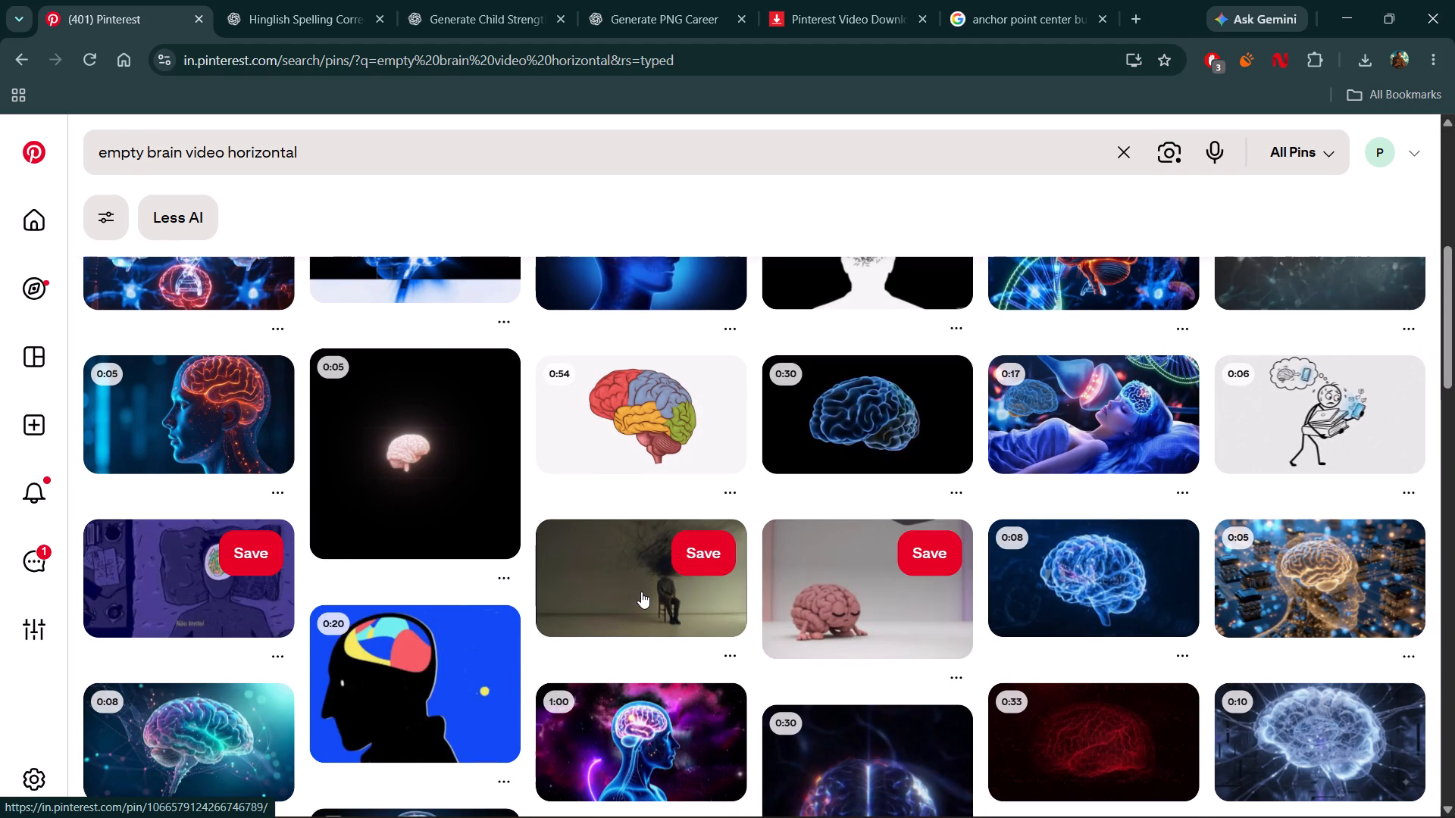
pyautogui.scroll(-5, 641, 592)
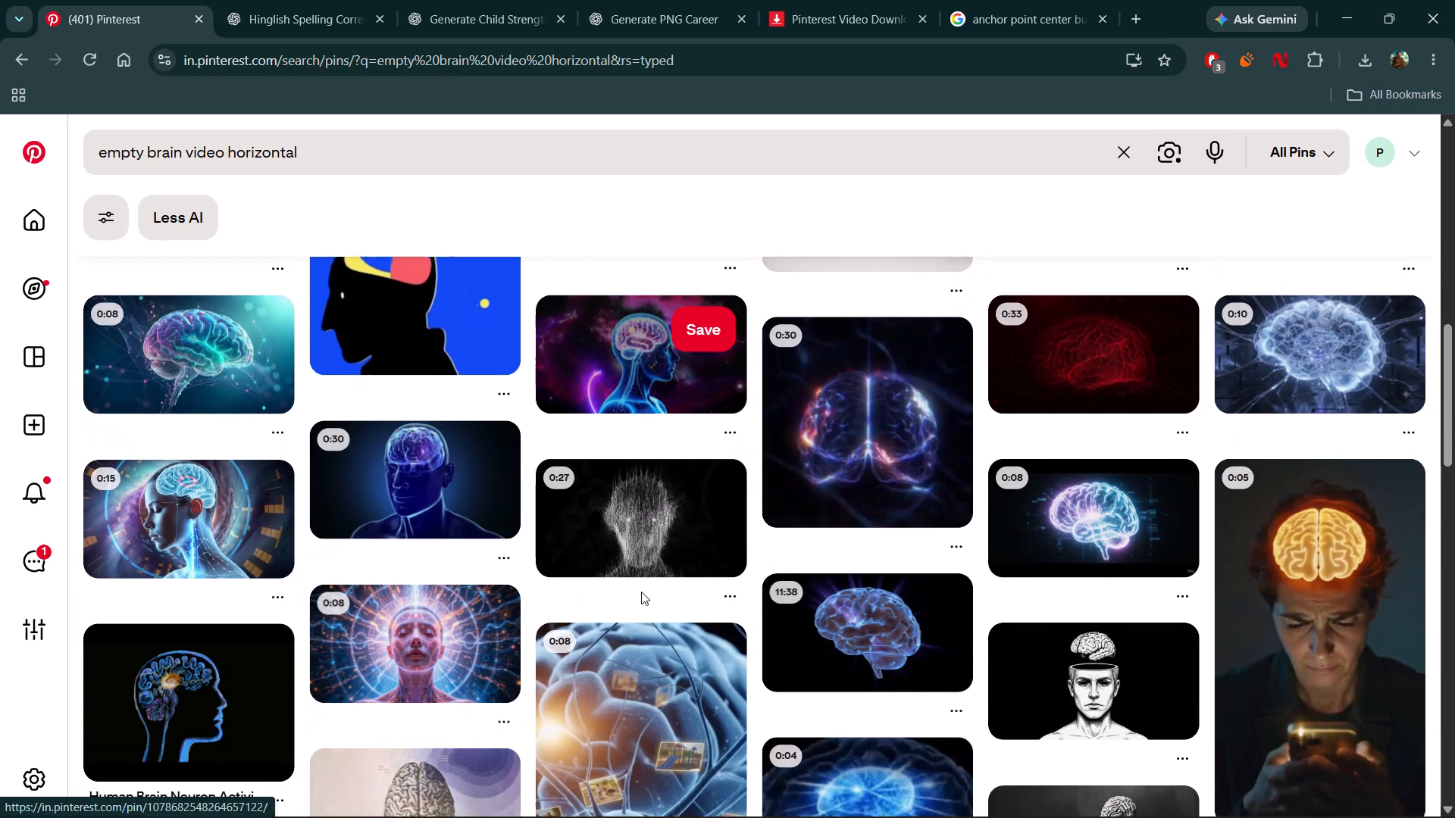
pyautogui.scroll(-2, 641, 592)
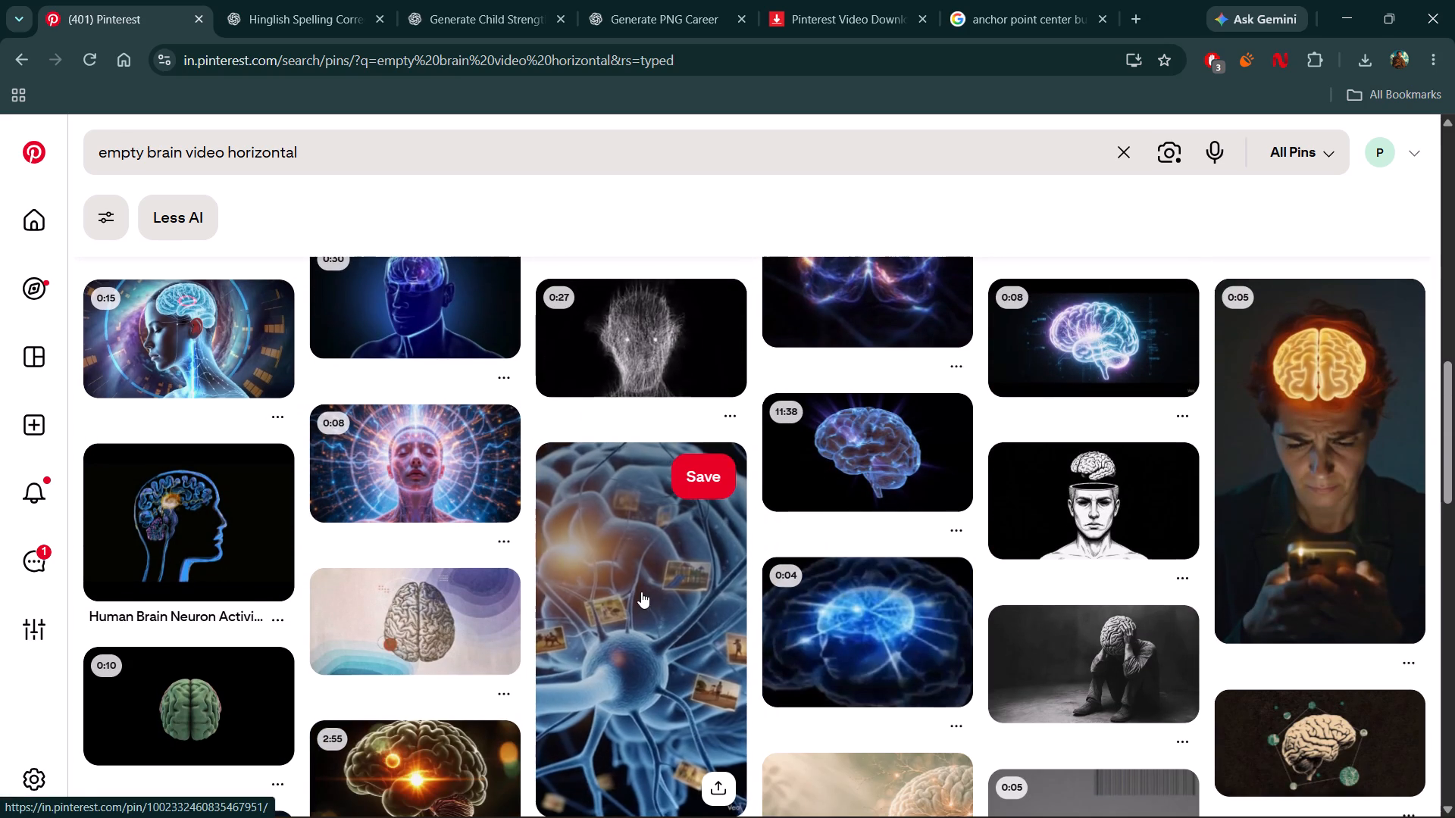
pyautogui.scroll(-6, 619, 563)
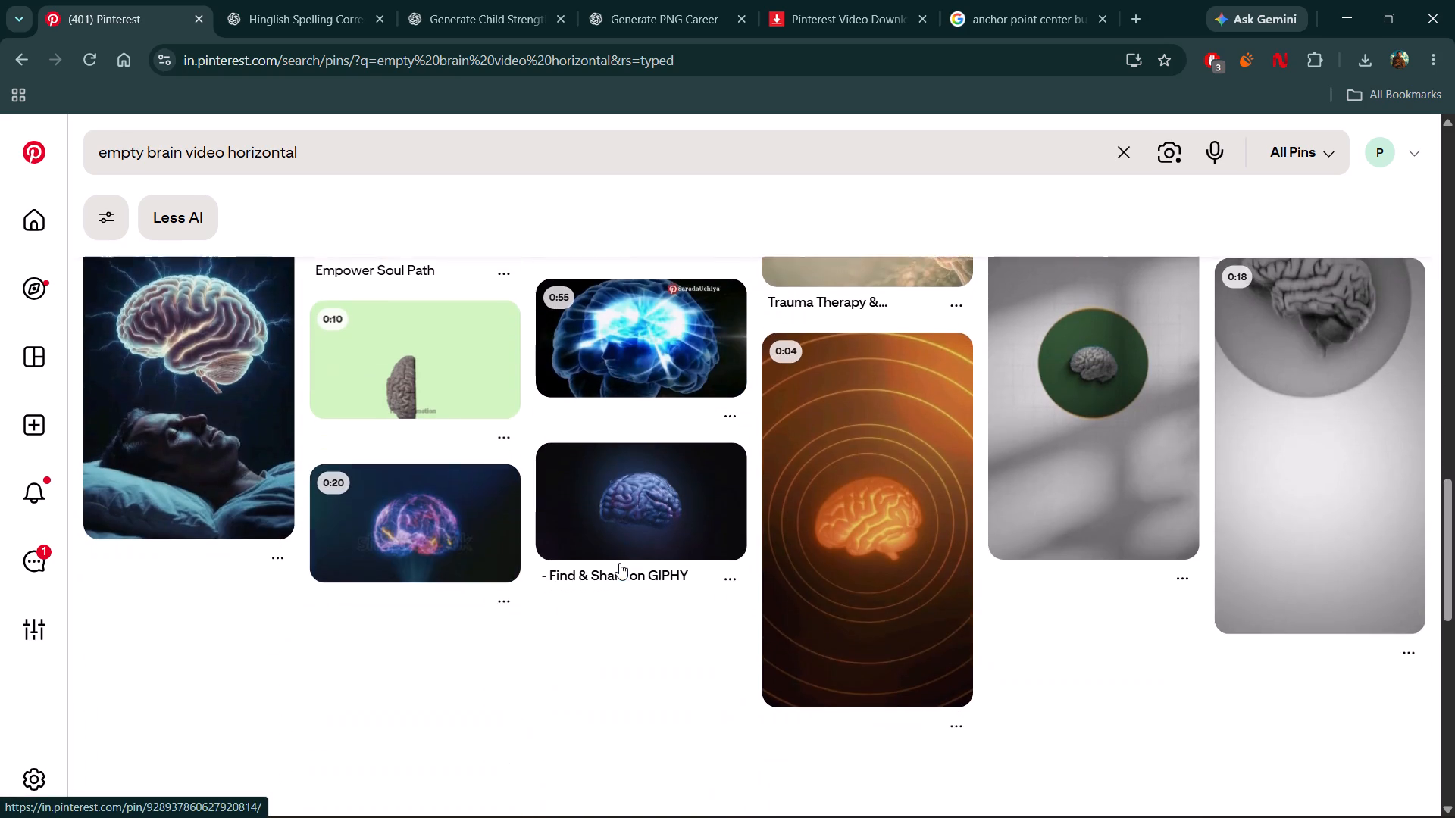
pyautogui.scroll(-1, 619, 563)
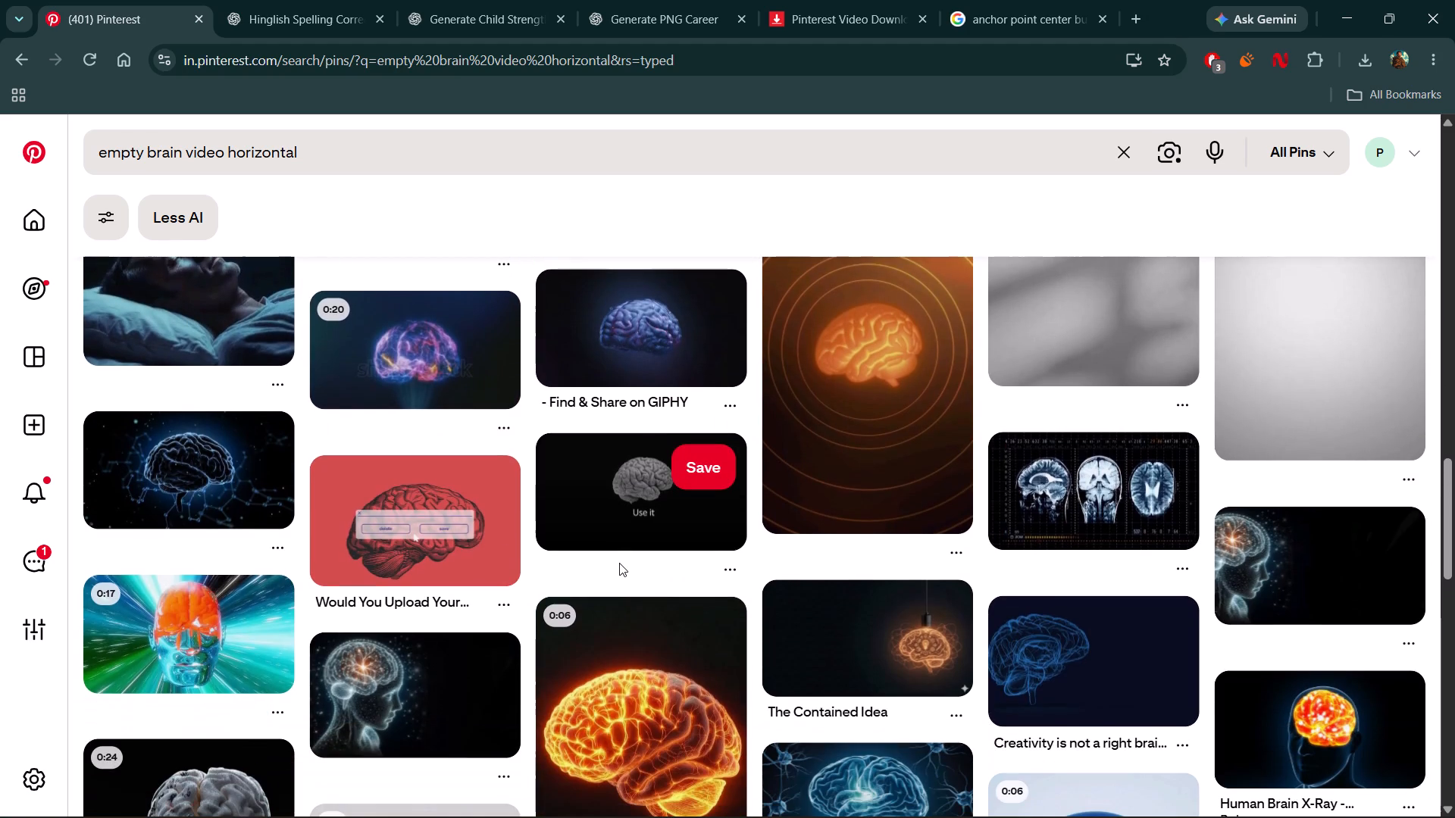
pyautogui.scroll(10, 424, 538)
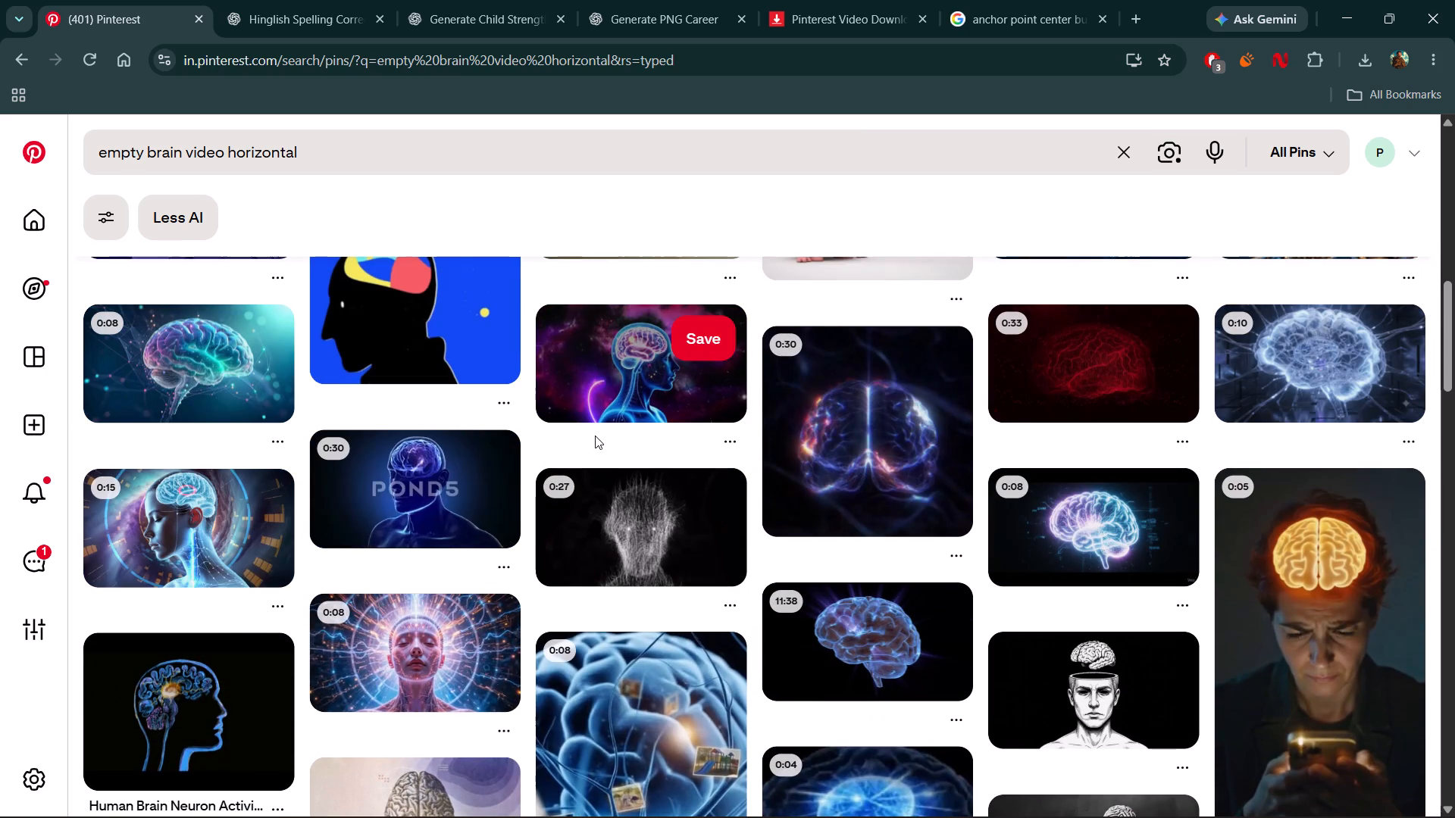
pyautogui.scroll(1, 595, 436)
pyautogui.scroll(3, 731, 417)
# Open the video pin of the seated figure with a scribbled black cloud for a head, and pause it.
pyautogui.click(631, 581)
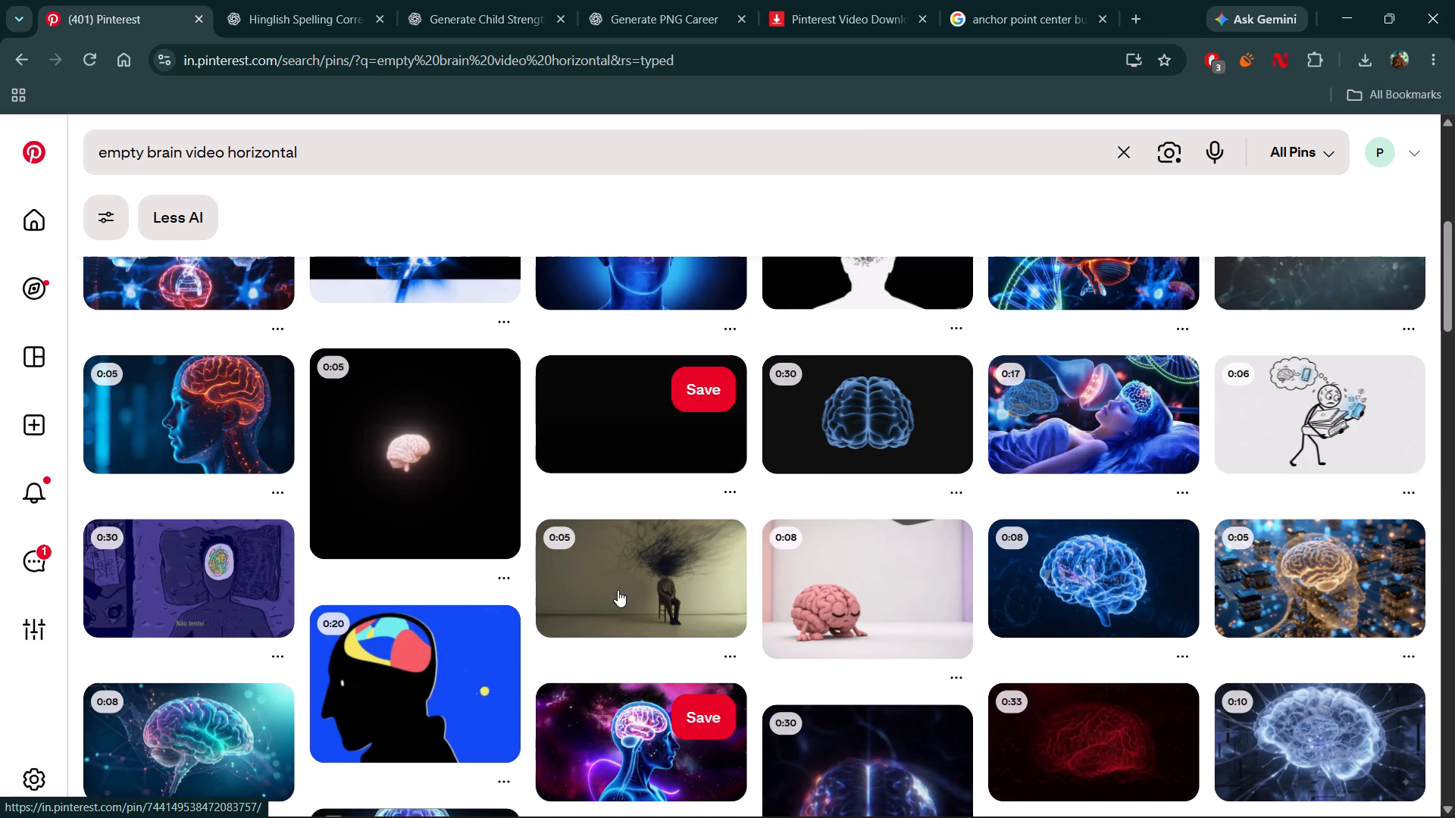
pyautogui.click(634, 611)
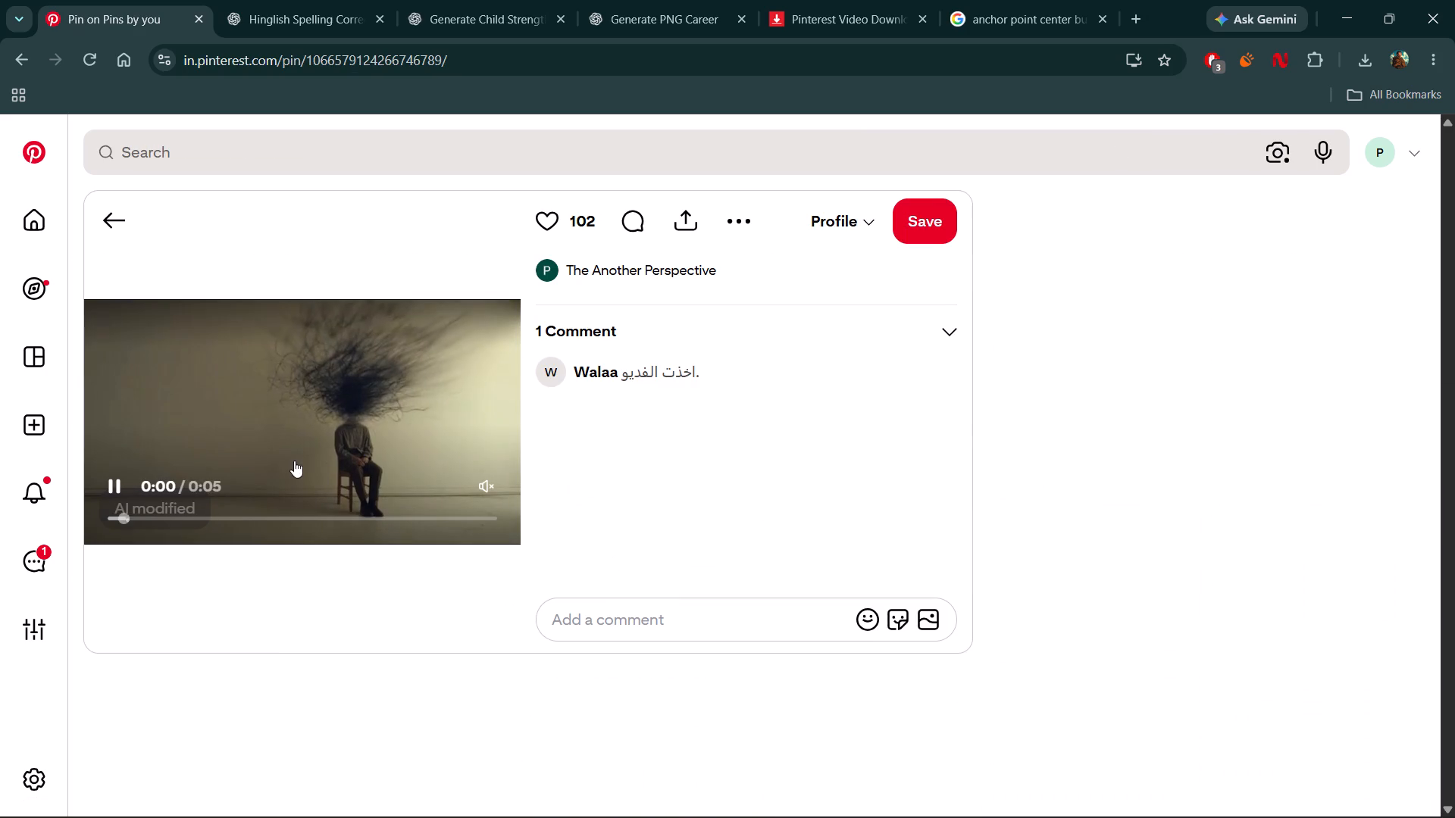
pyautogui.click(336, 422)
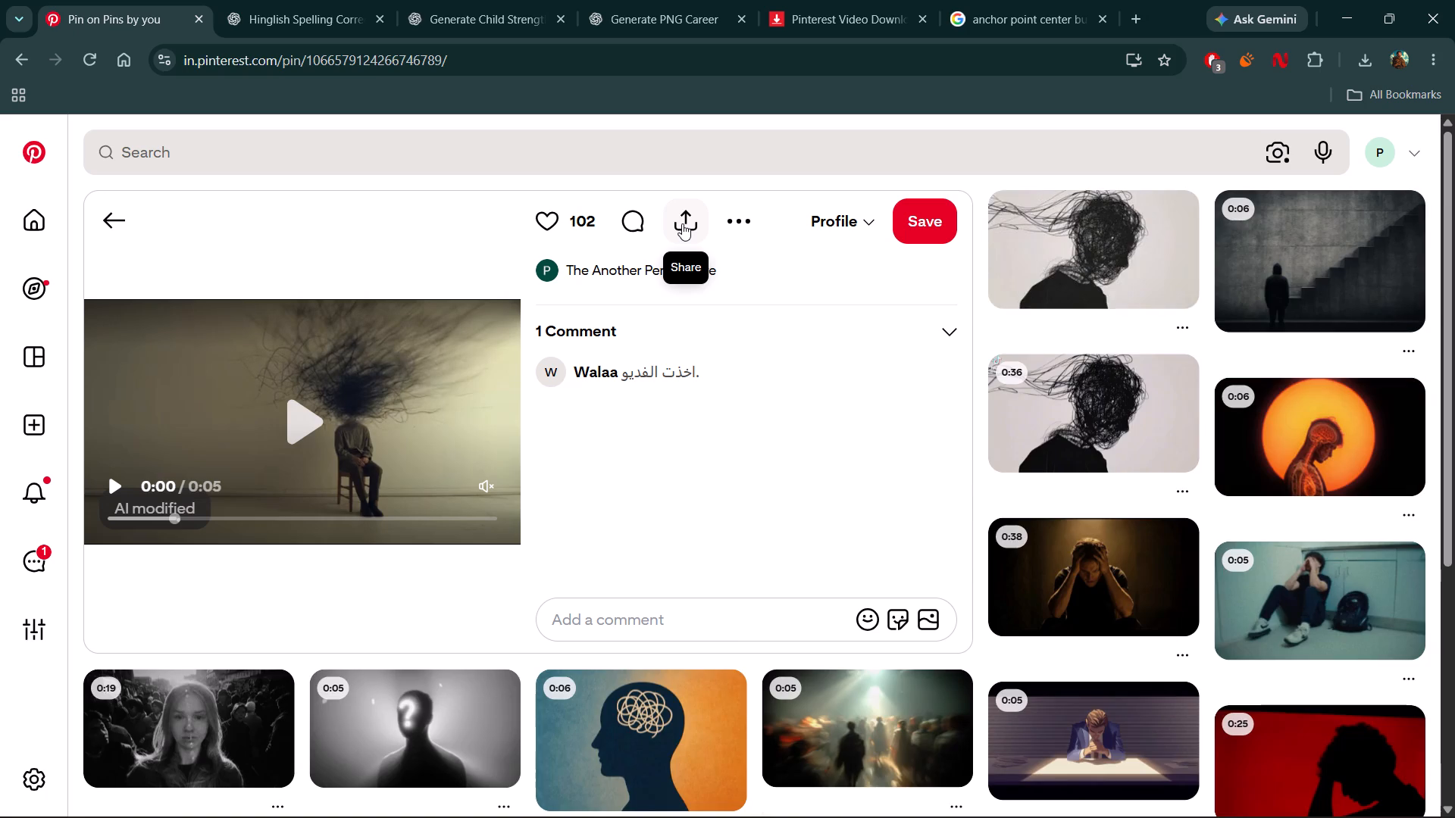
# Open the "Mental health silhouette doodle, 4k video" pin from the related pins, pause it and copy its link.
pyautogui.click(1109, 245)
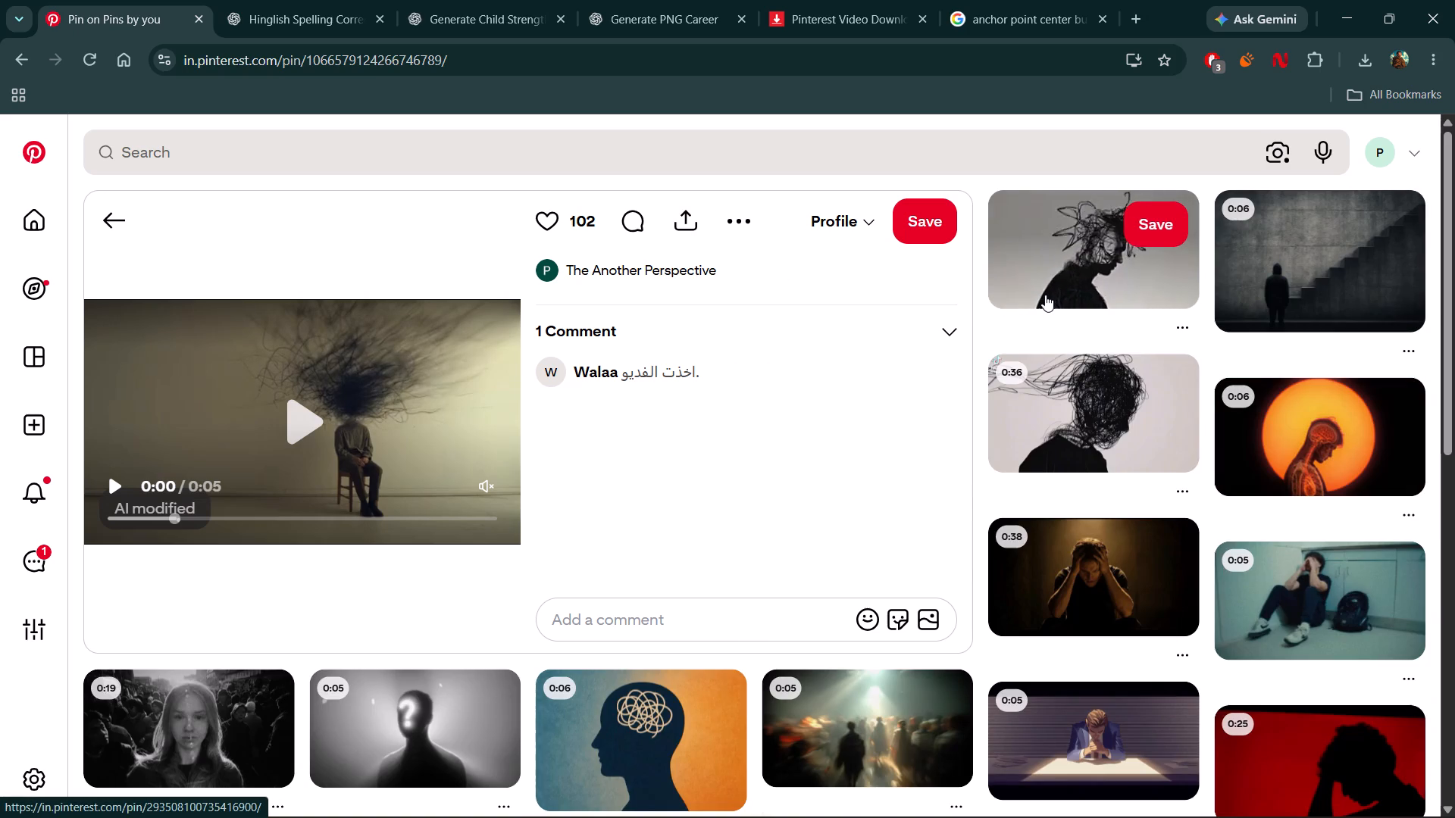
pyautogui.click(1056, 258)
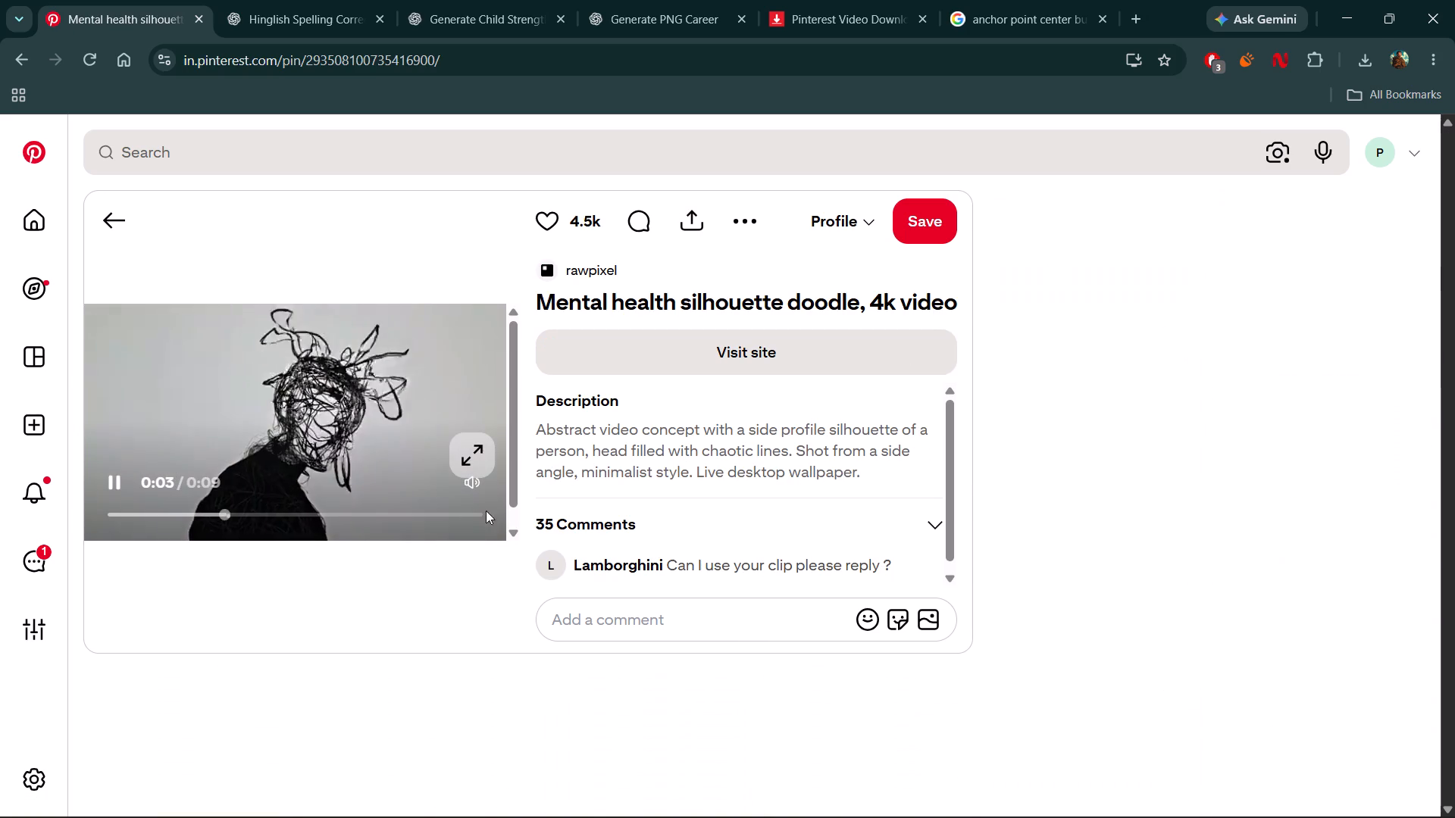
pyautogui.click(355, 416)
pyautogui.click(684, 227)
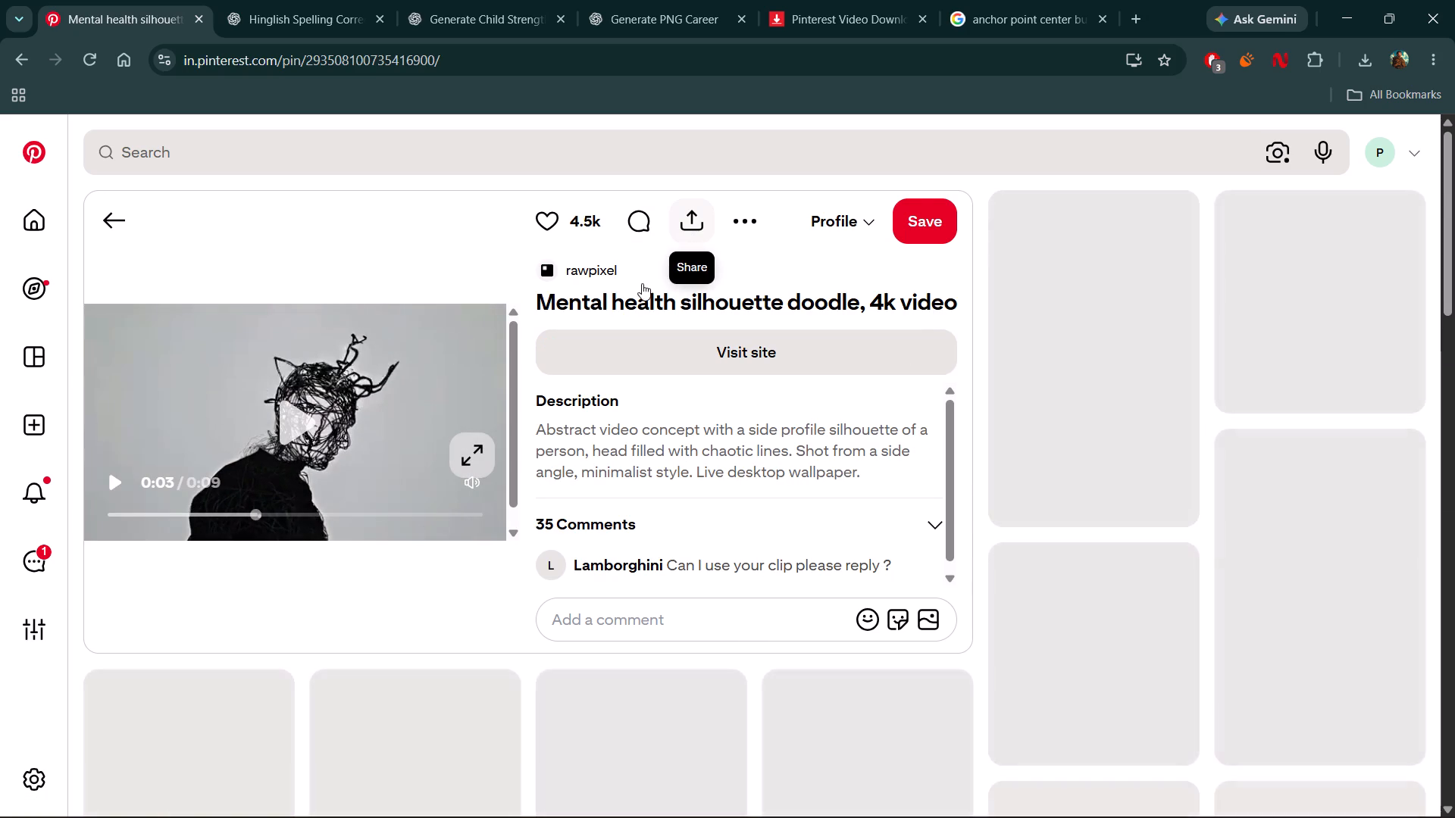
pyautogui.click(539, 324)
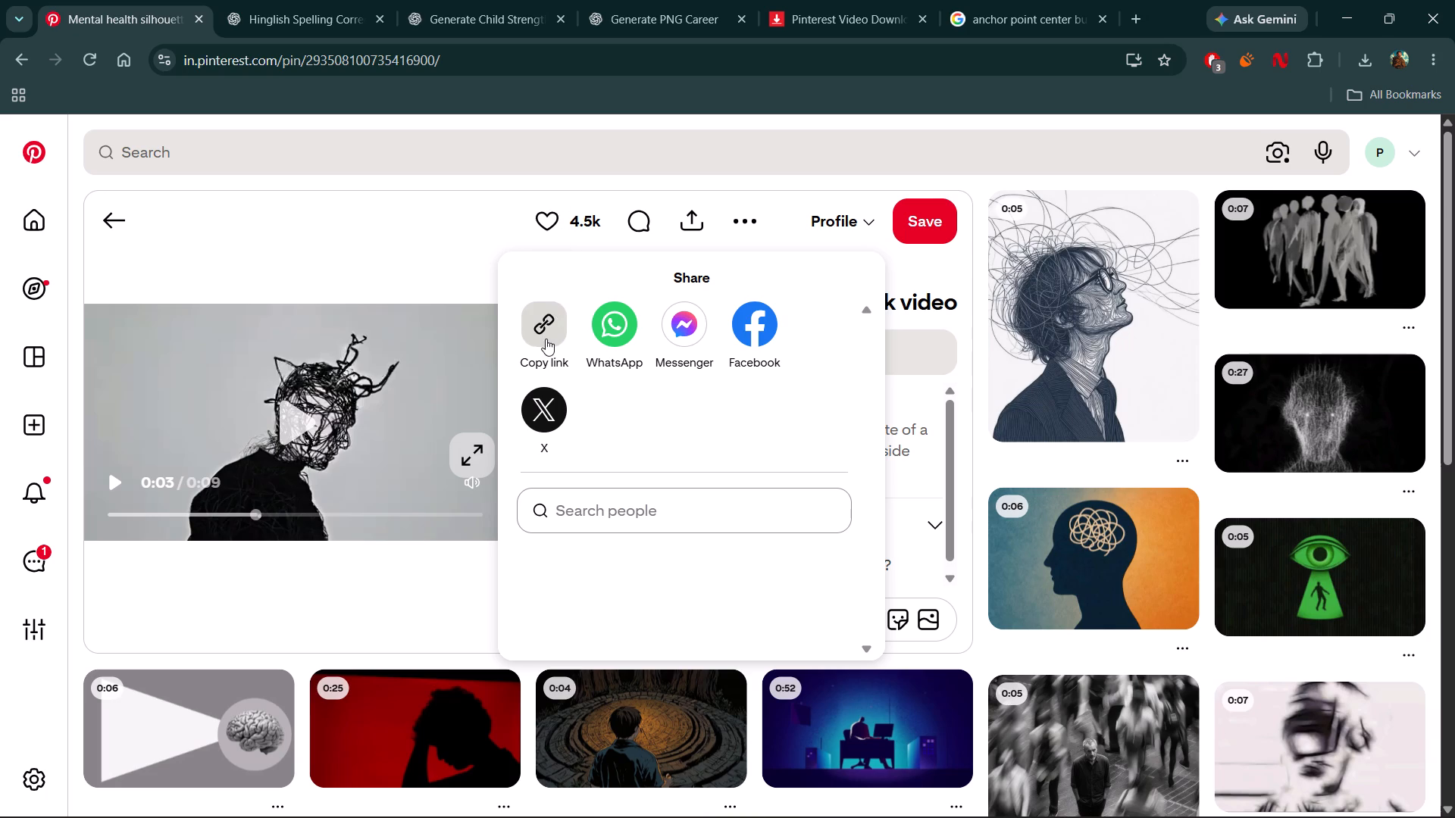
pyautogui.click(543, 327)
# Submit the copied pin link to the PinDown Pinterest Video Downloader to fetch its download options.
pyautogui.click(841, 0)
pyautogui.click(692, 209)
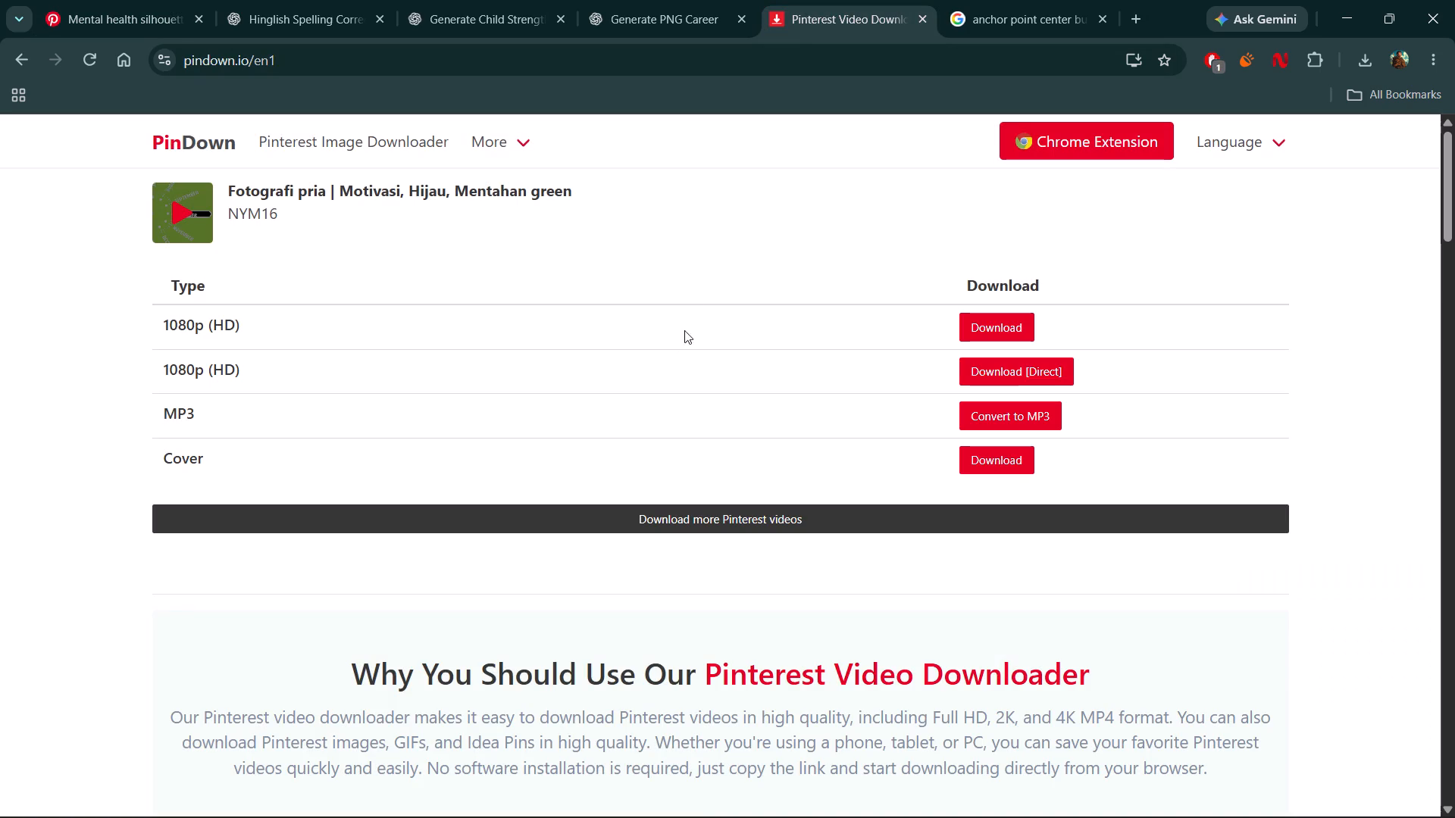
pyautogui.click(604, 524)
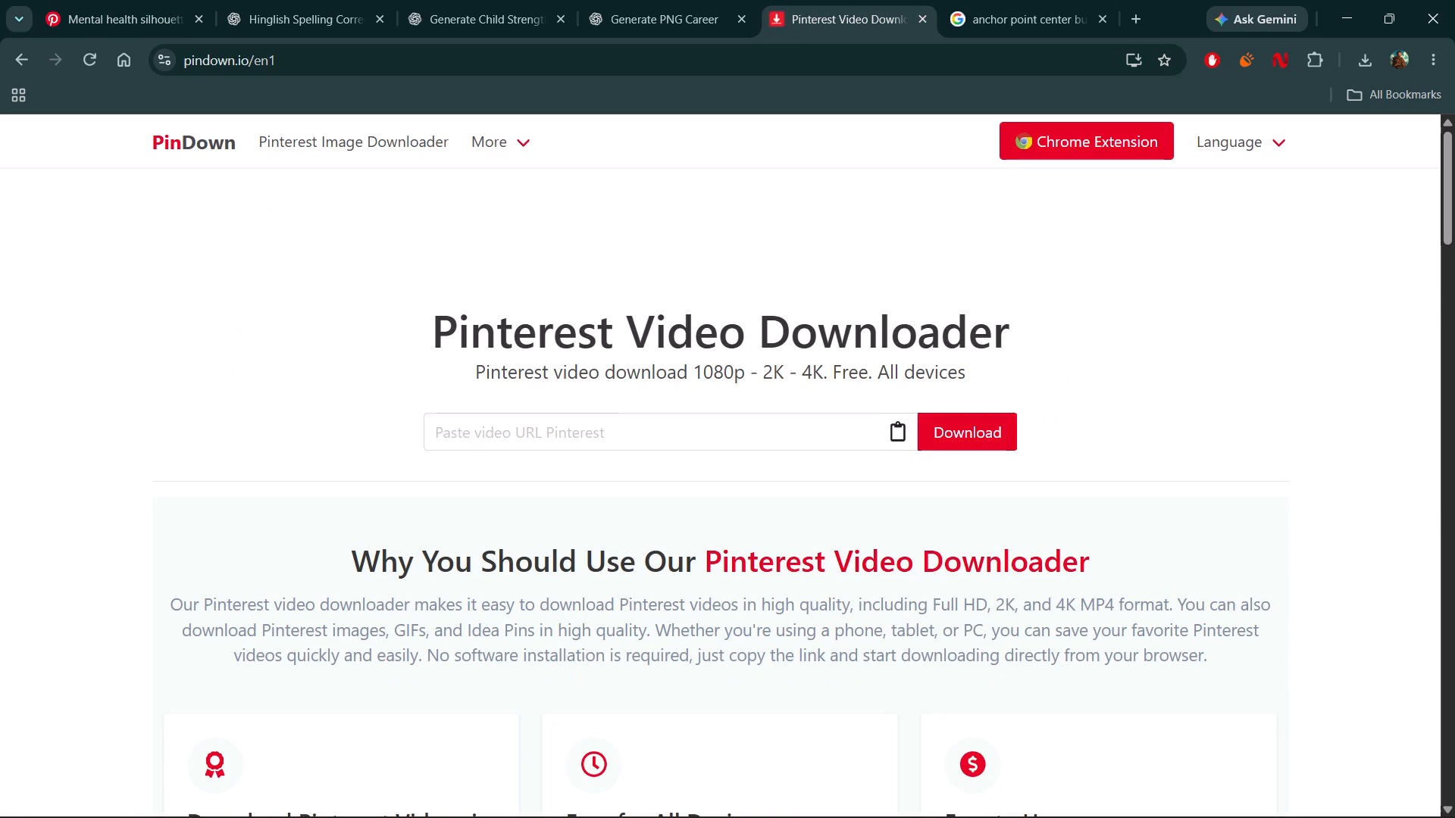
pyautogui.click(604, 423)
pyautogui.hotkey('ctrl', 'v')
pyautogui.click(986, 432)
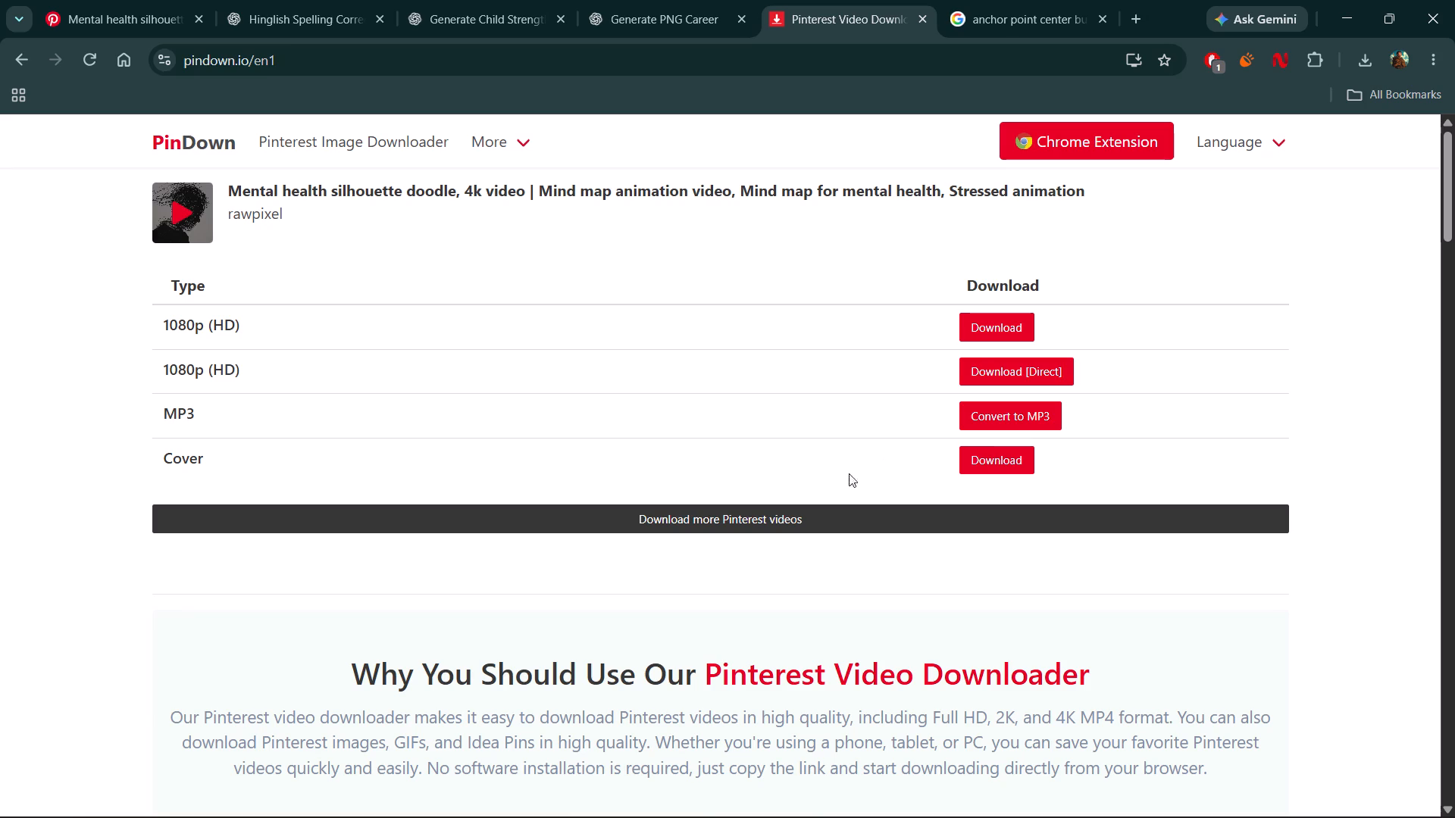
# Download the first 1080p (HD) version, saving it in a new folder named "vid 2" inside the "4th nov" folder.
pyautogui.click(987, 330)
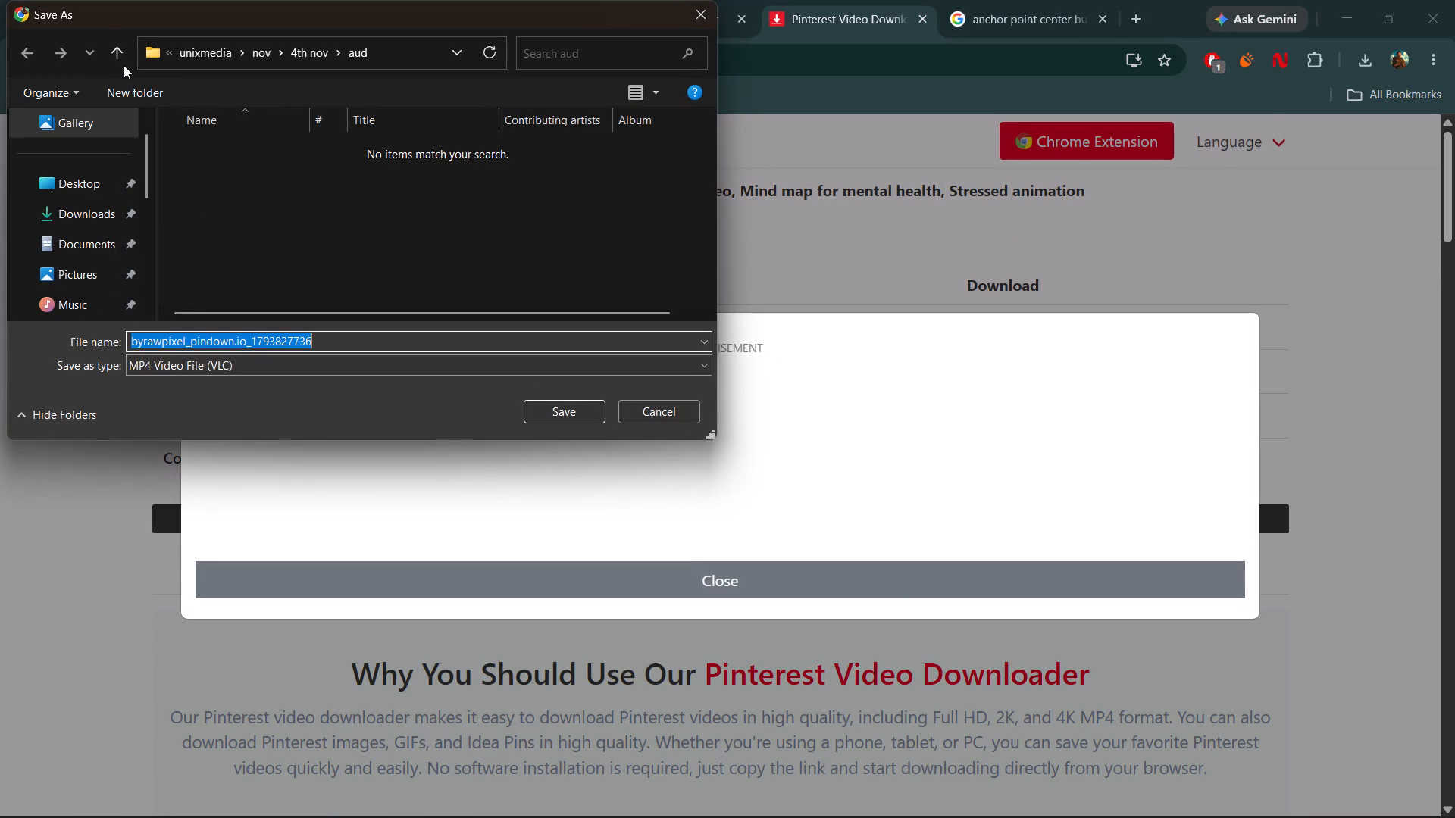
pyautogui.click(117, 58)
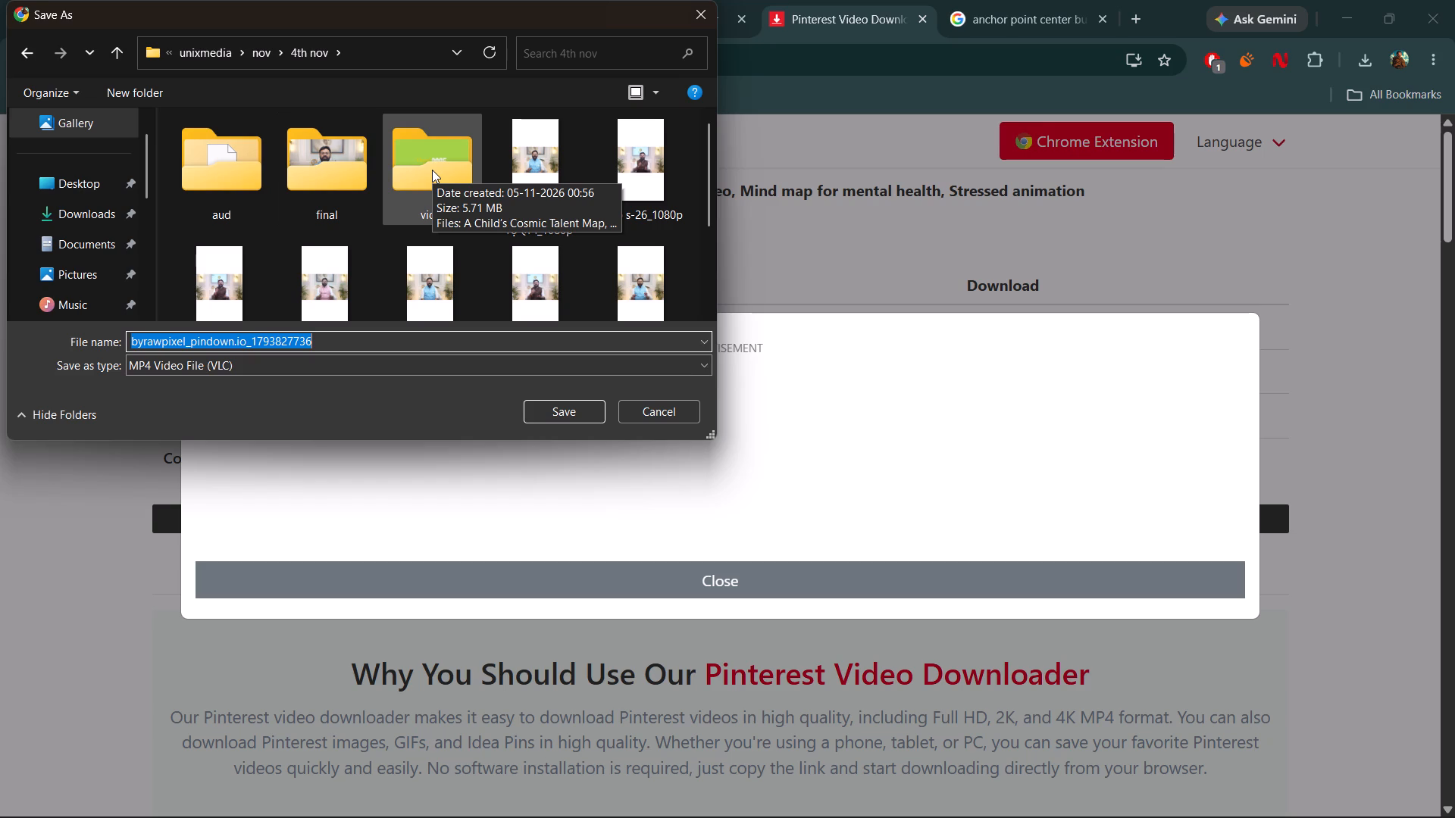
pyautogui.scroll(-3, 480, 229)
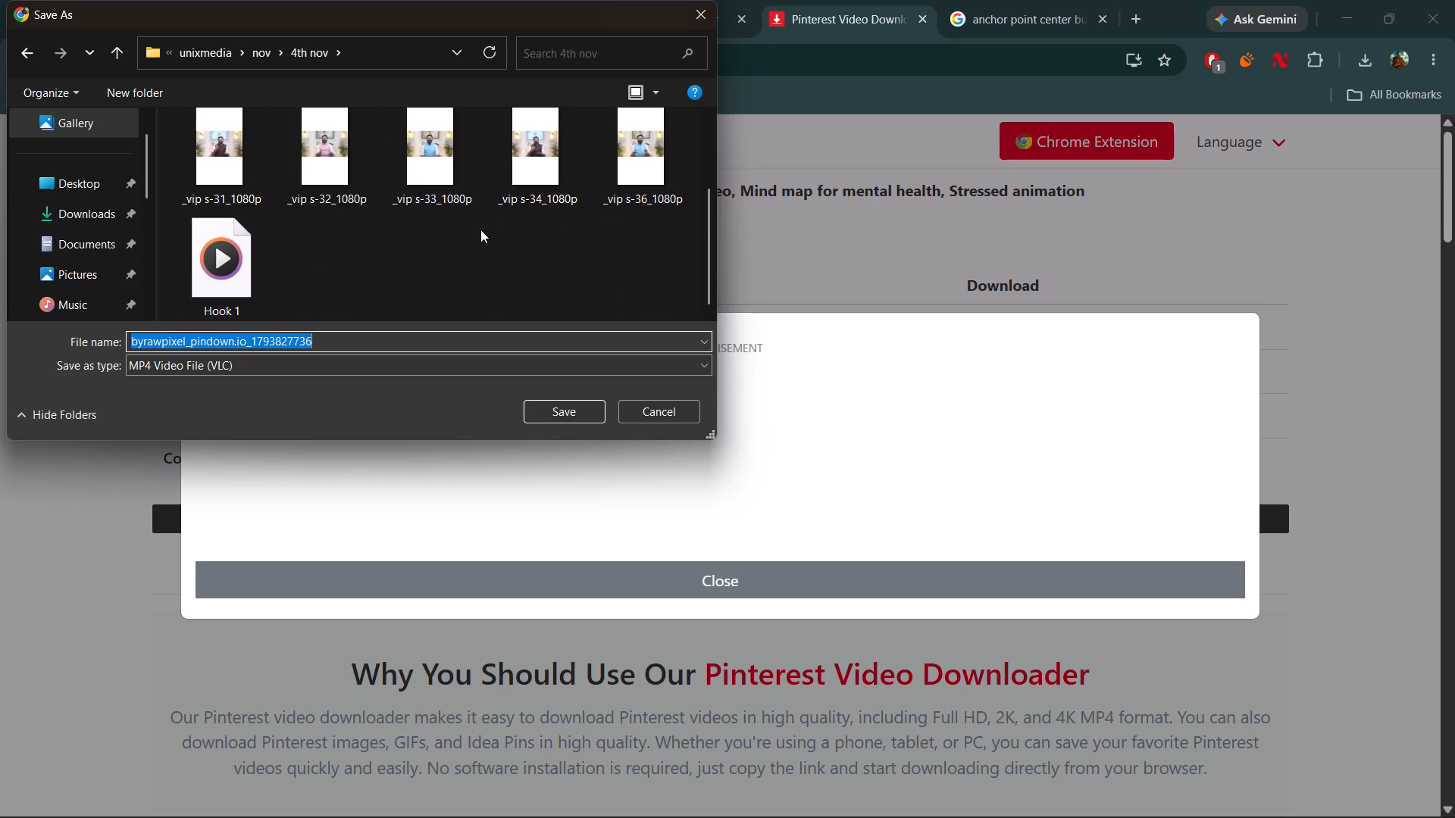
pyautogui.scroll(4, 477, 231)
pyautogui.scroll(-3, 477, 231)
pyautogui.click(436, 250)
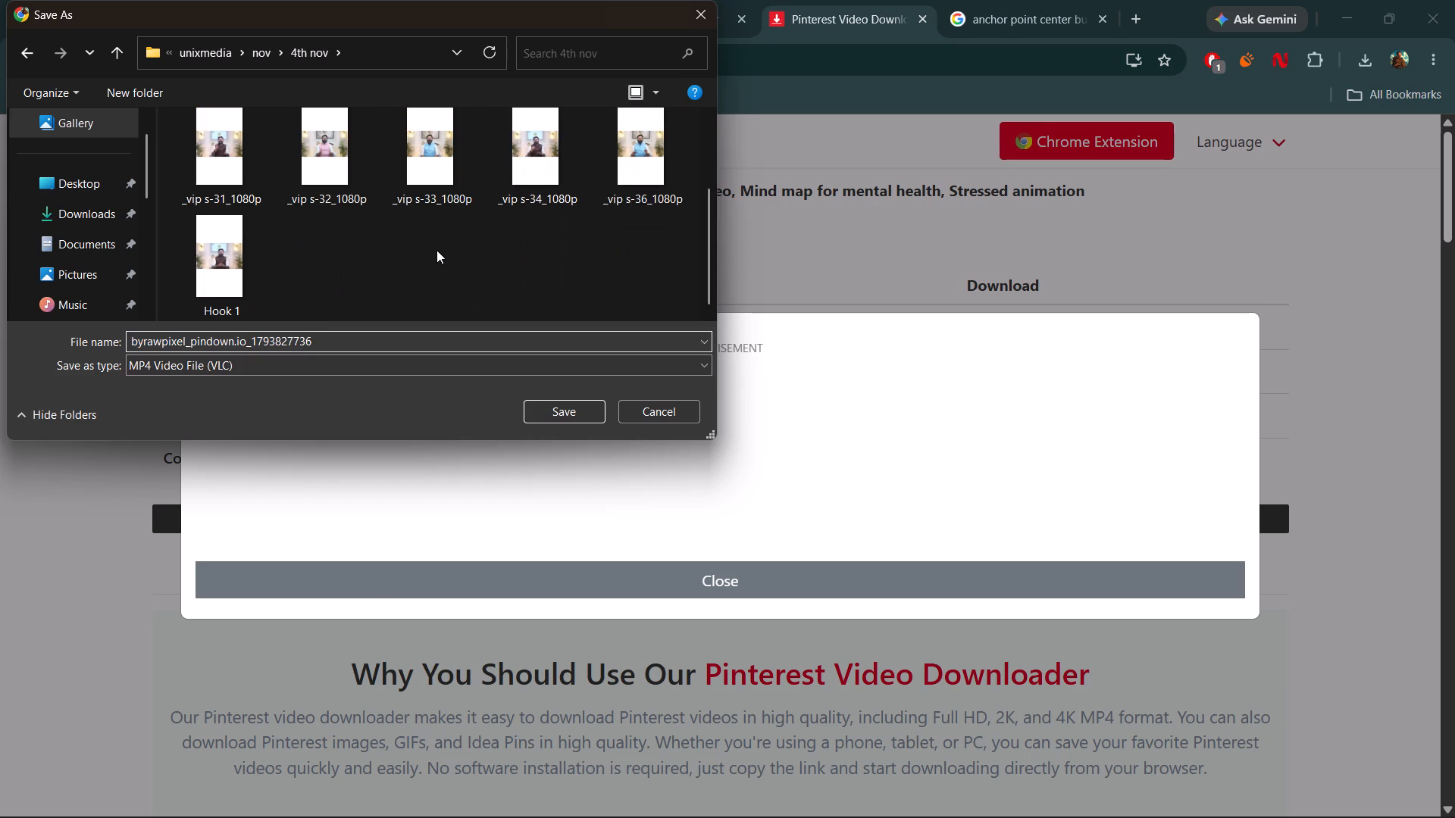
pyautogui.rightClick(436, 250)
pyautogui.click(575, 511)
pyautogui.click(737, 505)
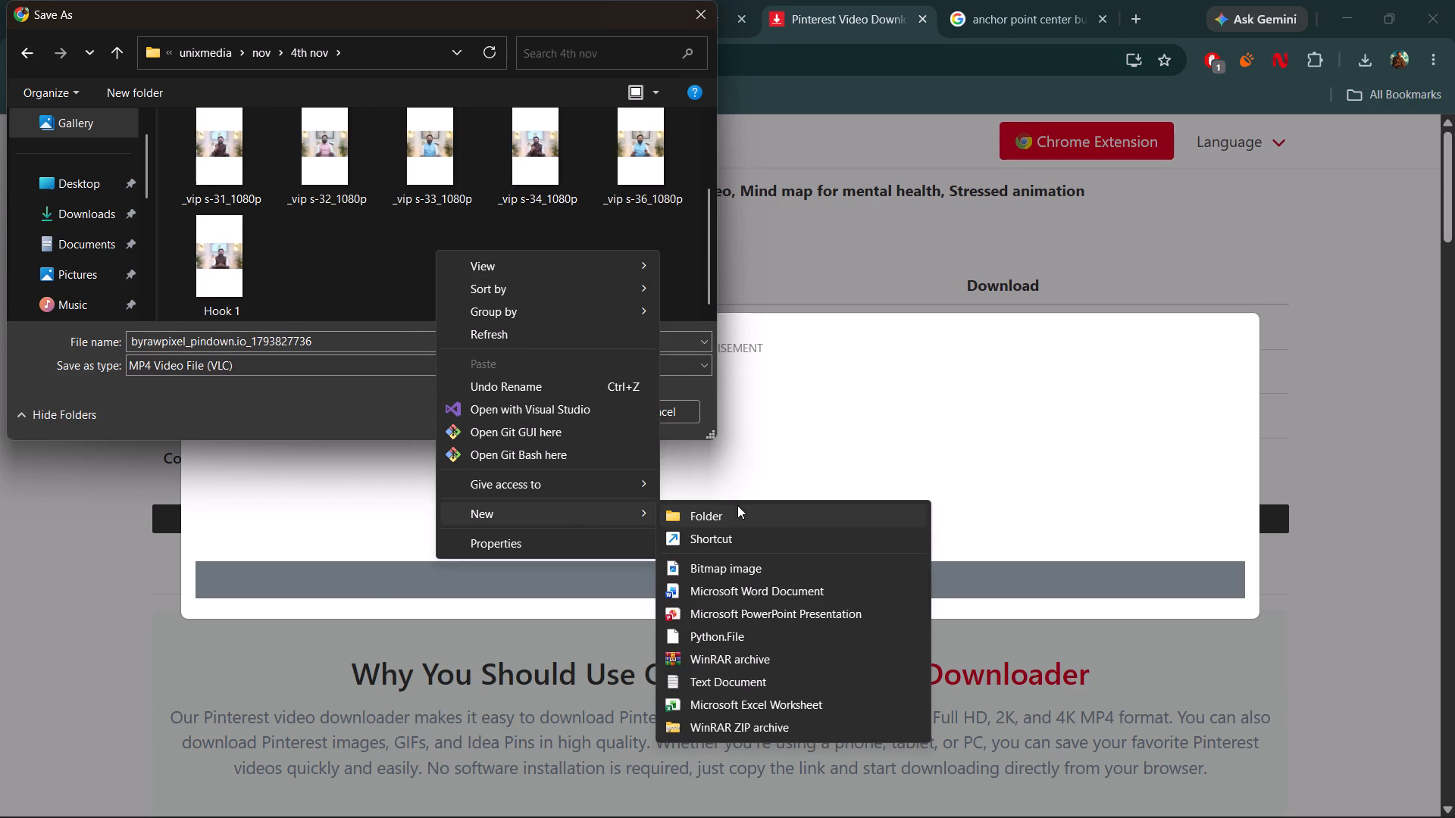
pyautogui.write('vid 2')
pyautogui.press('Return')
pyautogui.press('Return')
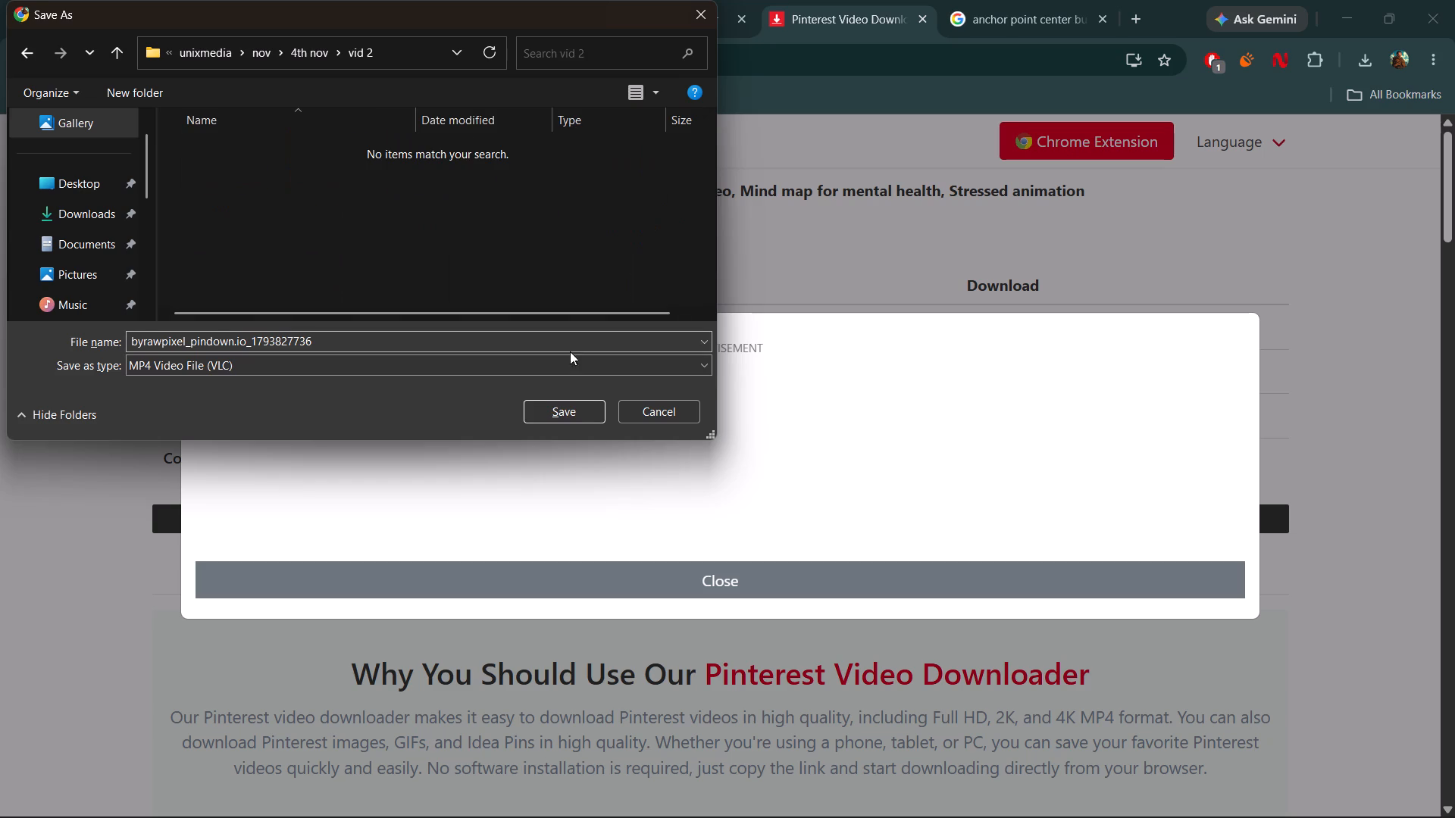
pyautogui.click(569, 415)
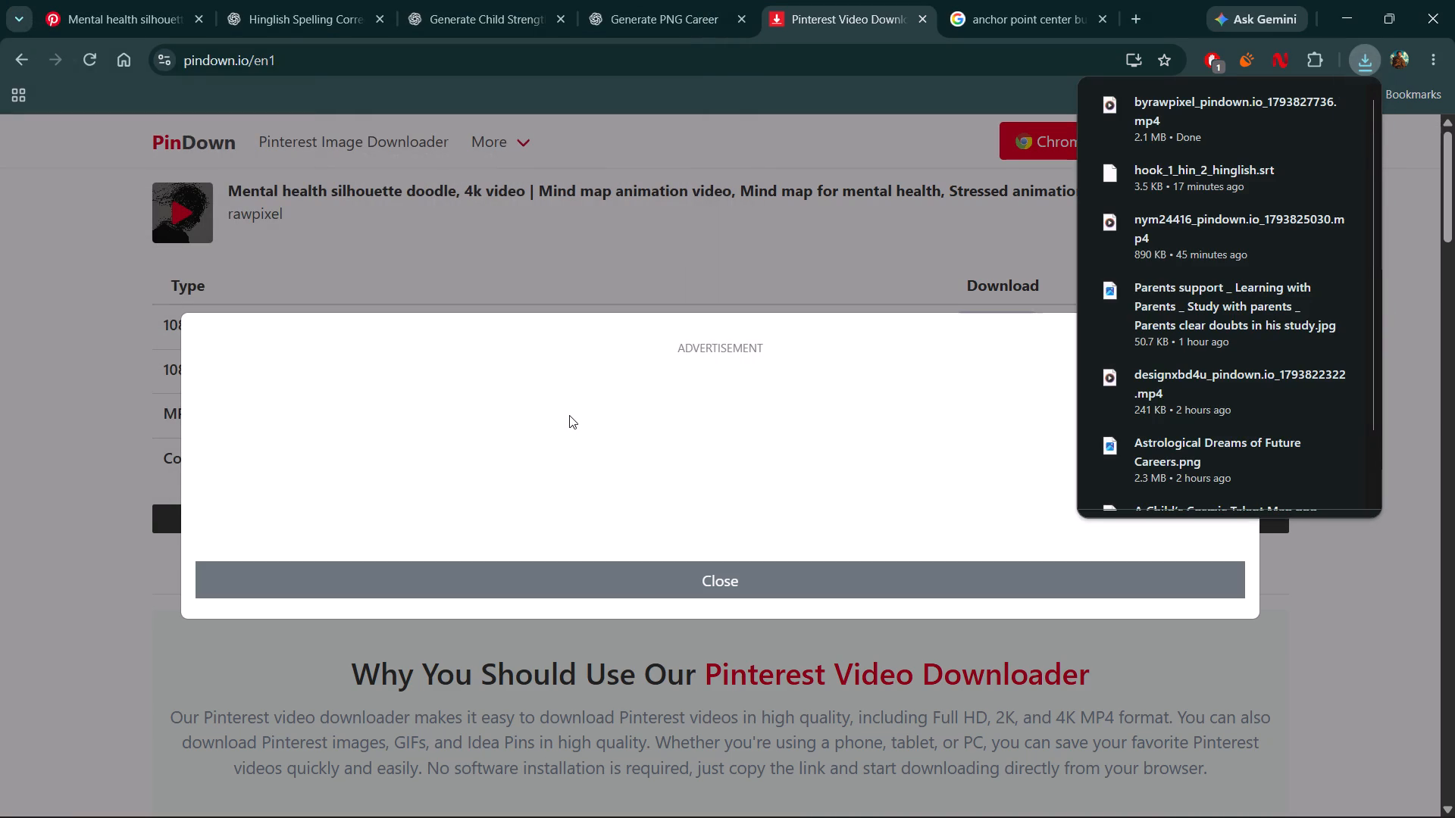
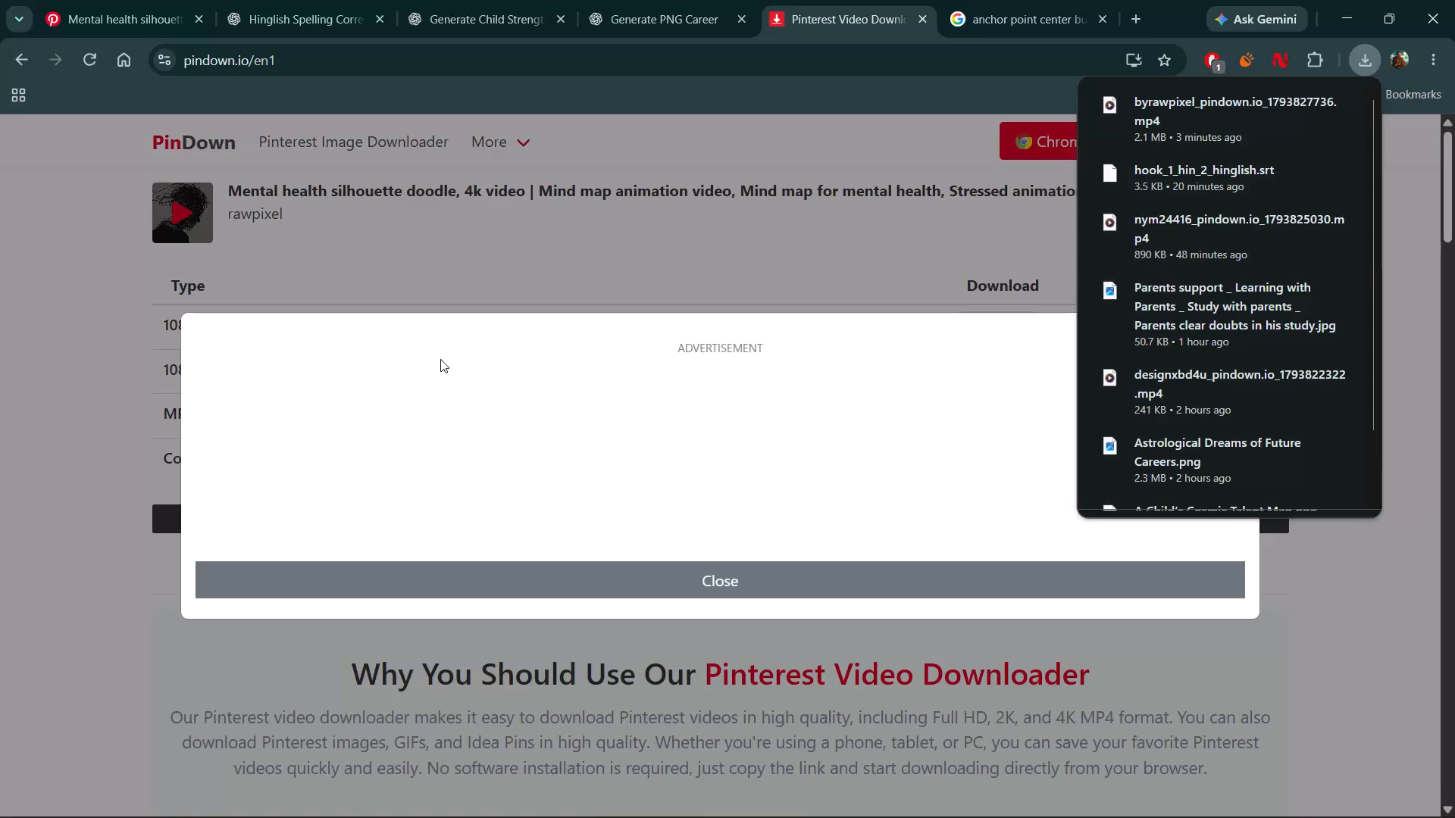
# Switch to Adobe Premiere Pro and return to the lower video tracks of the yt main sequence.
pyautogui.hotkey('alt', 'Tab')
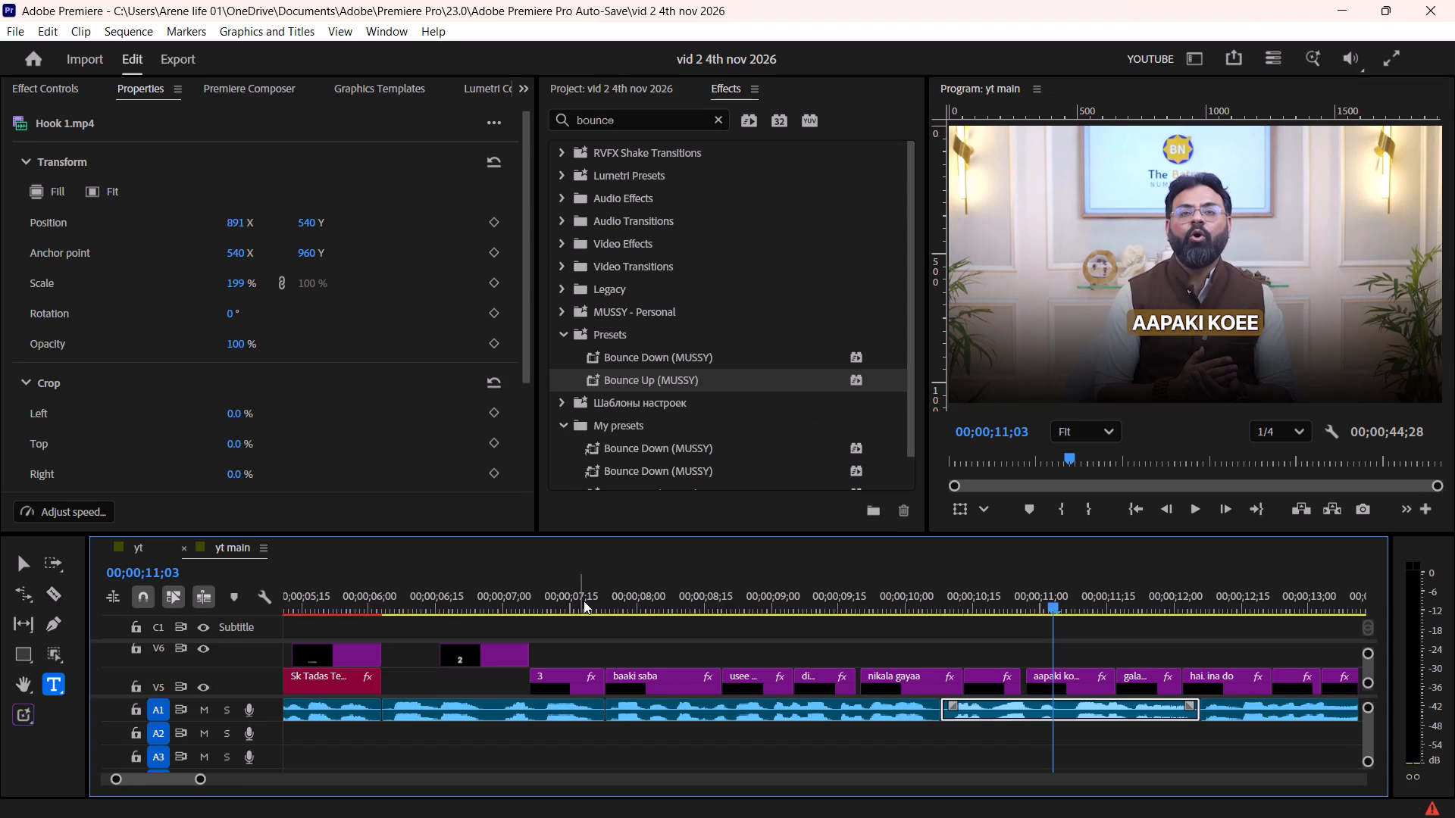
pyautogui.keyDown('alt'); pyautogui.scroll(-7, 599, 647); pyautogui.keyUp('alt')
pyautogui.keyDown('ctrl'); pyautogui.scroll(-3, 638, 647); pyautogui.keyUp('ctrl')
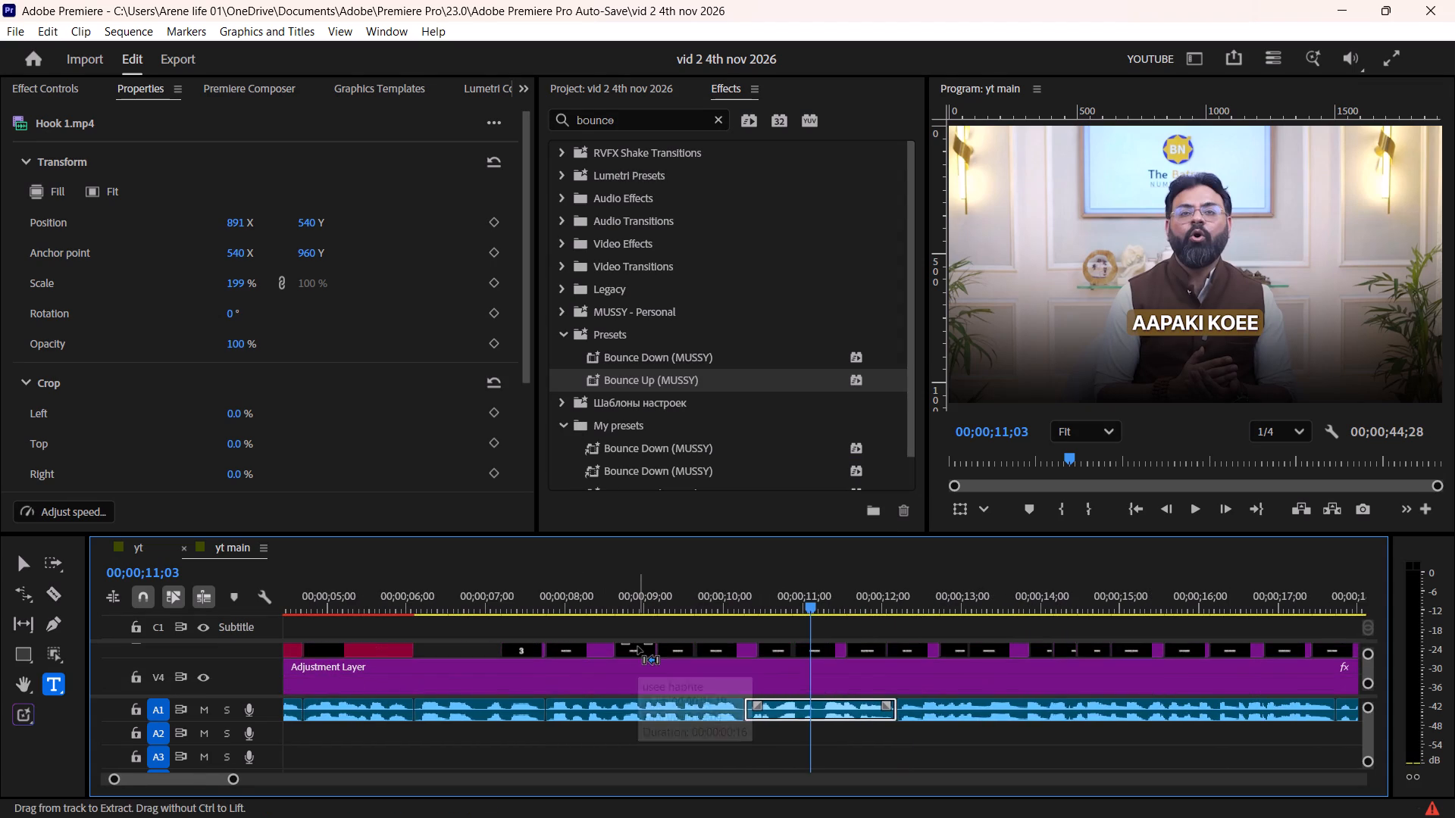